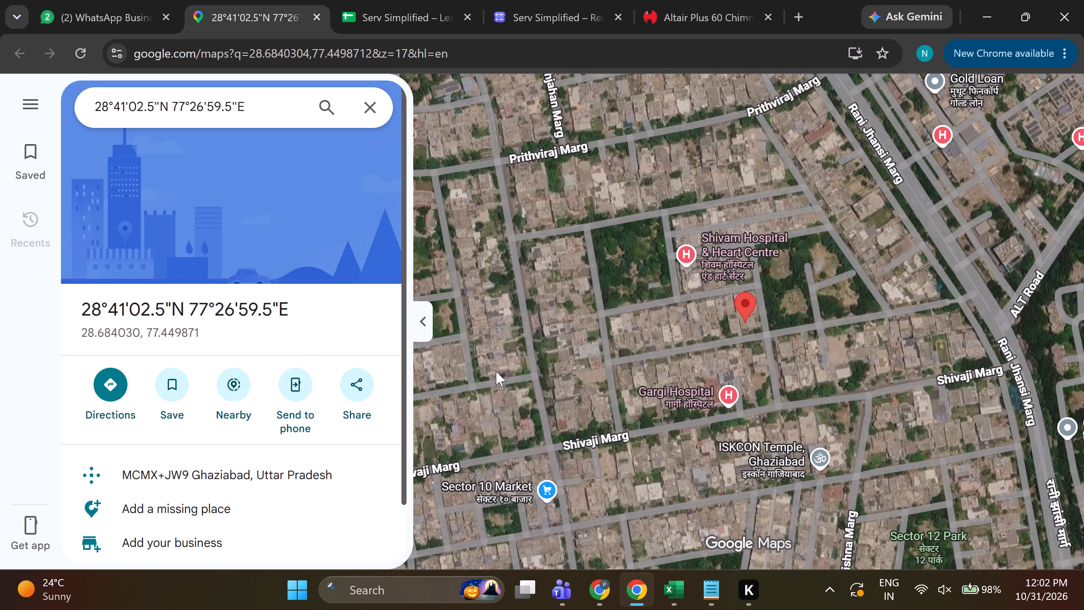
Examine where the pinned coordinates lie within Ghaziabad, relative to the main roads and Raj Nagar Extension.
scroll(552, 377, "down", 7)
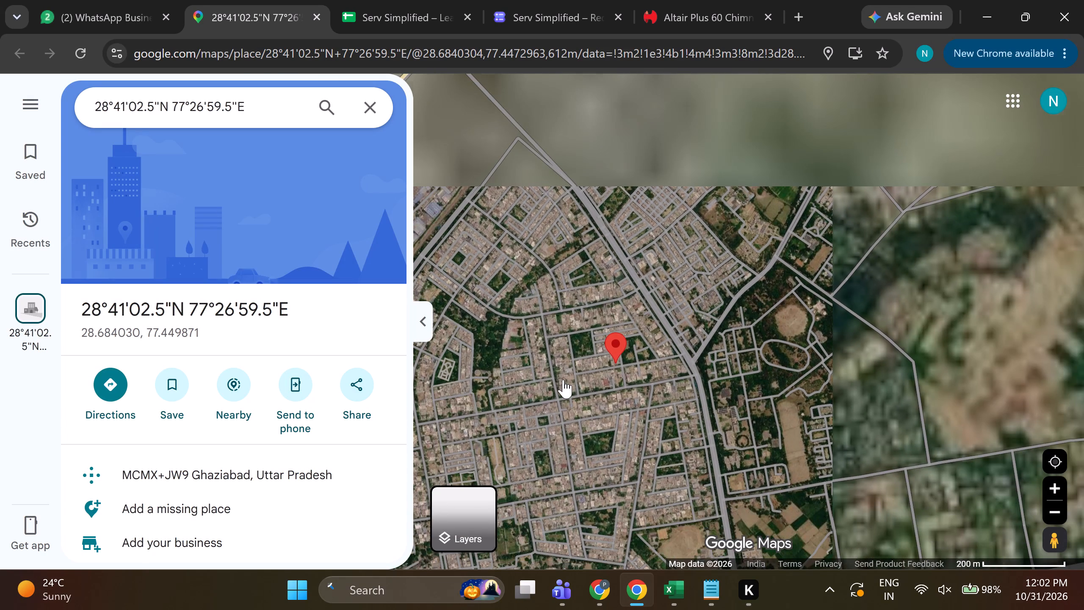
scroll(606, 377, "down", 4)
left_click_drag(589, 374, 583, 404)
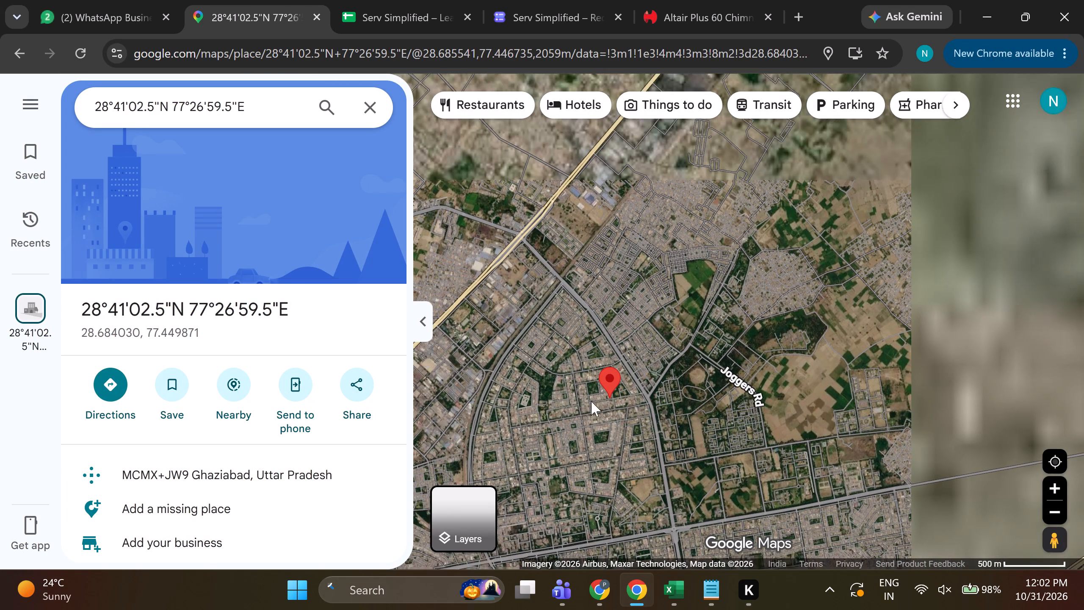
scroll(600, 398, "down", 5)
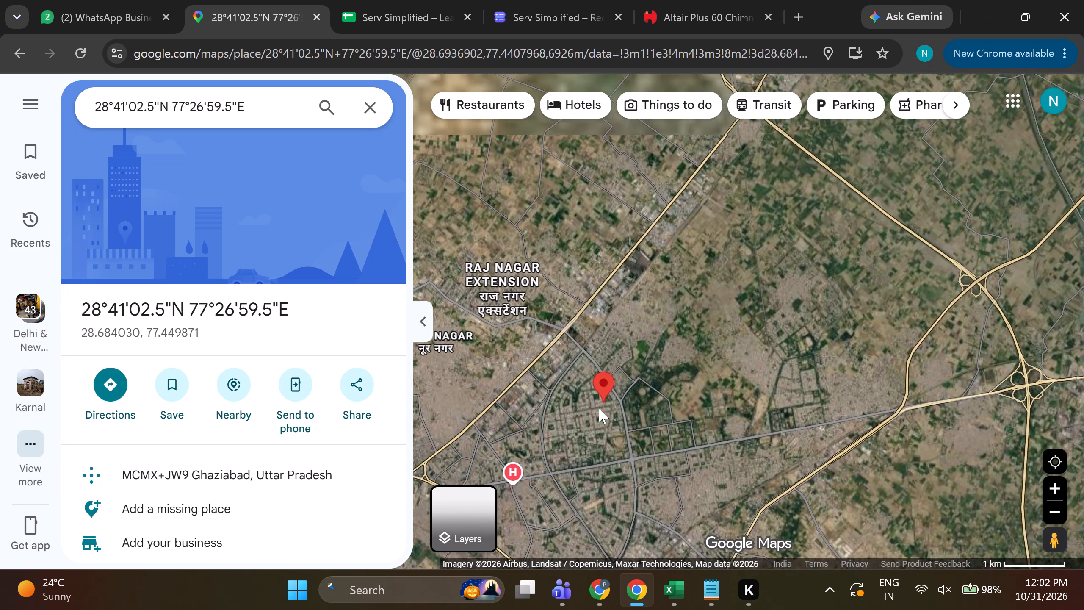
scroll(599, 408, "down", 1)
left_click_drag(619, 397, 611, 419)
Inspect the satellite imagery of the buildings and lanes immediately around the pinned location.
scroll(597, 430, "up", 12)
left_click_drag(575, 402, 569, 433)
scroll(566, 433, "up", 6)
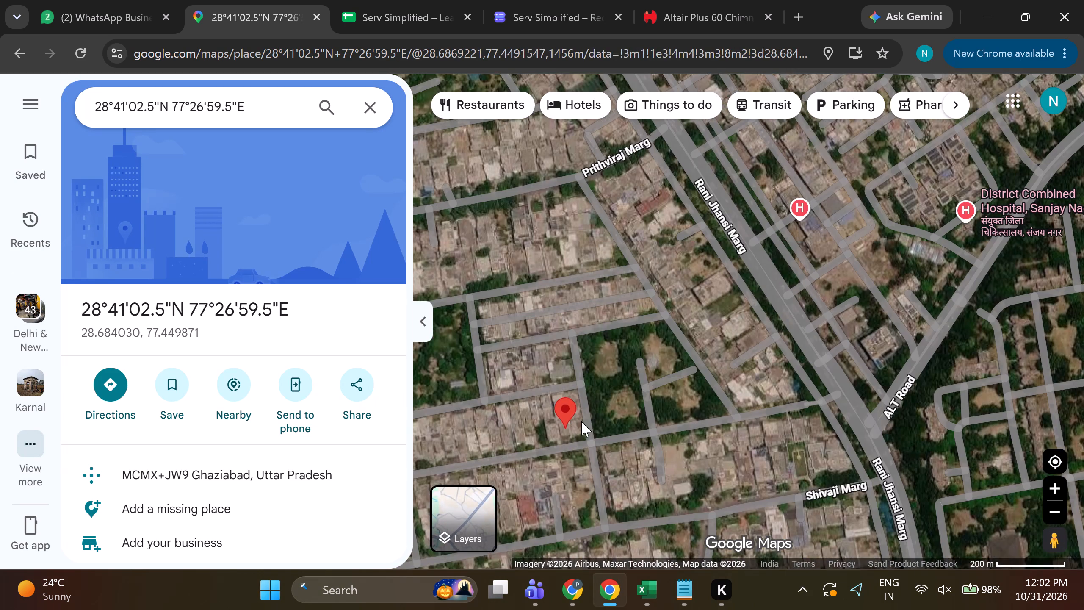
left_click_drag(579, 421, 579, 433)
scroll(565, 435, "up", 7)
left_click_drag(585, 418, 585, 418)
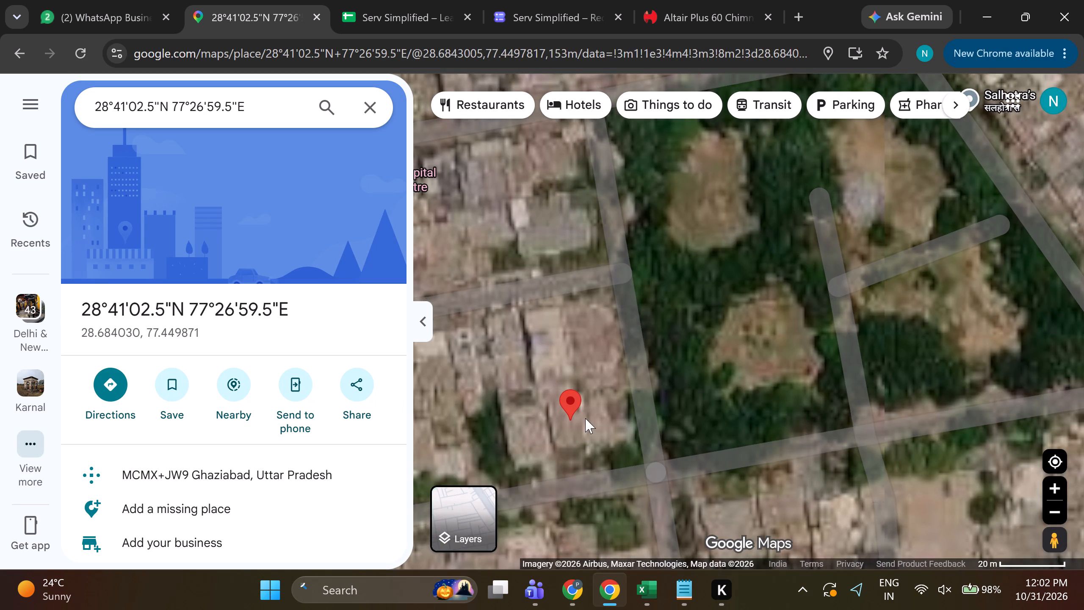
left_click_drag(585, 418, 585, 440)
Examine the pin's position in the wider Ghaziabad region, including Muradnagar, Dasna and the connecting highways.
scroll(606, 406, "down", 14)
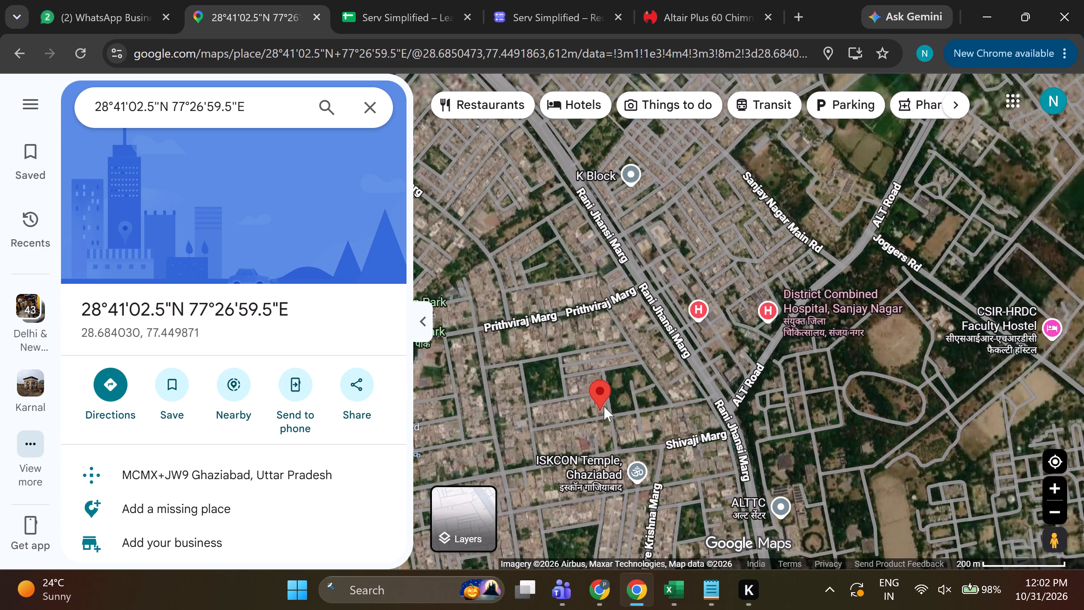
scroll(604, 406, "down", 8)
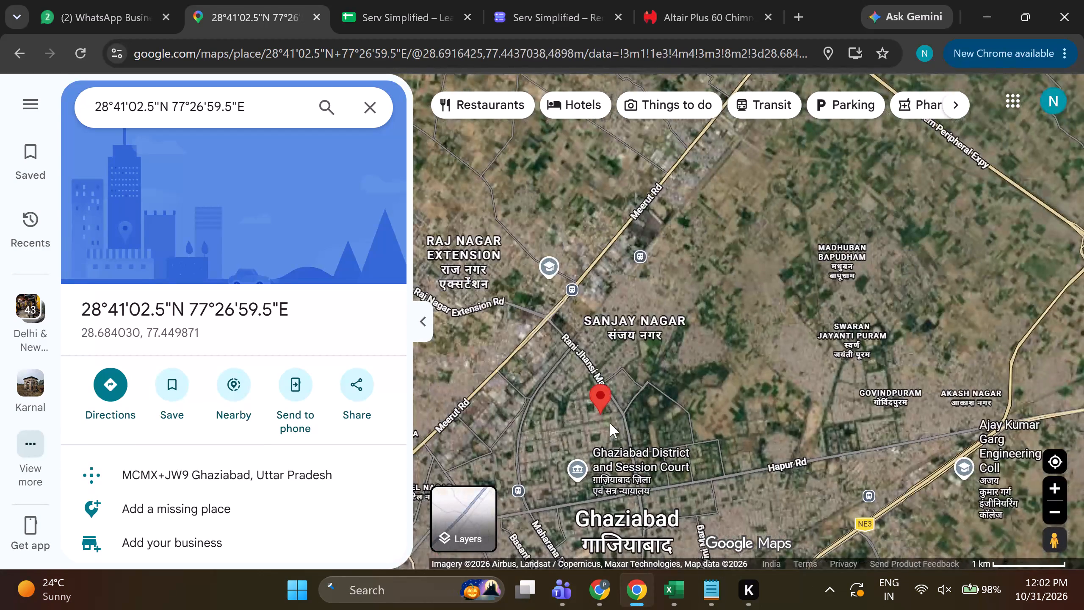
scroll(614, 422, "down", 1)
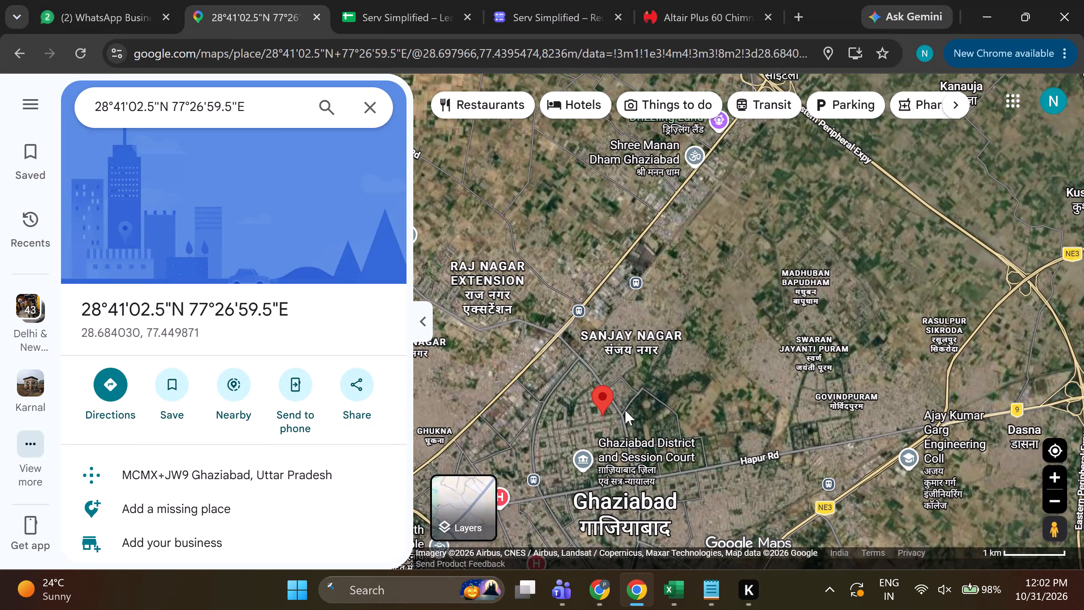
scroll(643, 400, "down", 2)
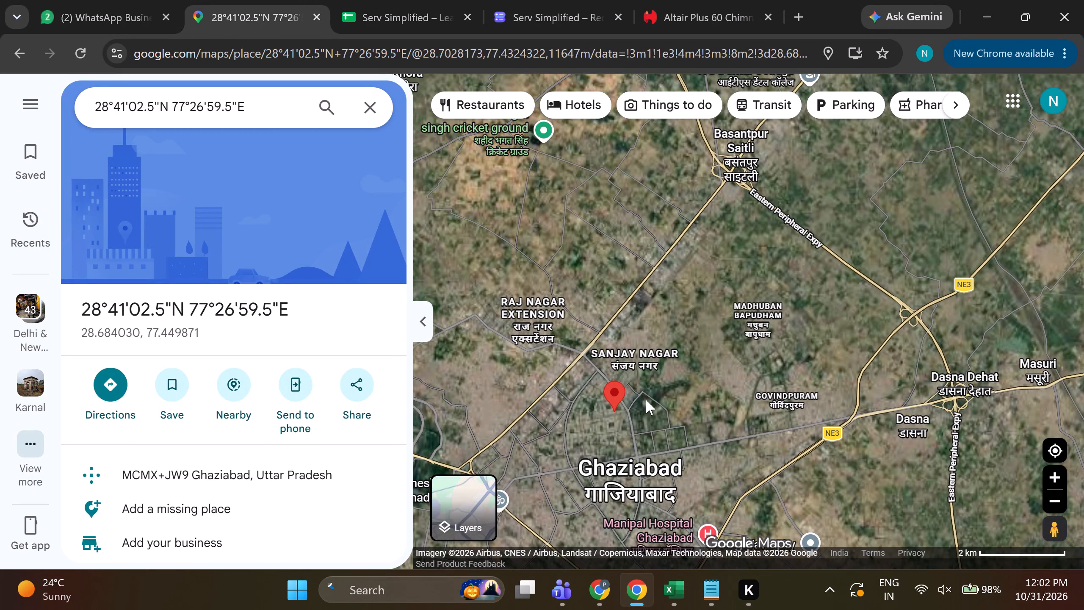
scroll(646, 399, "down", 2)
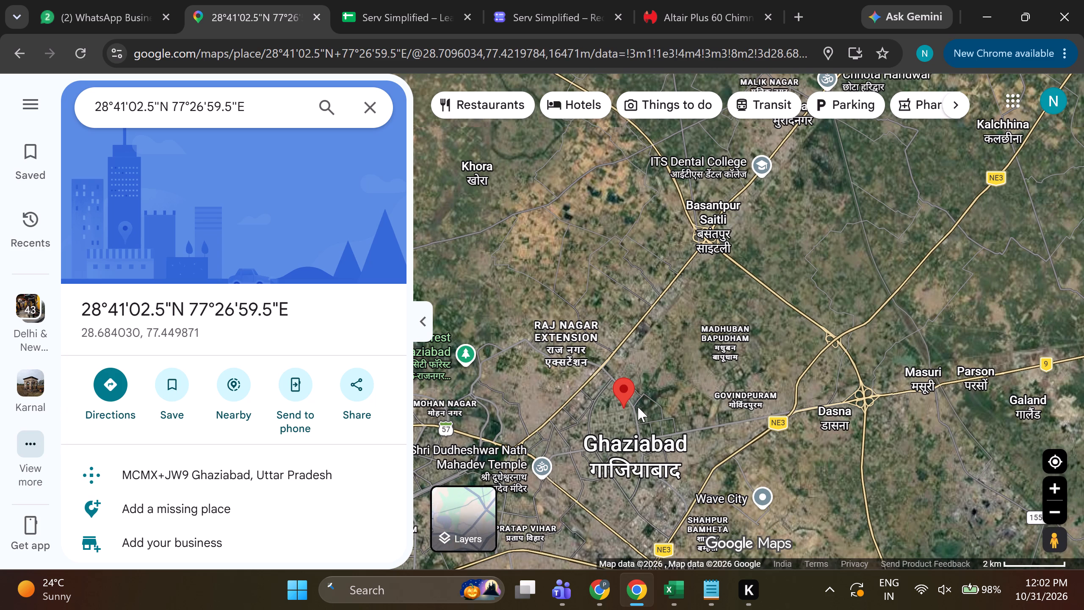
scroll(637, 408, "down", 3)
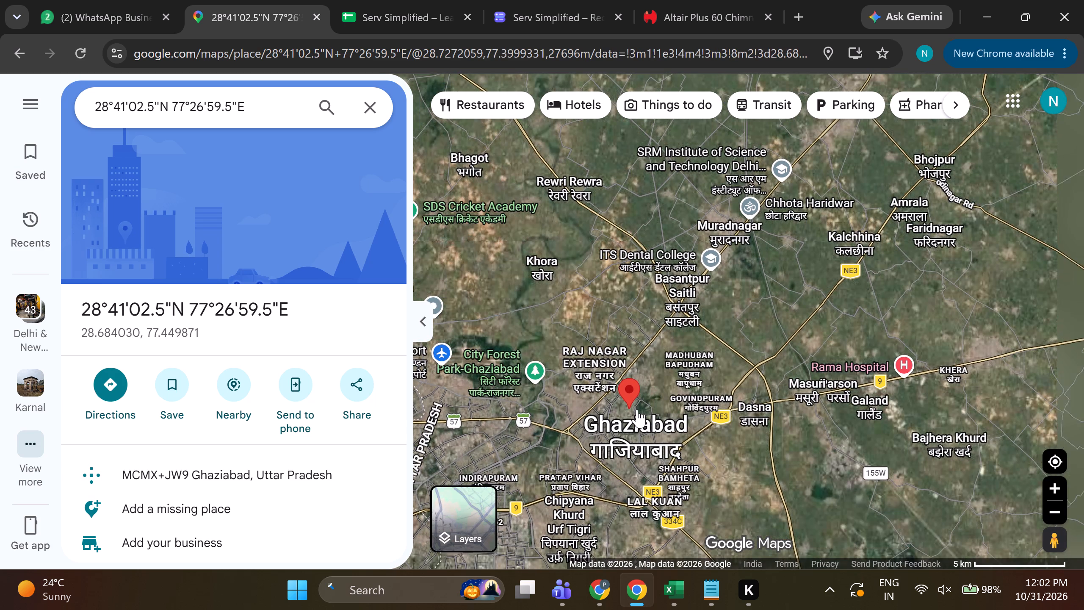
Examine the streets around the pin, including Rani Jhansi Marg, Prithviraj Marg and Shivaji Marg.
scroll(637, 409, "up", 5)
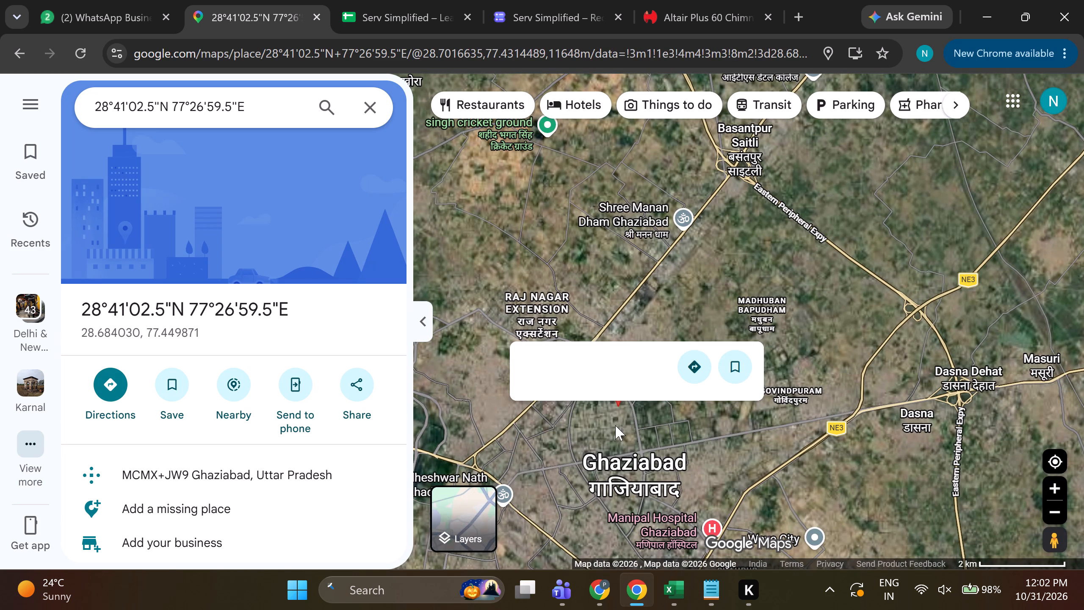
scroll(624, 418, "up", 3)
left_click_drag(627, 405, 624, 414)
scroll(624, 414, "up", 2)
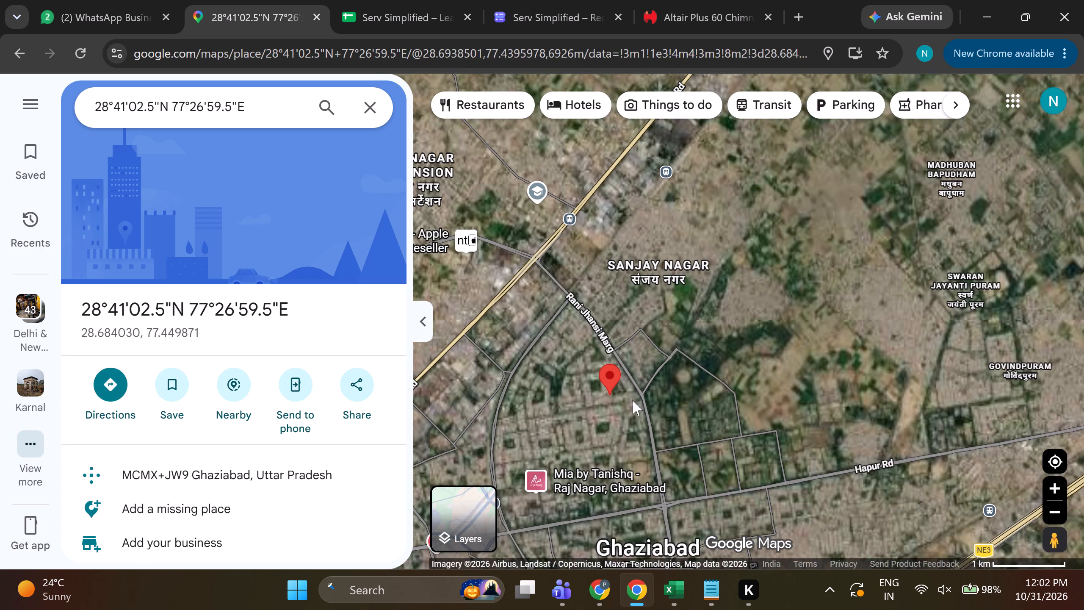
left_click_drag(633, 397, 636, 418)
scroll(635, 419, "up", 3)
left_click_drag(646, 391, 640, 415)
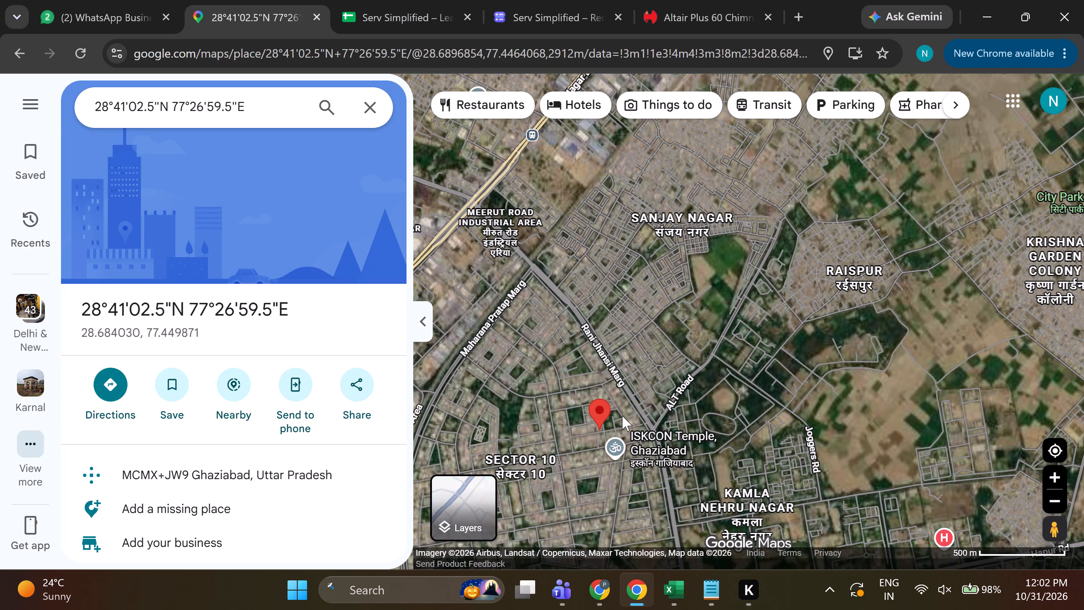
left_click_drag(621, 414, 628, 363)
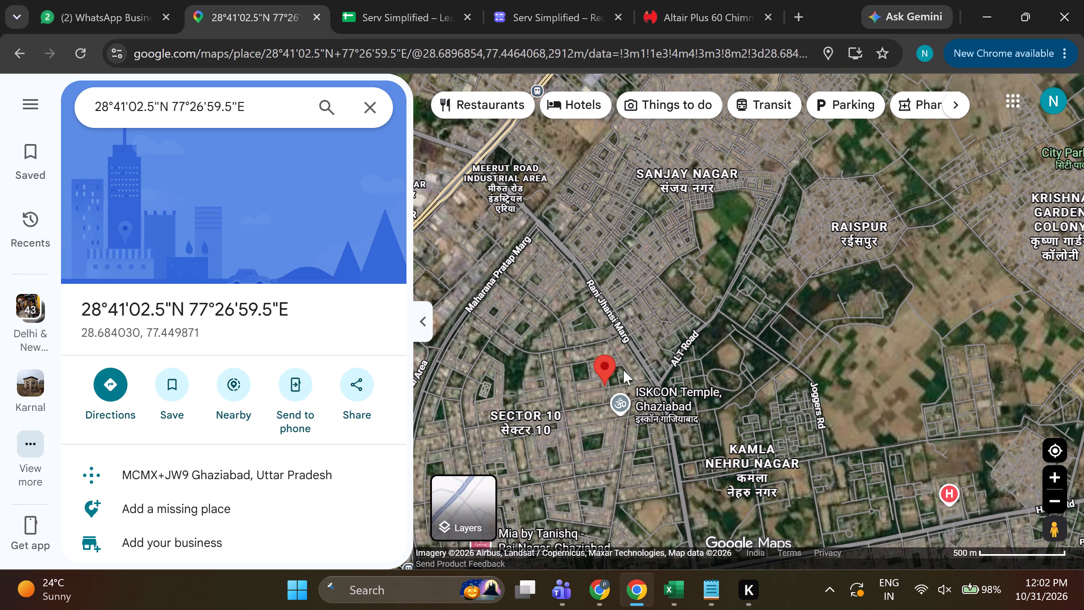
scroll(582, 399, "up", 4)
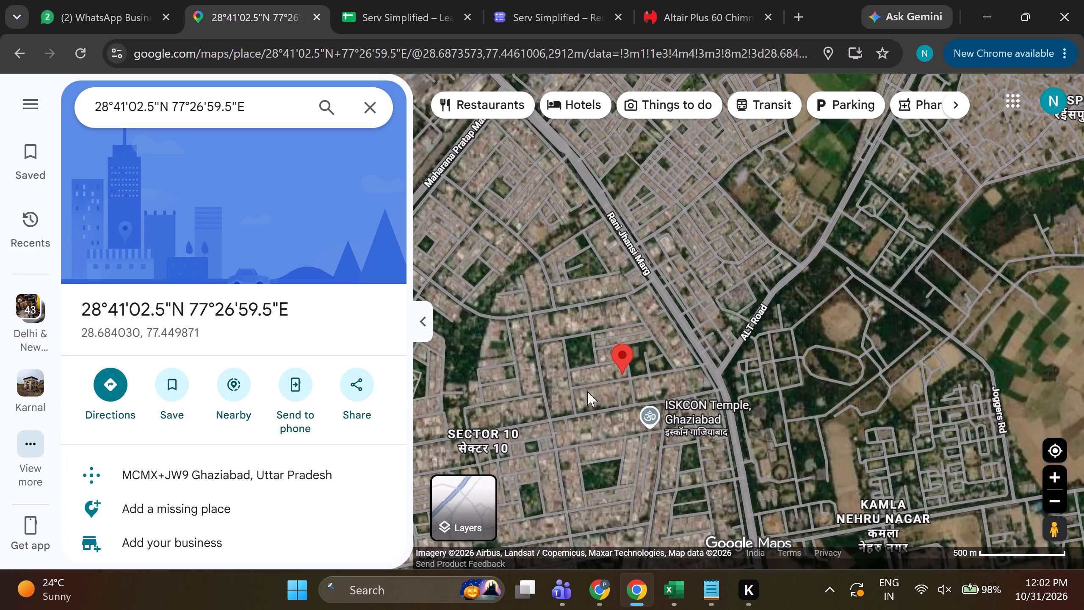
left_click_drag(603, 368, 605, 394)
scroll(602, 396, "up", 5)
left_click_drag(630, 372, 625, 404)
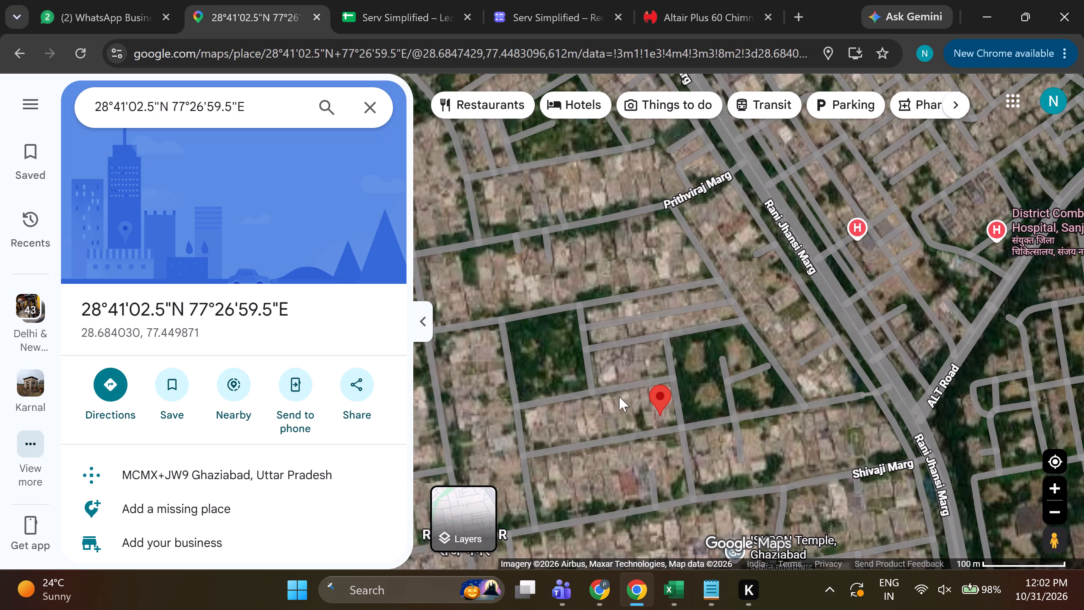
Check the pin's position against the towns and highways surrounding Ghaziabad.
scroll(619, 396, "down", 16)
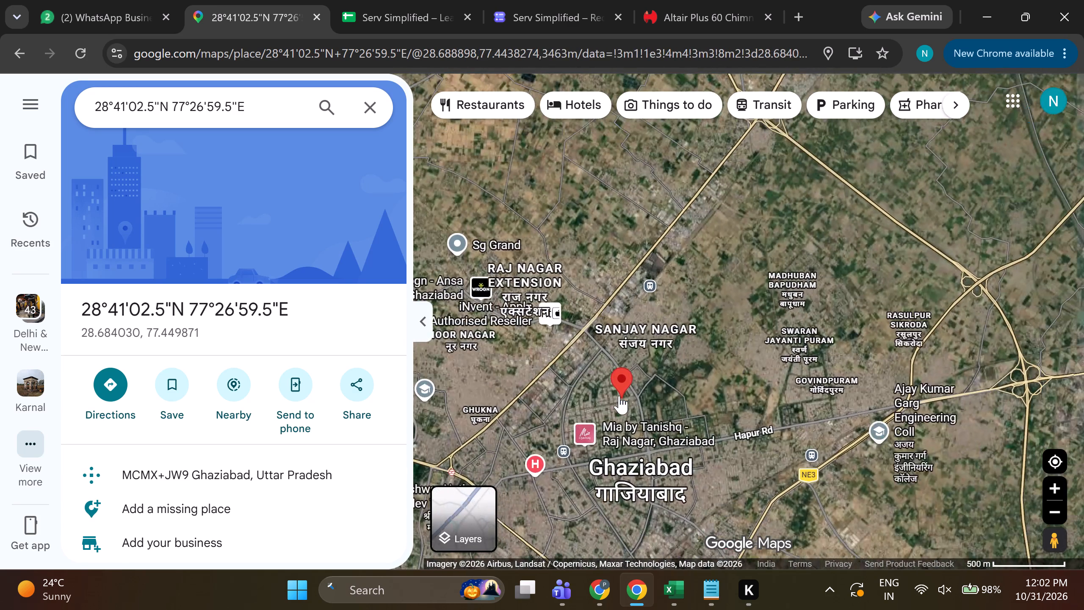
scroll(619, 396, "down", 5)
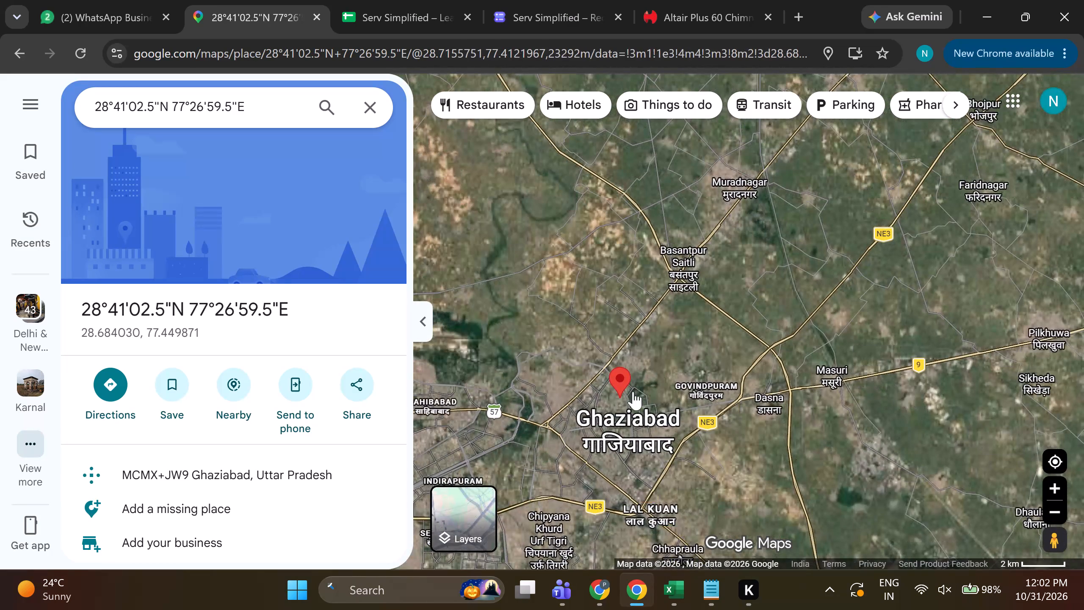
Examine the Raj Nagar neighbourhood around the pin, including ISKCON Temple, ALT Road and Rani Jhansi Marg.
scroll(642, 386, "up", 6)
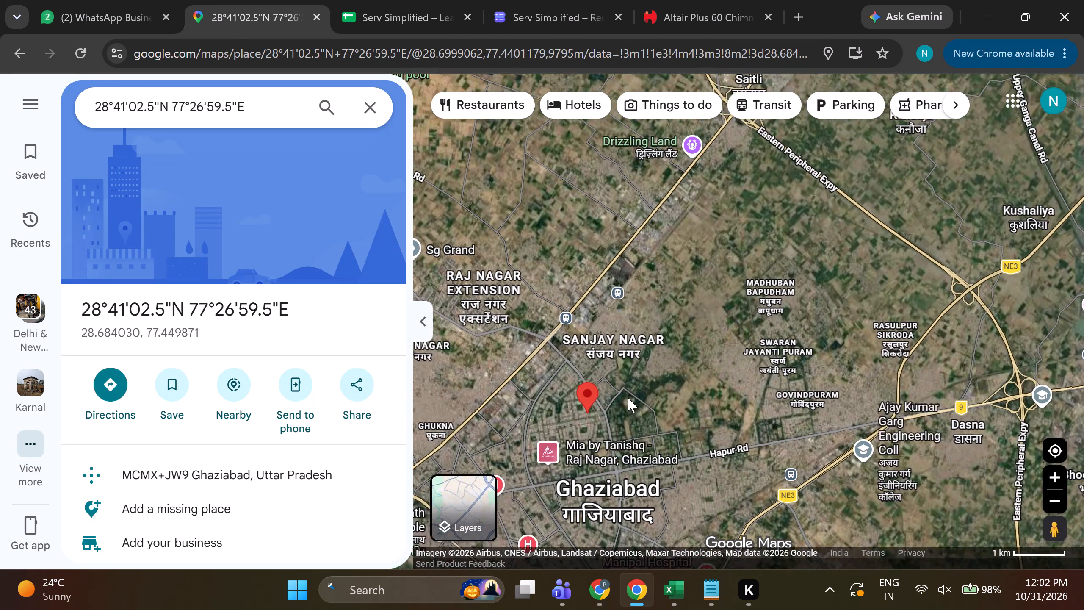
scroll(628, 397, "up", 2)
left_click_drag(600, 426, 606, 405)
scroll(606, 402, "up", 2)
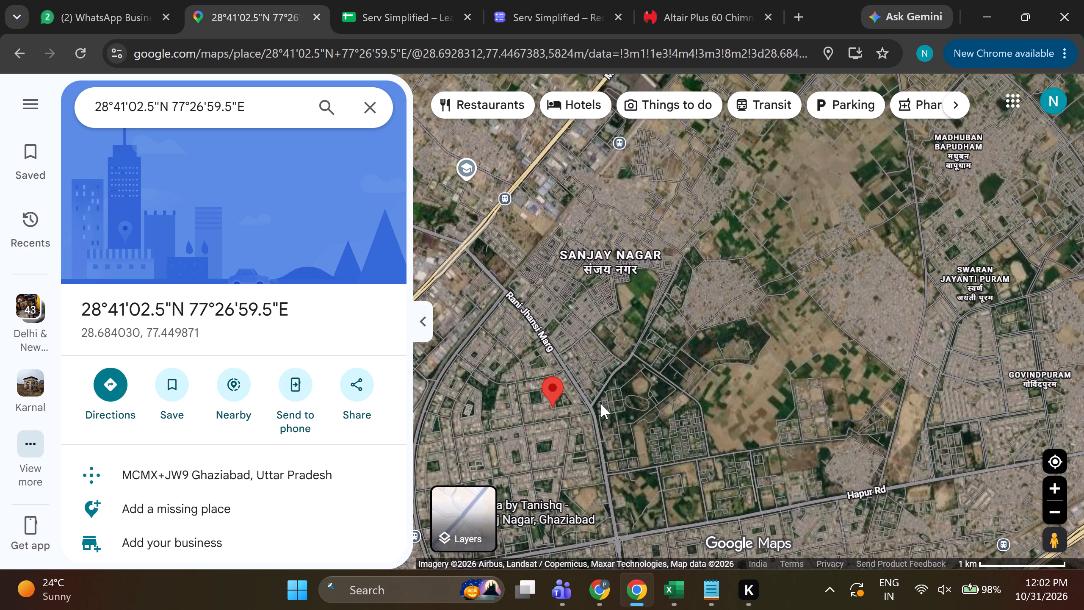
scroll(586, 416, "up", 4)
left_click_drag(567, 395, 607, 367)
scroll(586, 376, "up", 2)
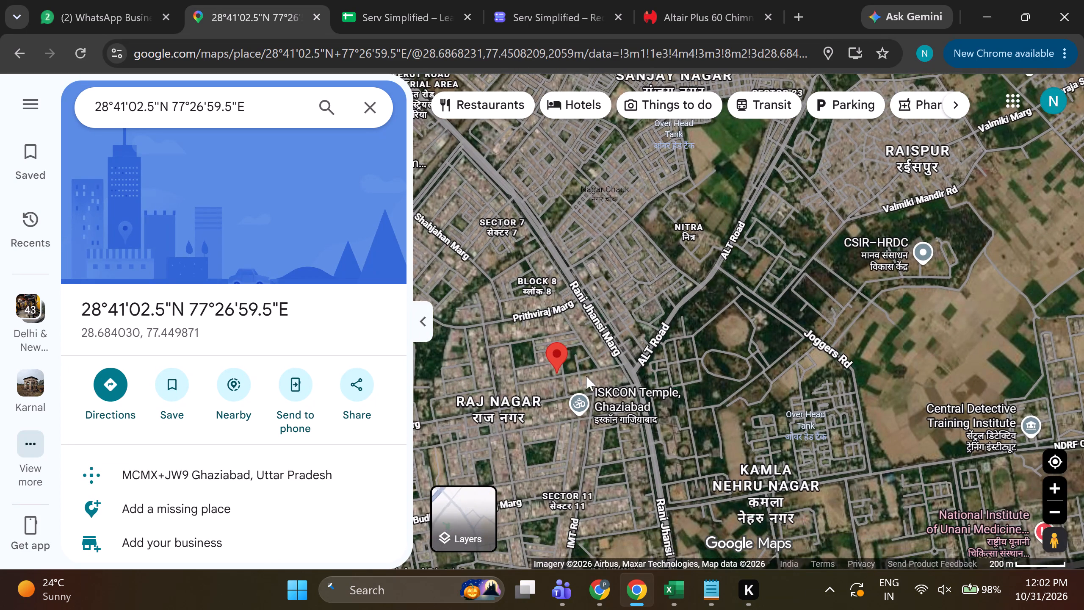
scroll(586, 376, "up", 2)
left_click_drag(577, 375, 619, 353)
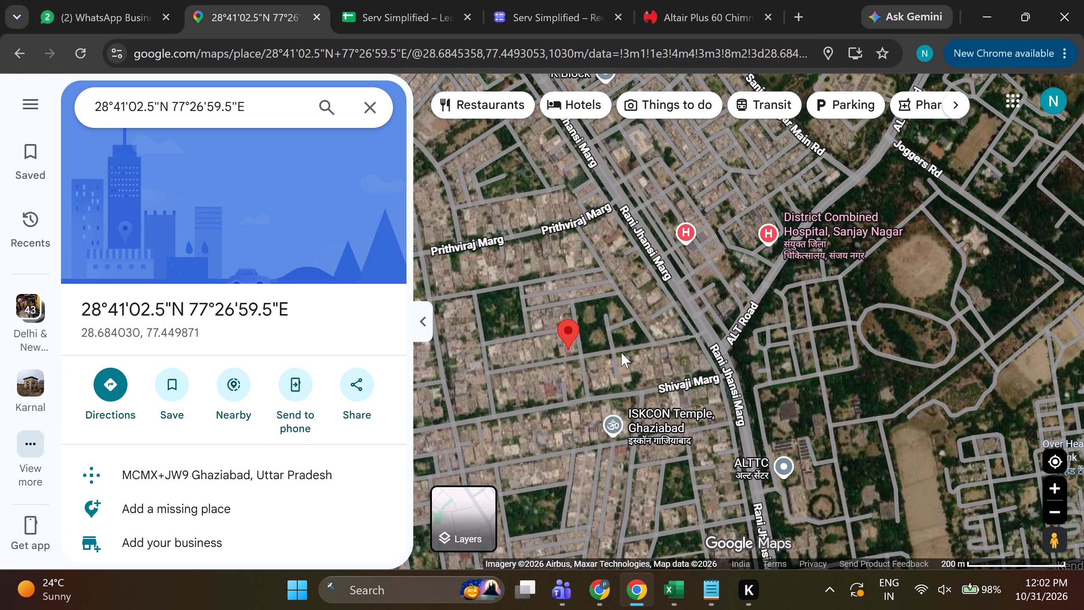
Inspect the individual building under the pin and its immediate neighbours in close-up satellite view.
scroll(573, 360, "up", 7)
left_click_drag(573, 361, 589, 387)
scroll(598, 368, "up", 3)
left_click_drag(597, 352, 617, 380)
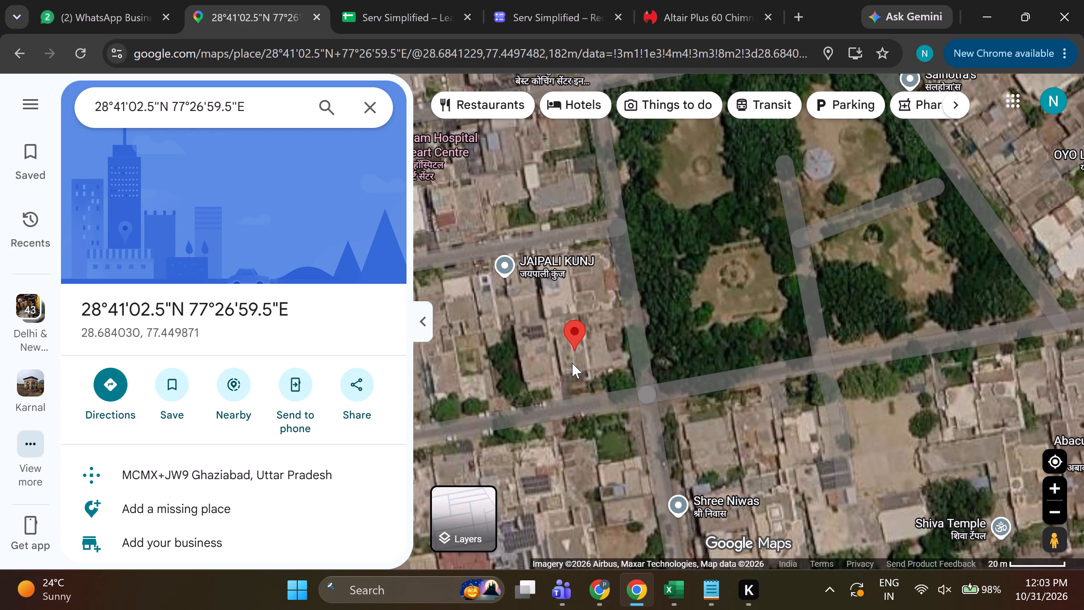
scroll(572, 363, "up", 6)
left_click_drag(584, 343, 583, 372)
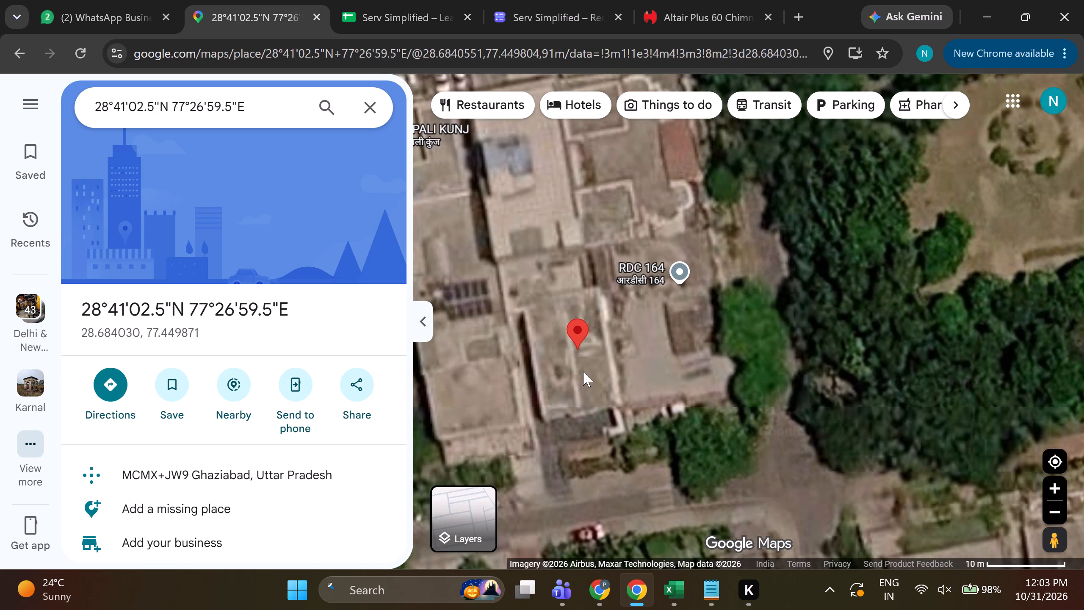
scroll(589, 369, "up", 3)
left_click_drag(589, 367, 595, 395)
Examine the blocks and landmarks near the pin, including the adjacent park, Shivam Hospital and ISKCON Temple.
scroll(603, 366, "down", 3)
left_click_drag(589, 370, 589, 398)
scroll(597, 381, "down", 6)
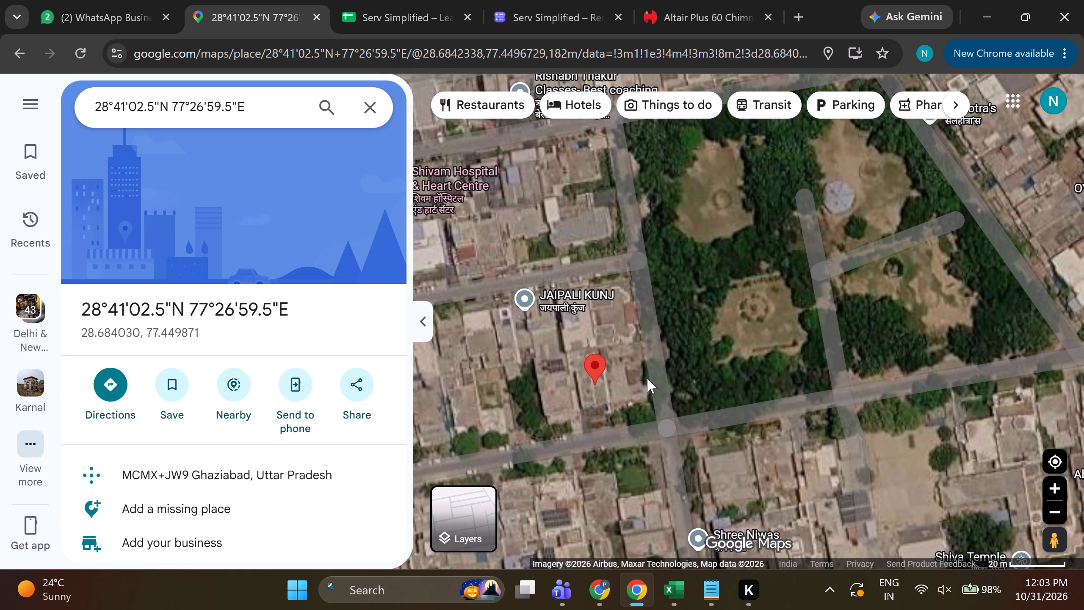
scroll(641, 383, "down", 1)
scroll(593, 405, "down", 4)
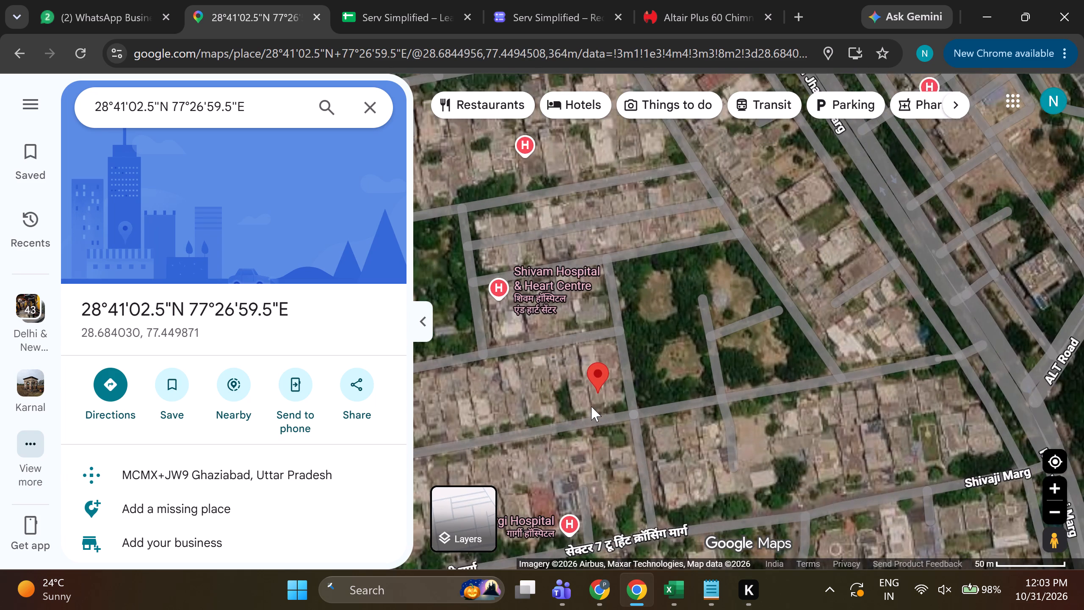
scroll(591, 406, "down", 7)
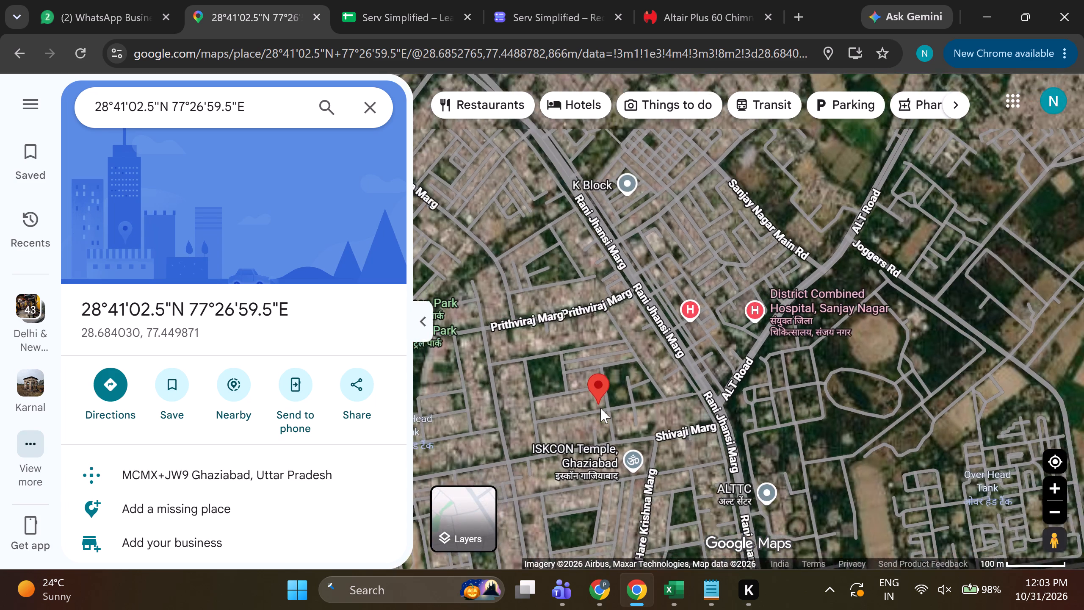
Examine the localities and main roads around the pin, from Sanjay Nagar out to the wider Ghaziabad region.
scroll(600, 406, "down", 3)
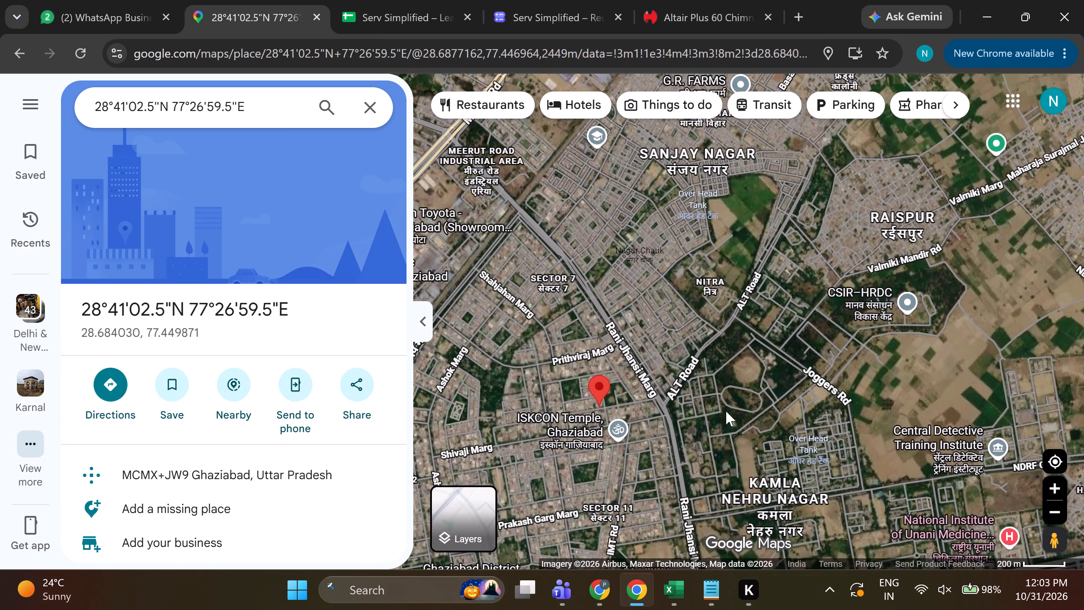
scroll(681, 425, "down", 2)
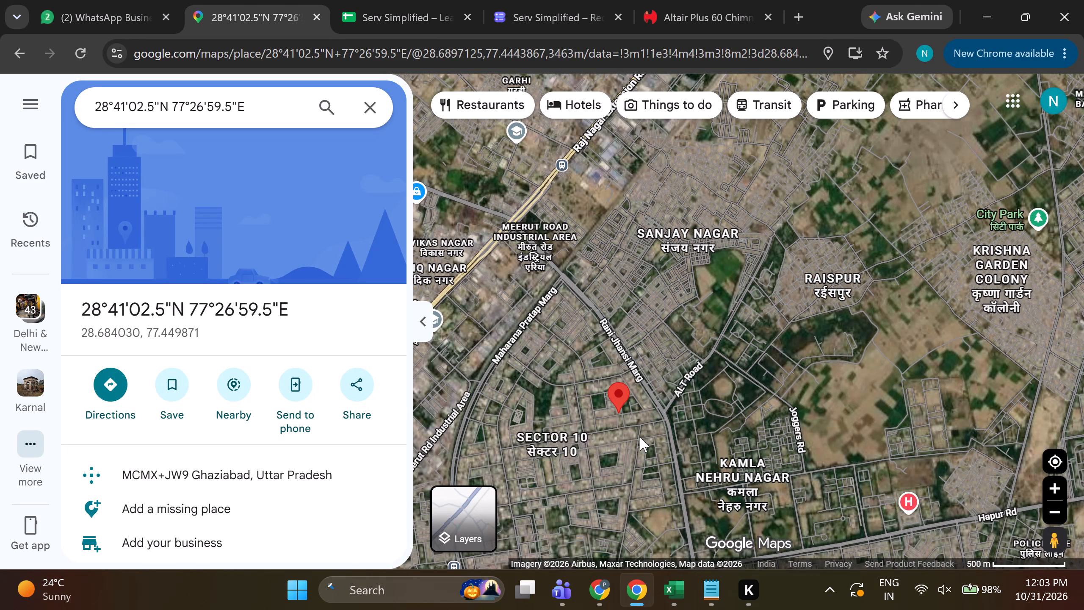
scroll(640, 437, "down", 1)
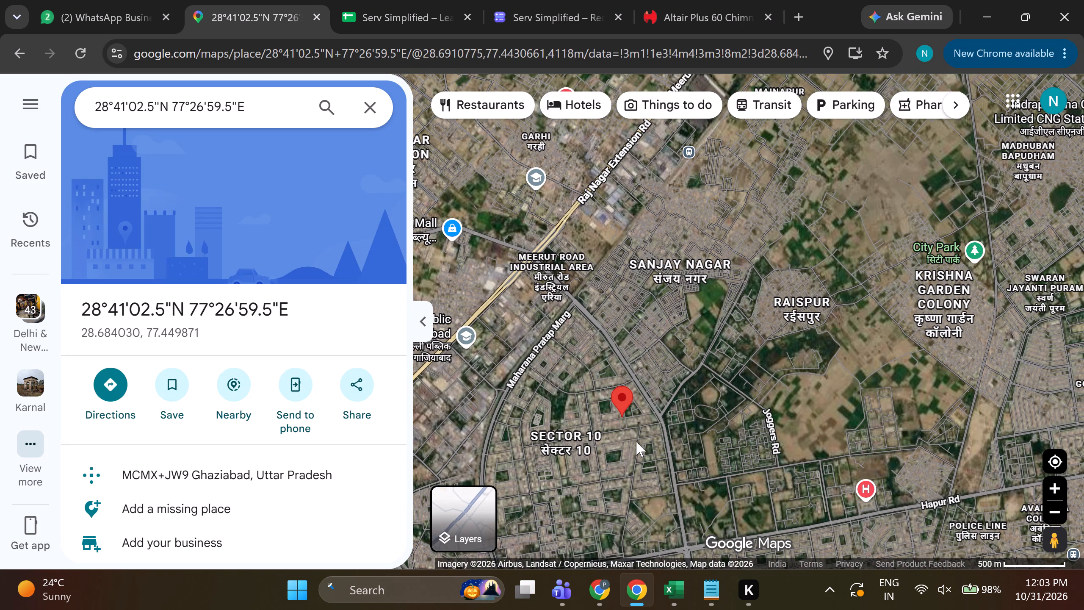
scroll(618, 431, "down", 2)
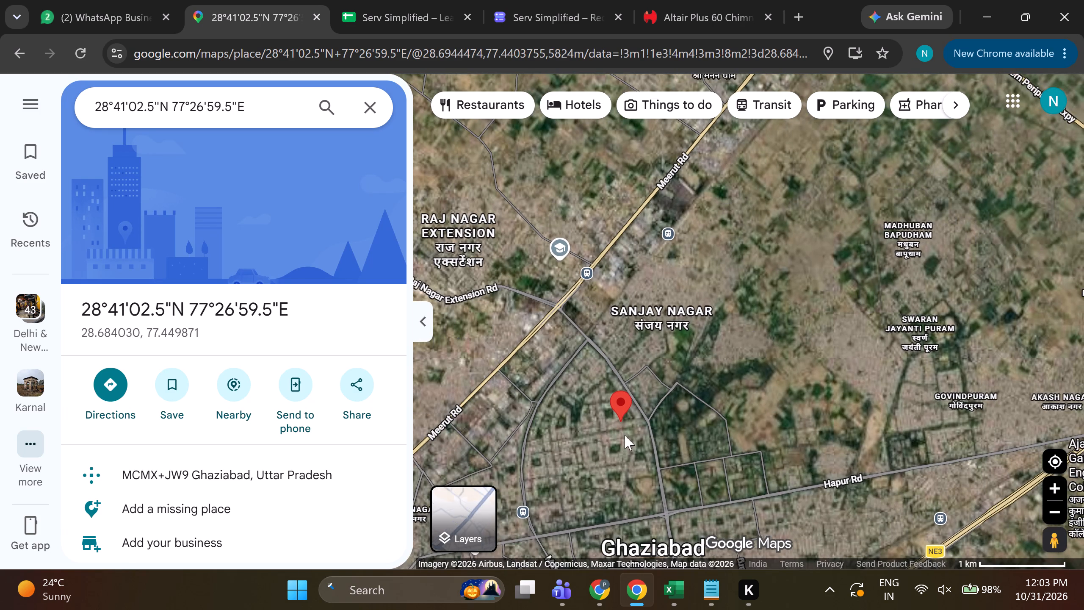
scroll(625, 435, "down", 7)
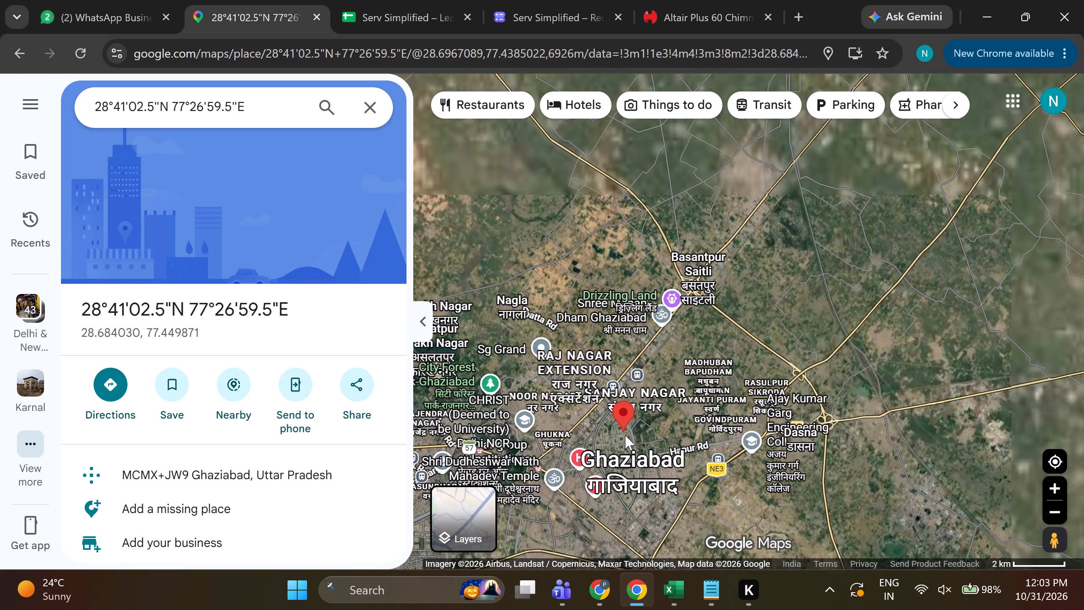
scroll(625, 435, "down", 1)
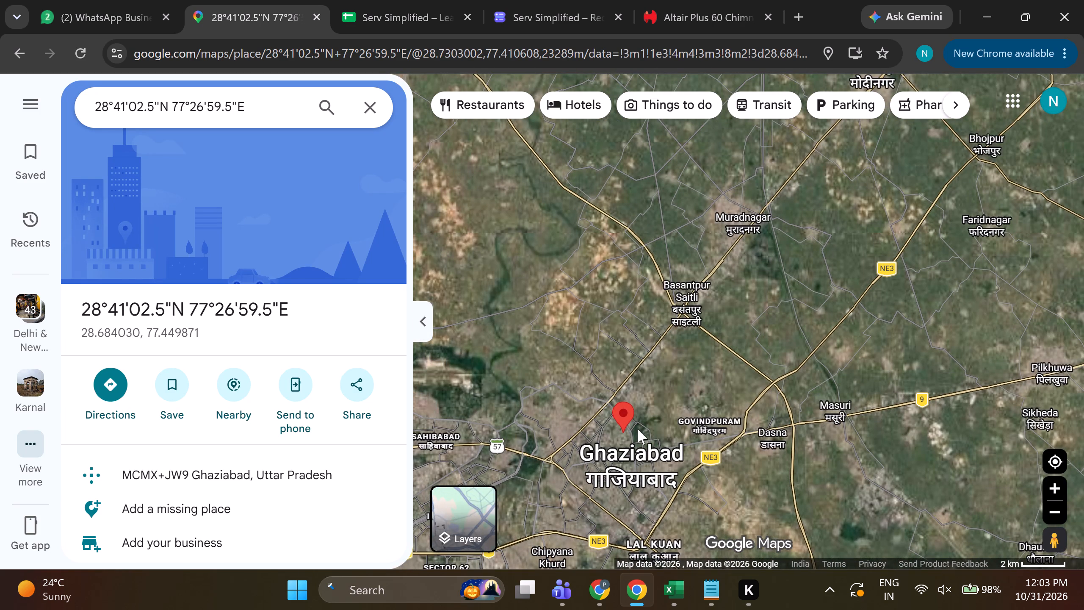
Examine the pinned building again in close-up satellite view, along with the adjacent park and the nearby streets.
scroll(628, 435, "up", 11)
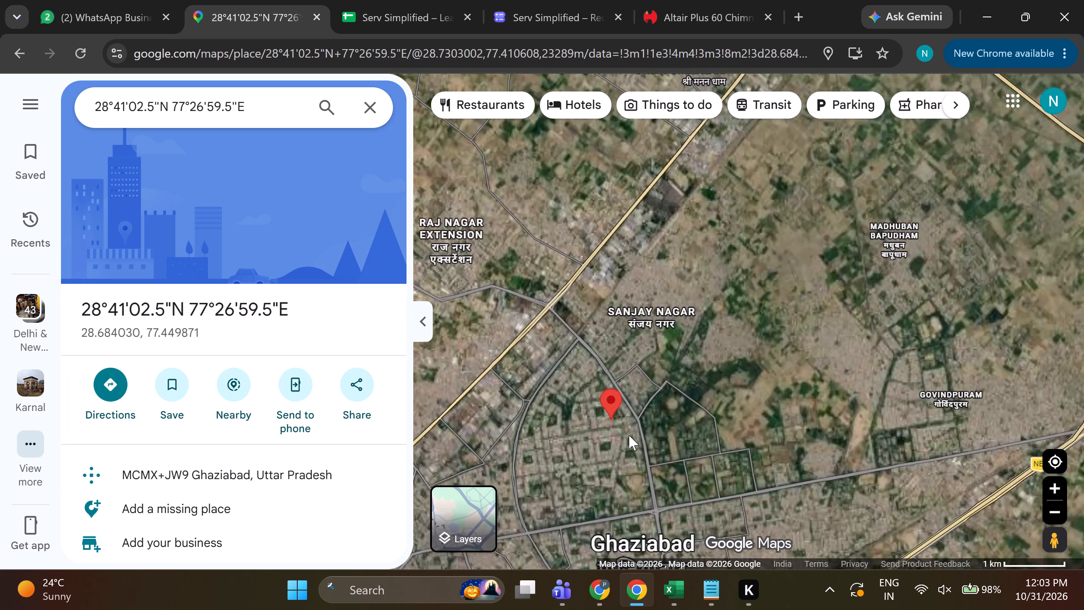
scroll(629, 435, "up", 8)
left_click_drag(549, 363, 577, 426)
scroll(571, 434, "up", 5)
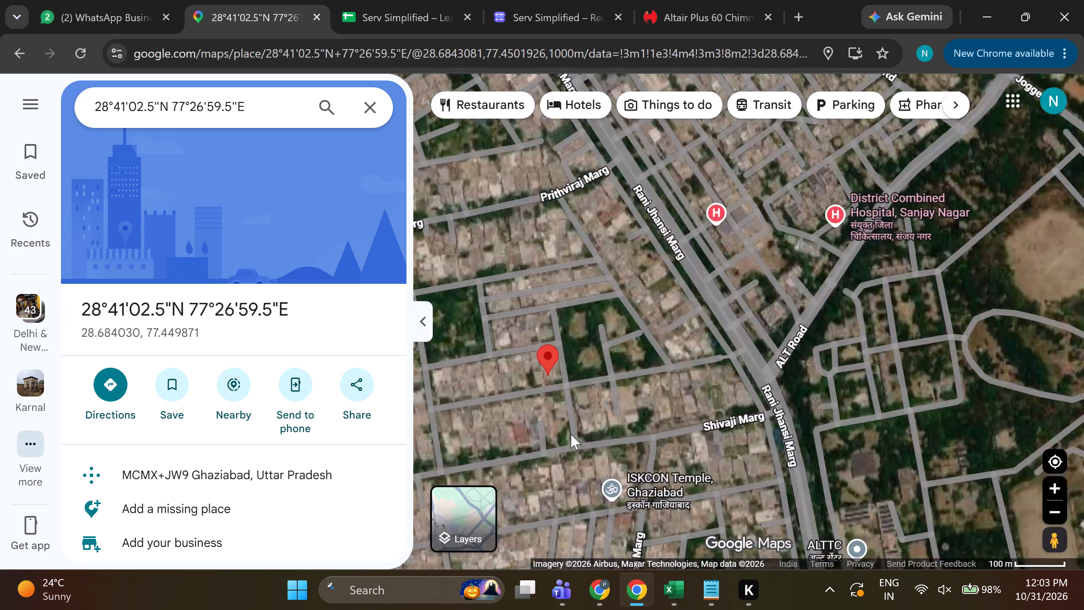
scroll(570, 384, "up", 5)
left_click_drag(559, 363, 568, 453)
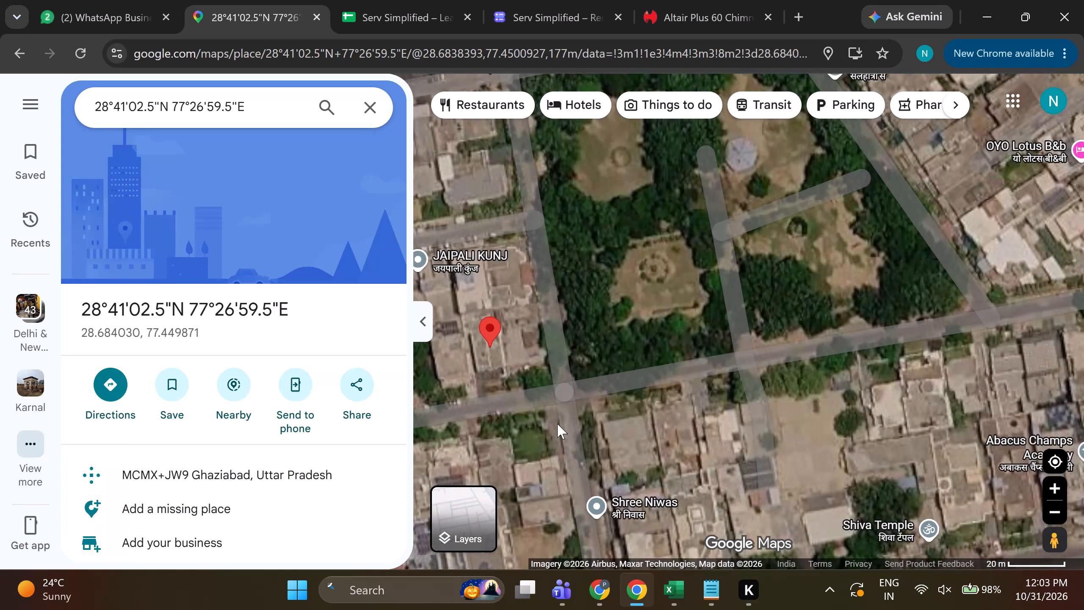
scroll(566, 411, "up", 1)
left_click_drag(600, 373, 594, 457)
left_click_drag(559, 410, 581, 477)
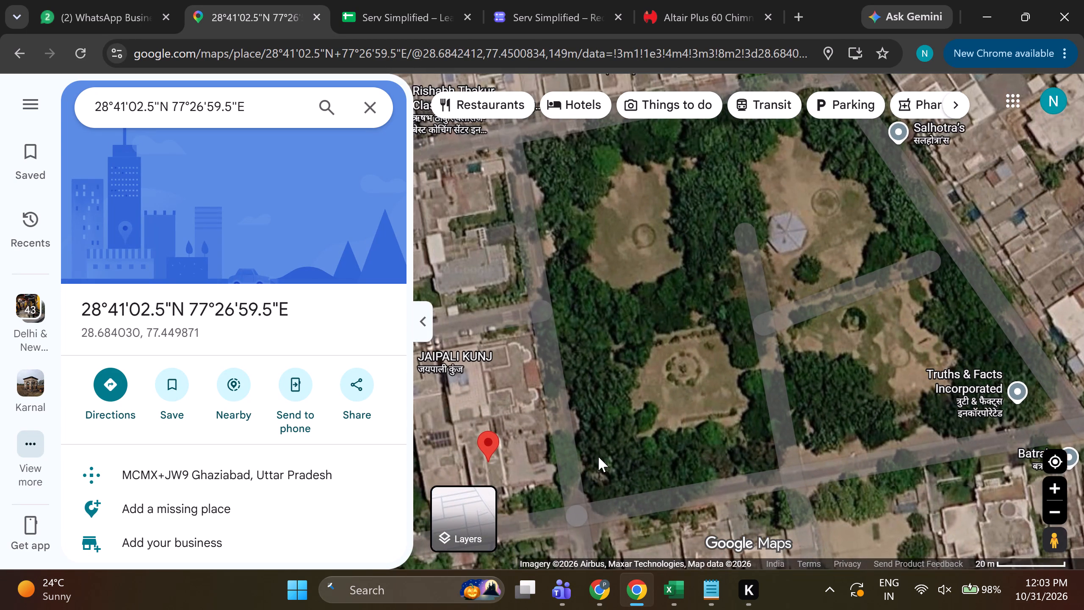
Collapse the place details to widen the map and examine the localities around the pin, from Sector 10 out to Raj Nagar Extension and Raispur.
scroll(598, 455, "down", 7)
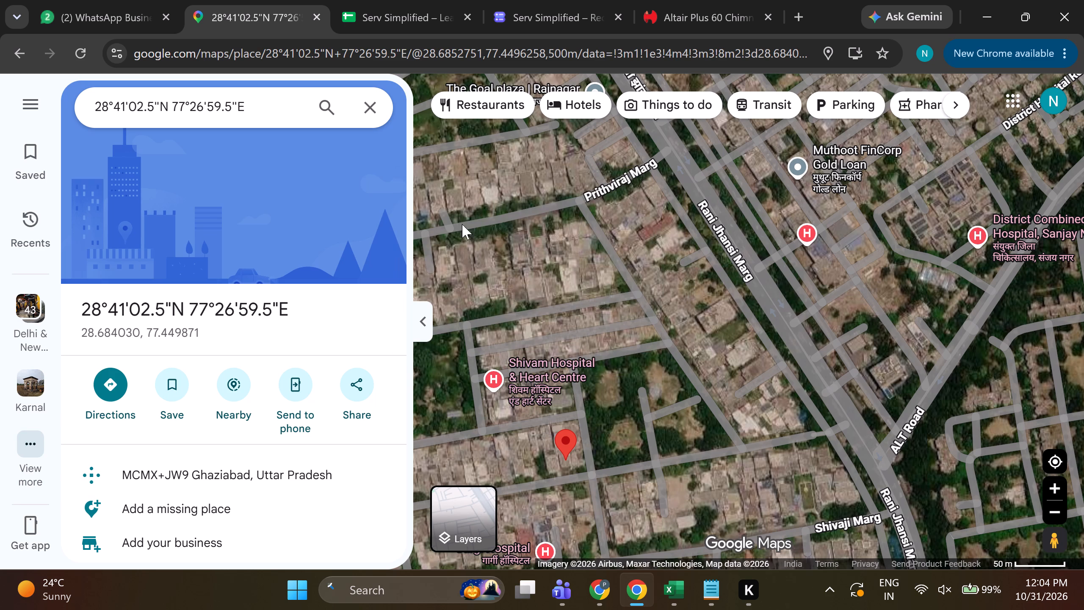
left_click(419, 314)
scroll(467, 292, "down", 6)
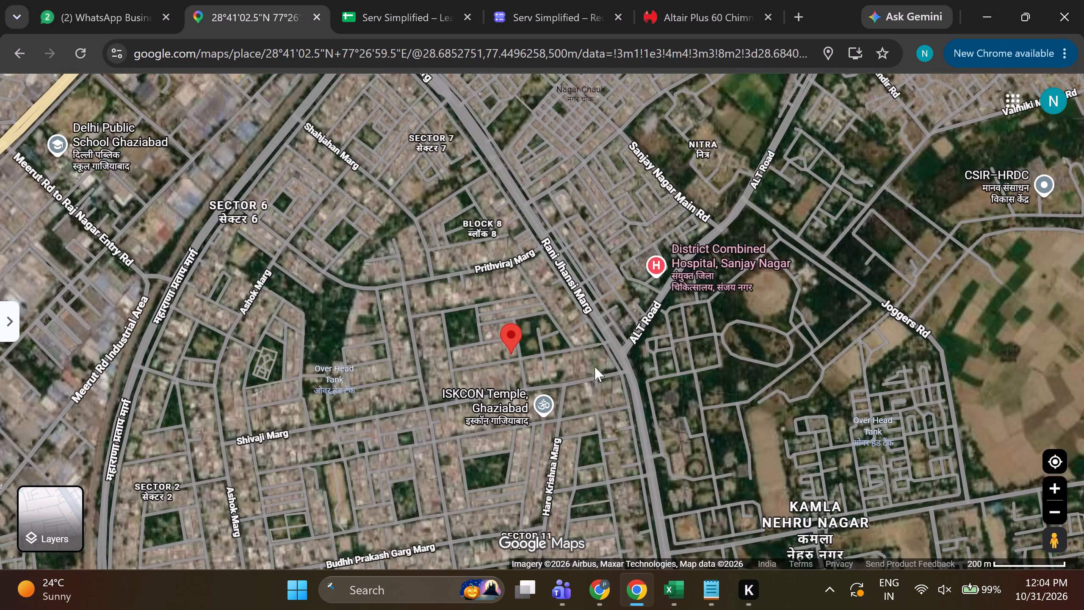
left_click_drag(569, 347, 550, 428)
scroll(568, 314, "down", 4)
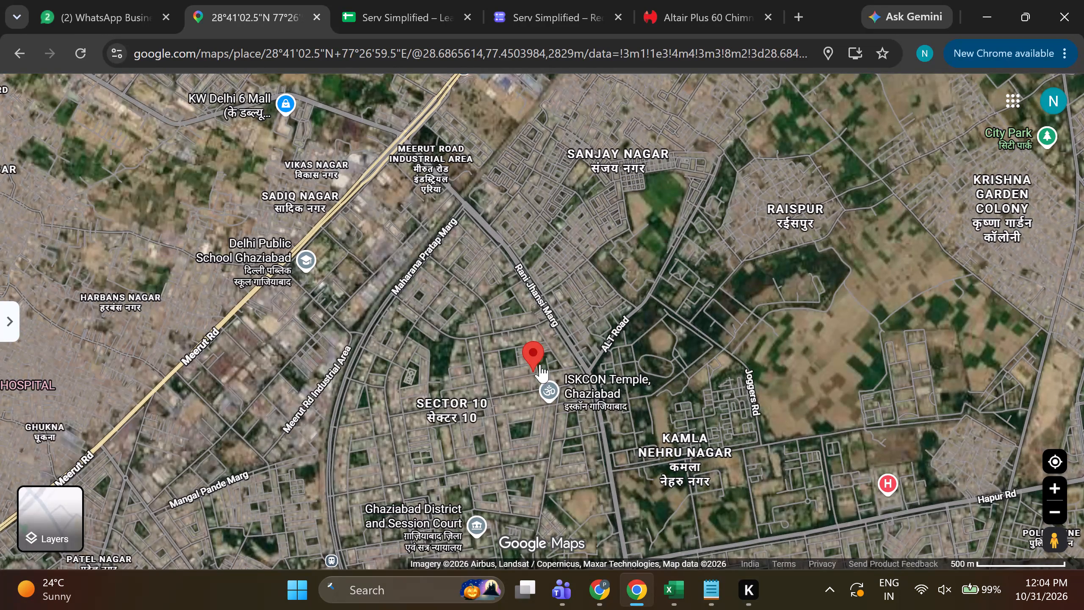
left_click_drag(506, 369, 505, 433)
scroll(489, 427, "down", 3)
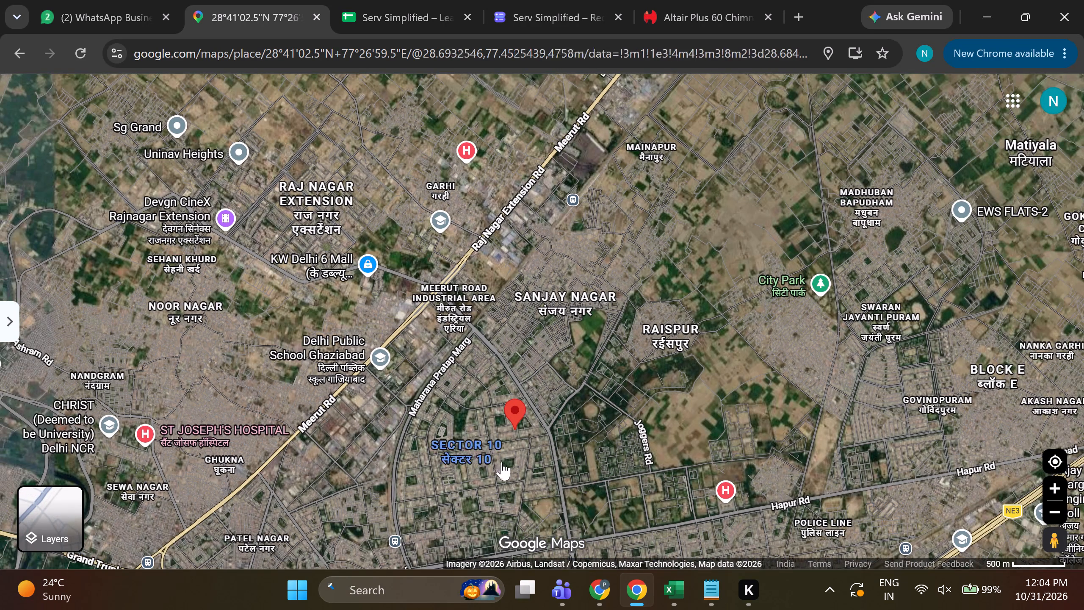
left_click_drag(501, 462, 525, 408)
Examine the Raj Nagar streets and sectors around the pin, including Prithviraj Marg, Shahjahan Marg, Central Park and Sector 6.
scroll(536, 385, "up", 6)
scroll(488, 361, "up", 4)
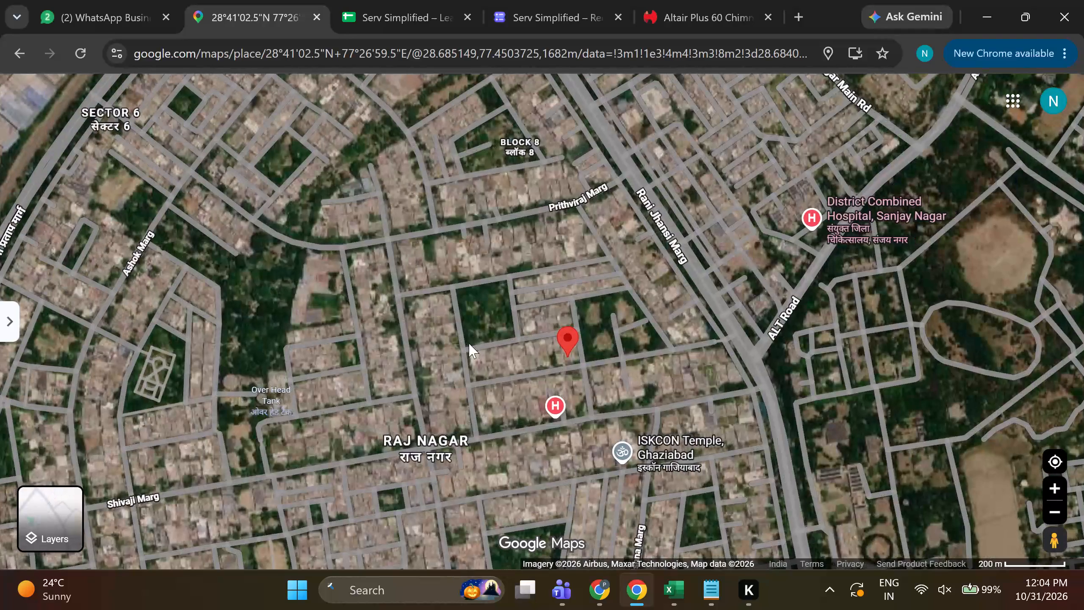
left_click_drag(435, 322, 559, 395)
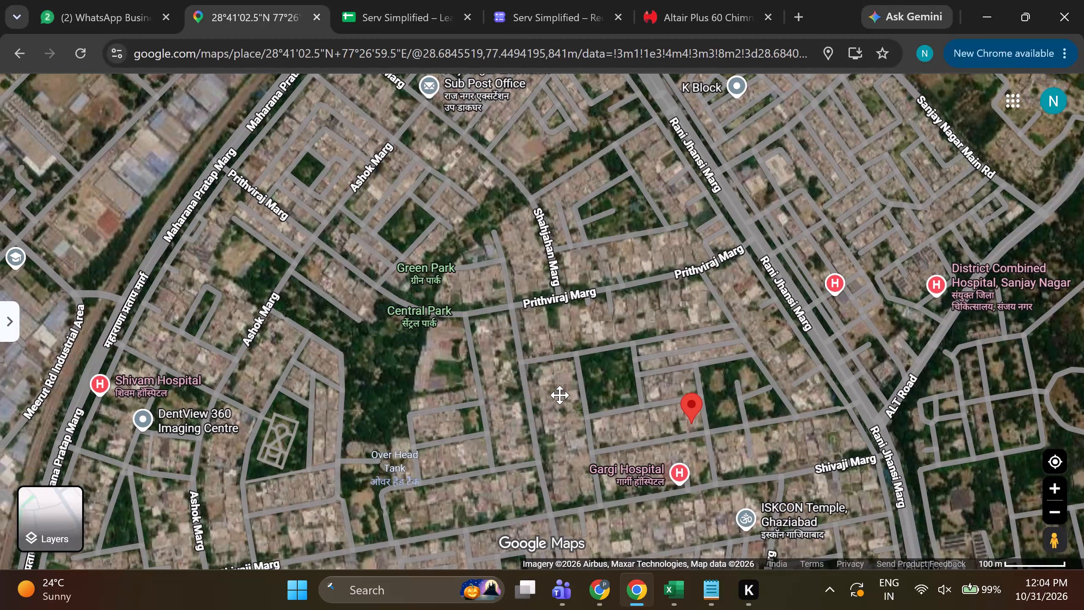
left_click_drag(559, 395, 575, 382)
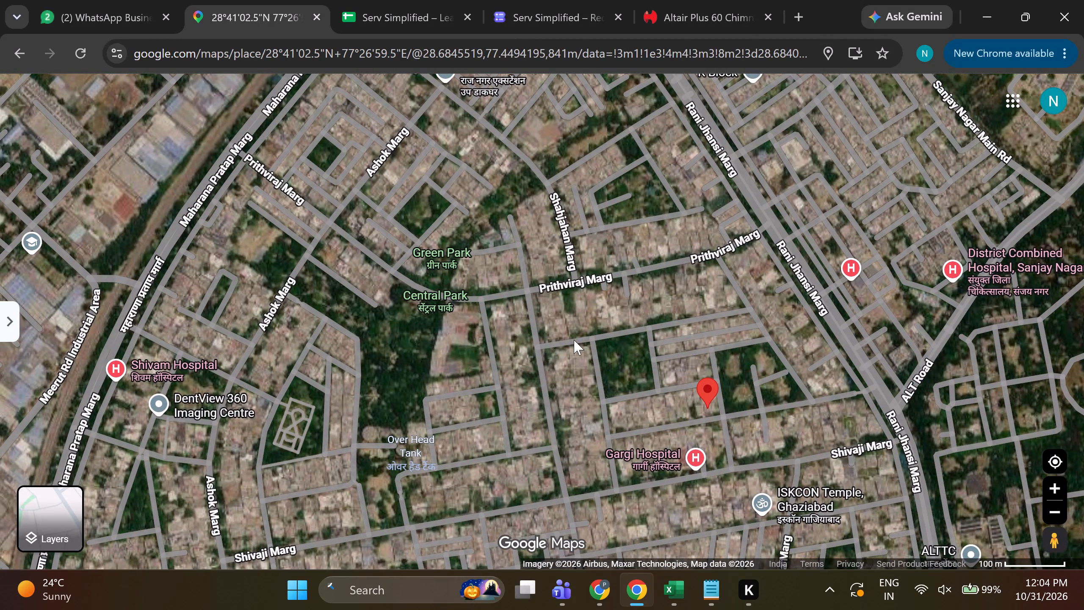
left_click_drag(612, 313, 603, 449)
scroll(621, 305, "down", 3)
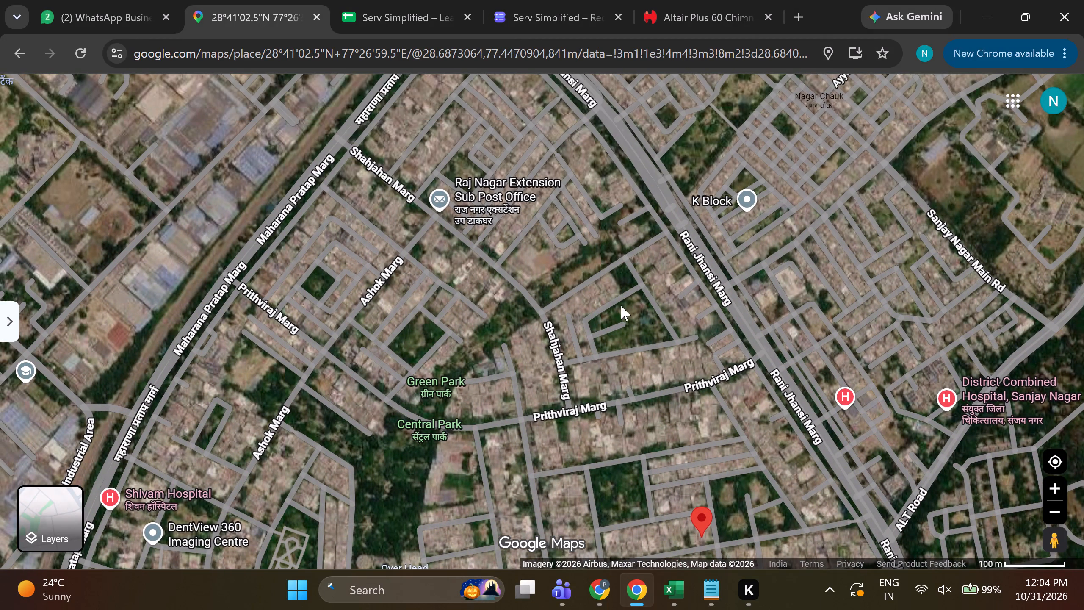
left_click_drag(602, 320, 617, 368)
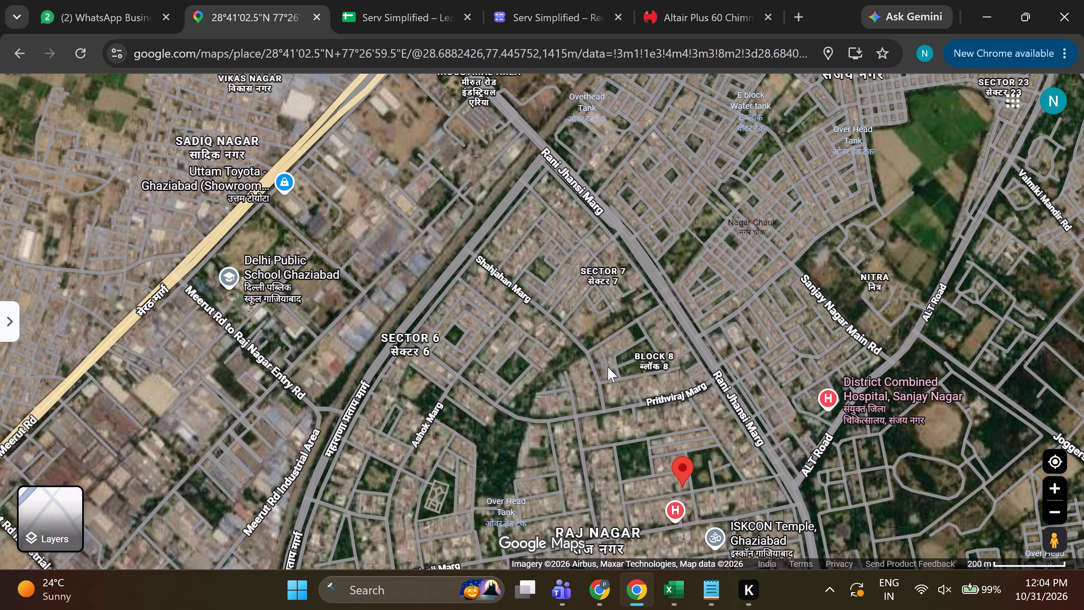
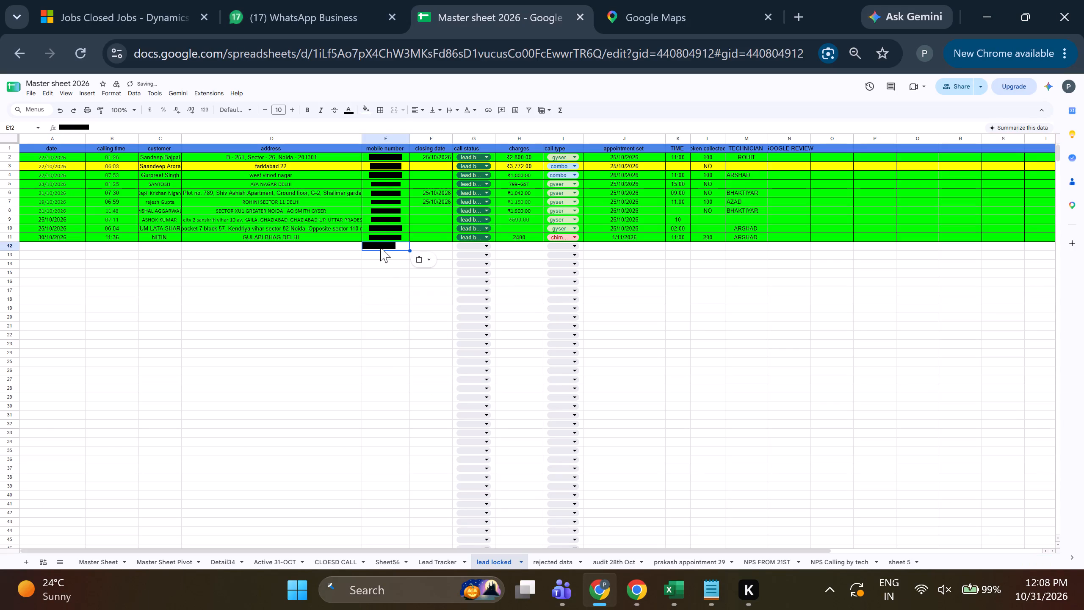
Delete the stray character from the pasted mobile number in row 12 of the lead locked sheet.
double_click(380, 247)
left_click(380, 247)
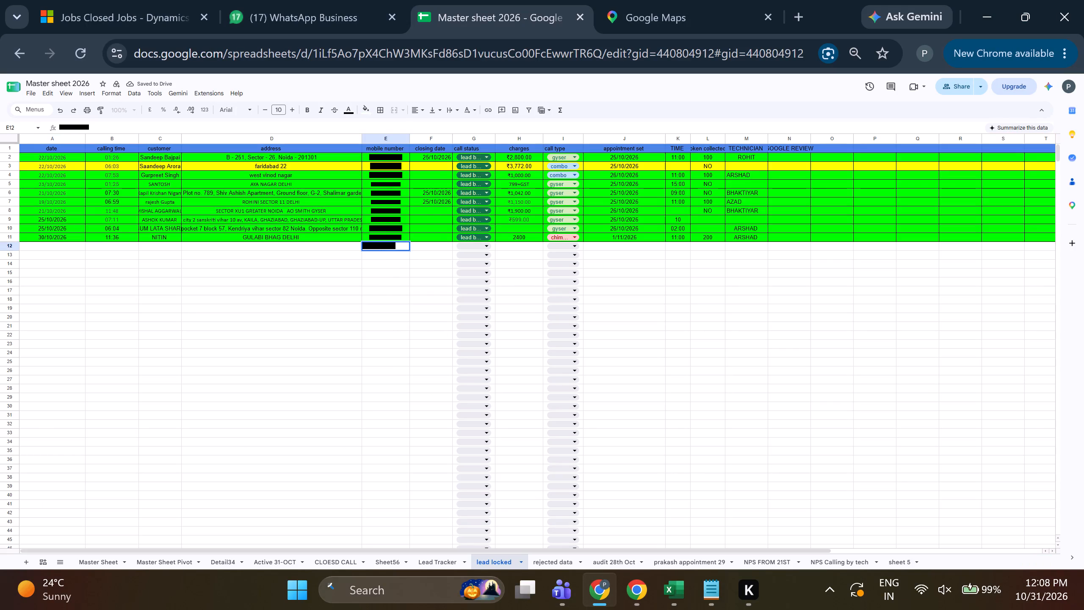
key("BackSpace")
left_click(339, 247)
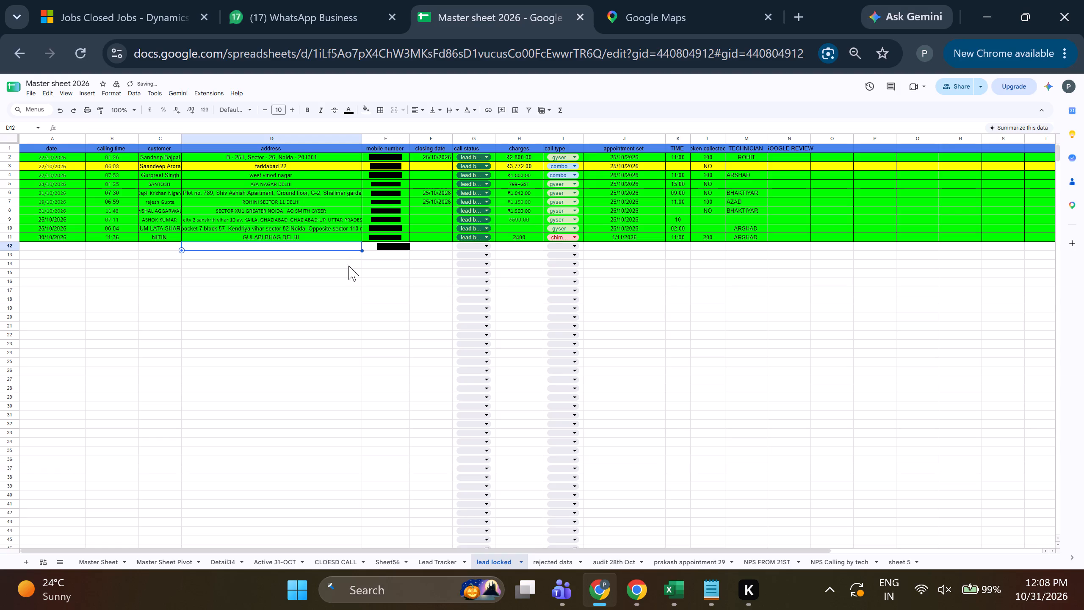
type("RAJ NAGAR GHA")
type("ZIABAD")
key("space")
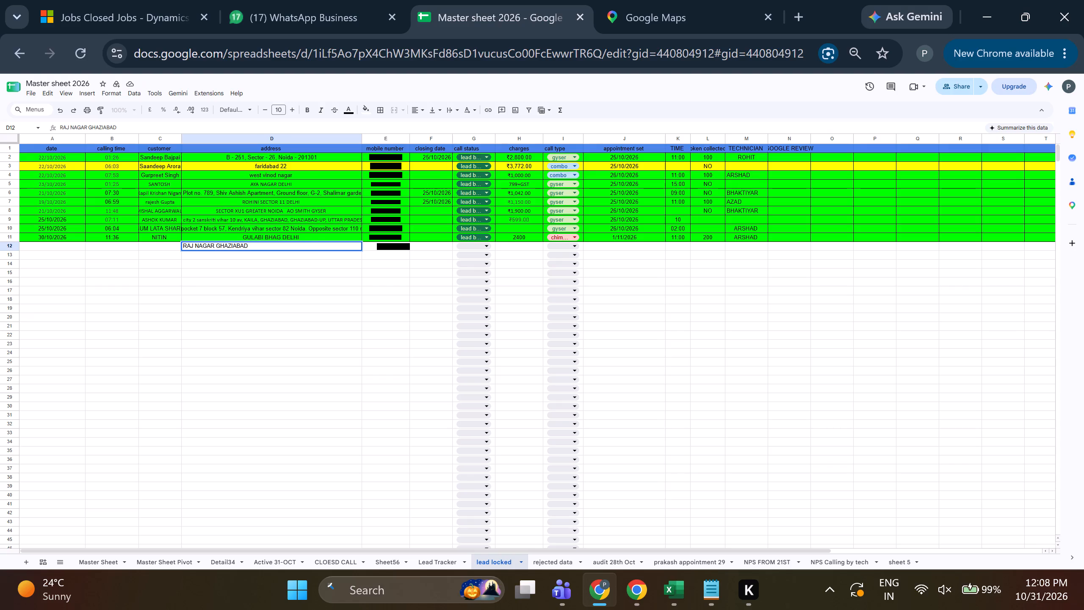
left_click(155, 250)
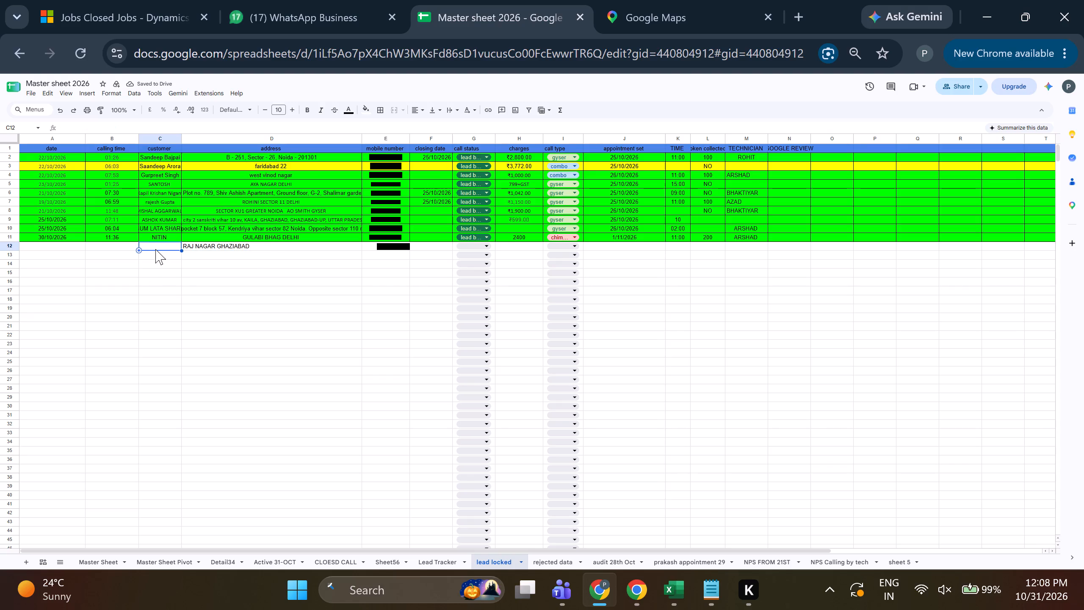
type("VM")
key("space")
key("Return")
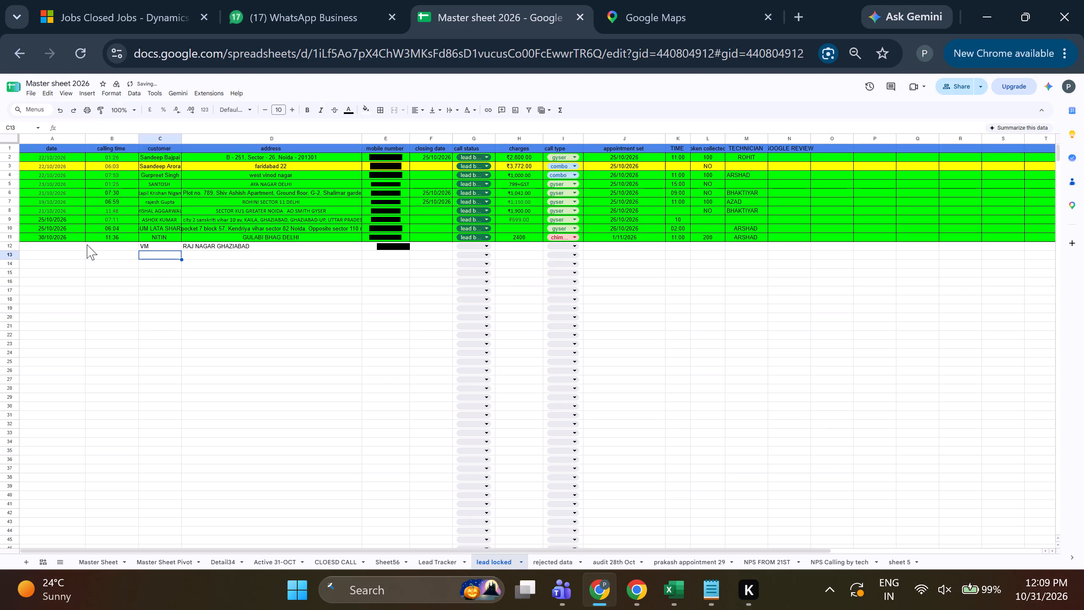
Enter 11:27 as the calling time and 31/10/2026 as the date for the Raj Nagar lead in row 12.
left_click(120, 247)
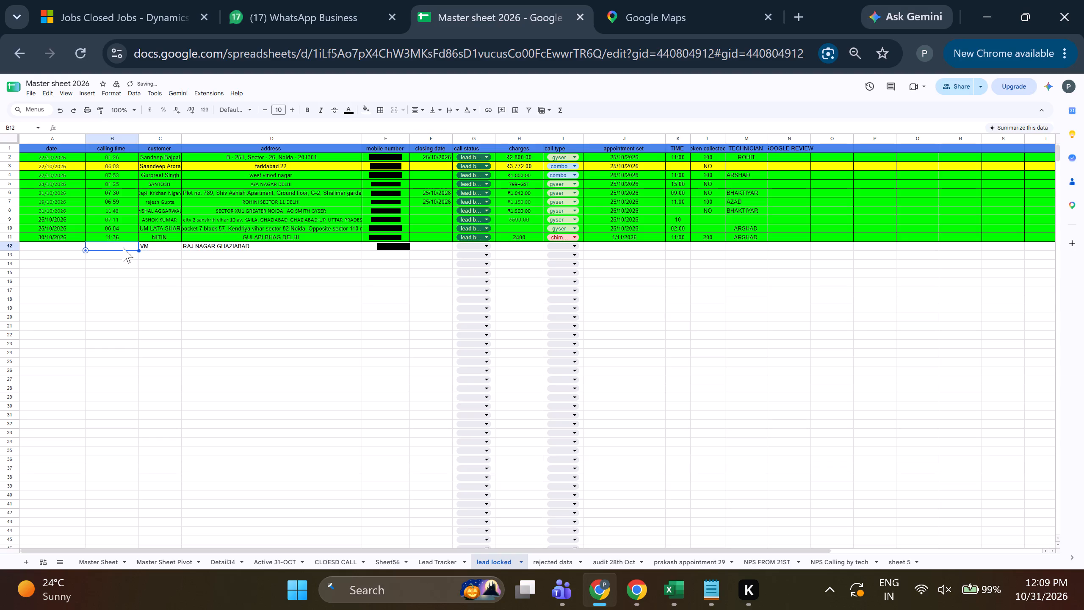
type("11:")
type("27")
key("Left")
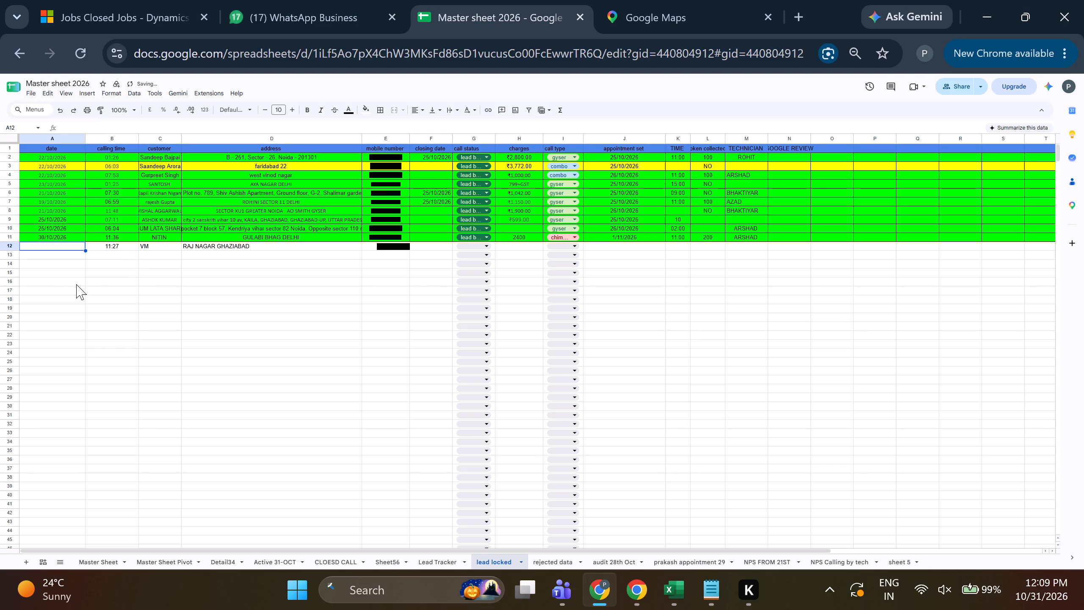
type("31")
type("/10/2026")
key("Return")
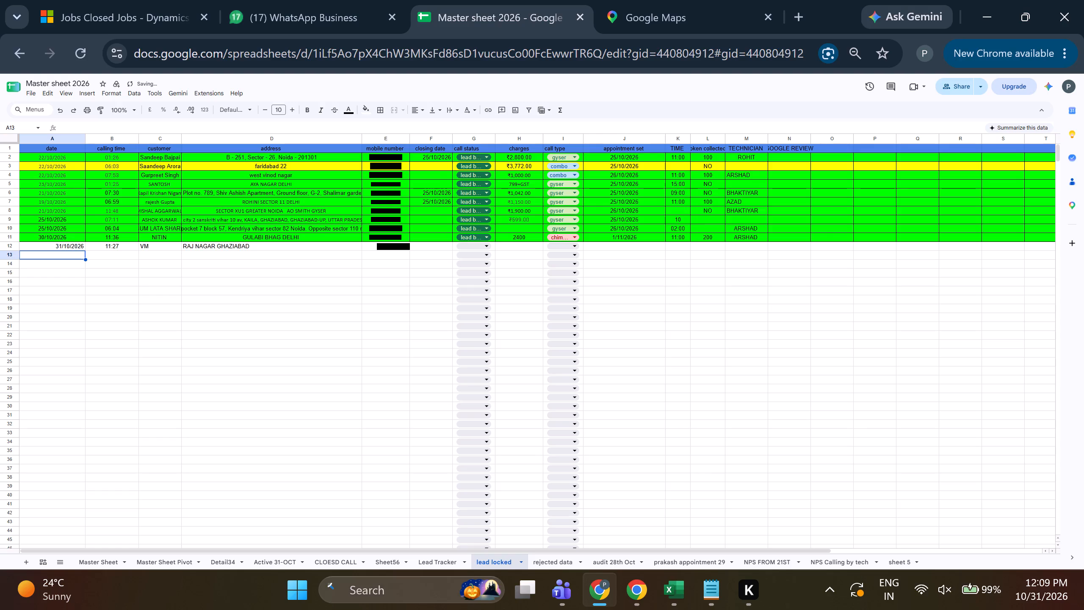
left_click(191, 383)
Complete the Raj Nagar lead's call details with status lead booked, charges 1532 and call type chimeny.
left_click(472, 246)
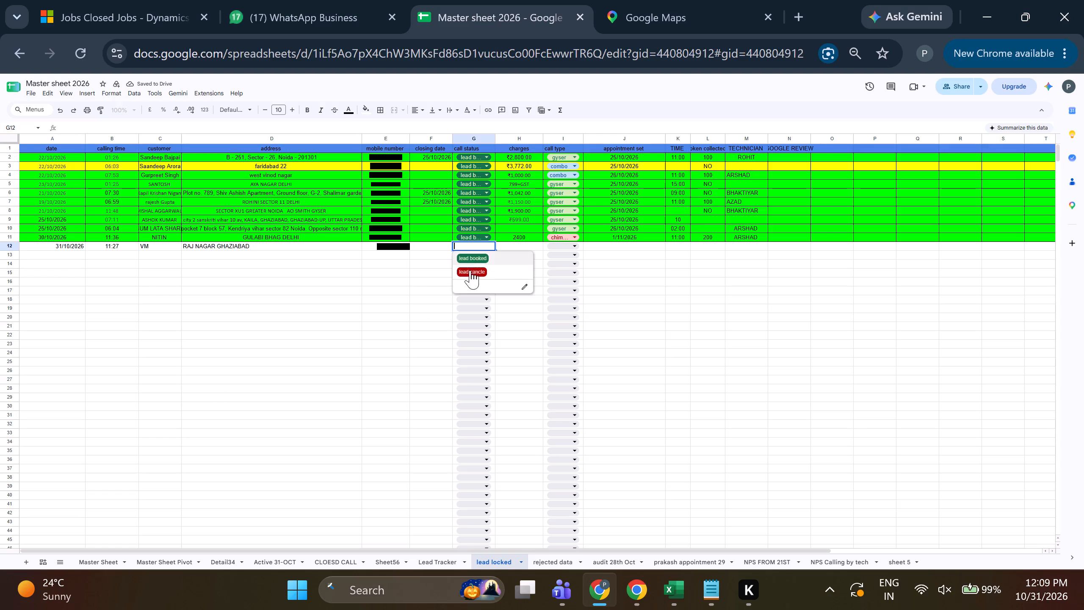
left_click(472, 256)
left_click(521, 244)
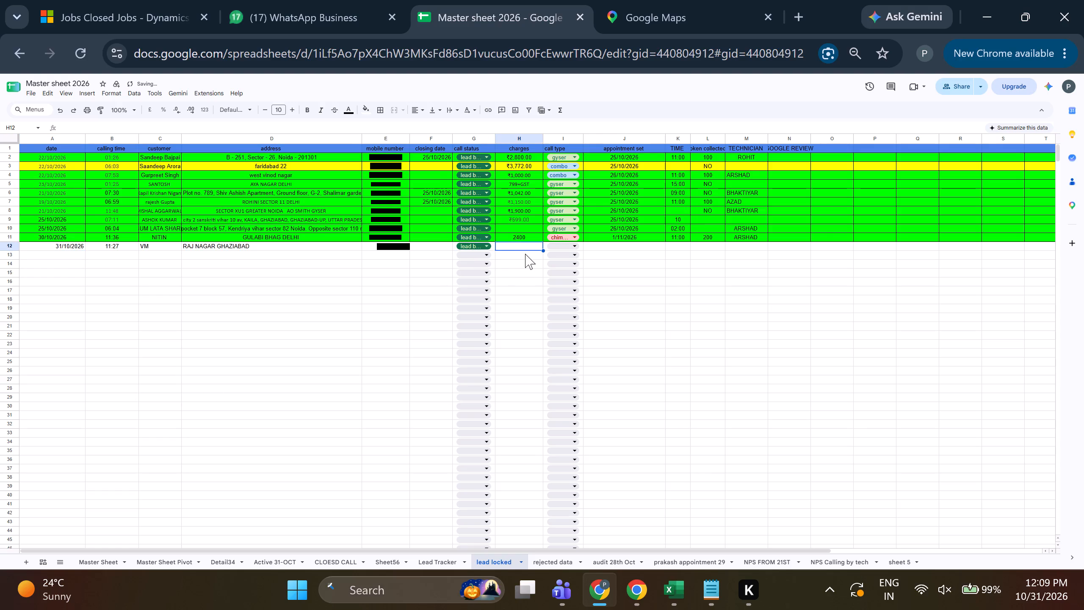
type("1532")
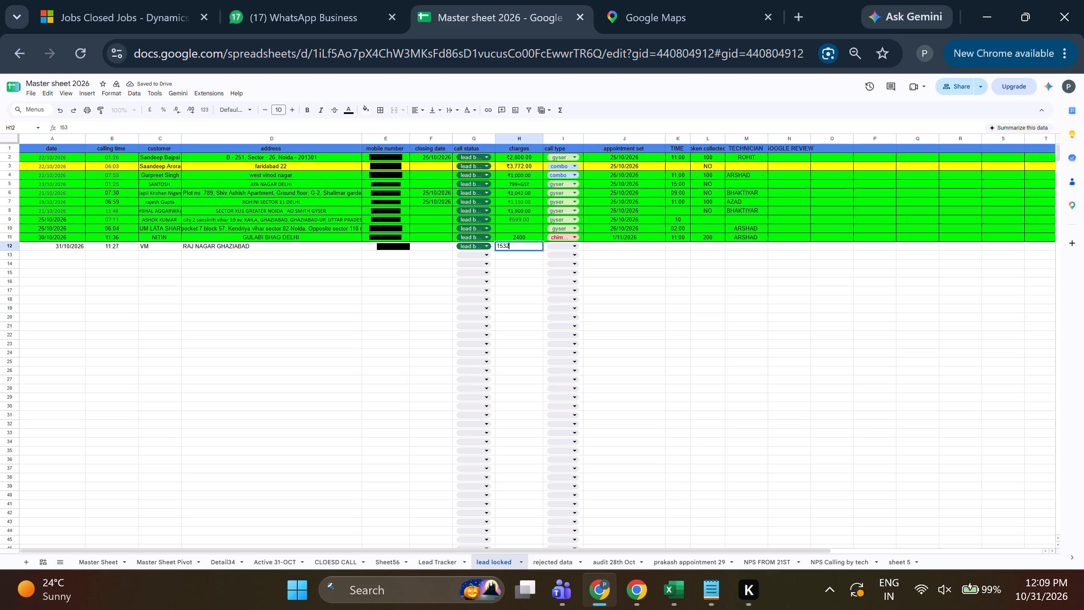
key("Return")
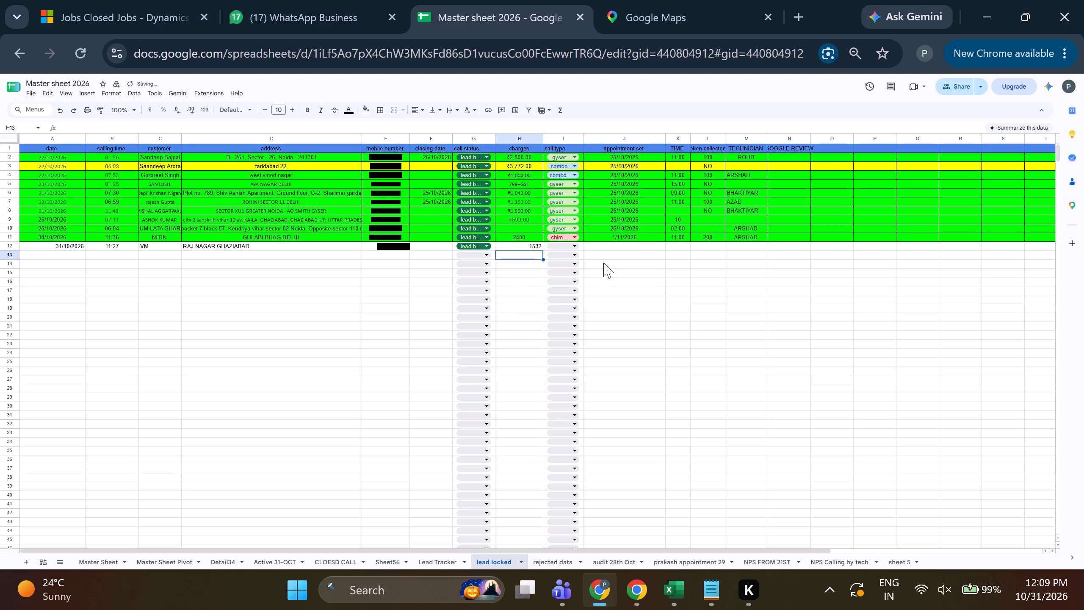
left_click(567, 244)
left_click(571, 275)
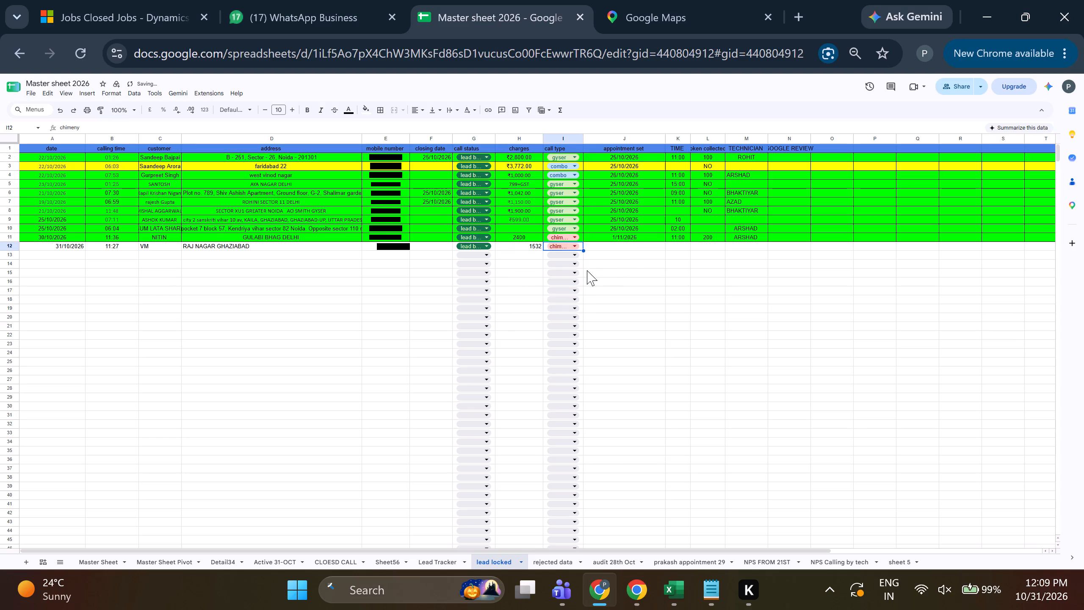
left_click(633, 250)
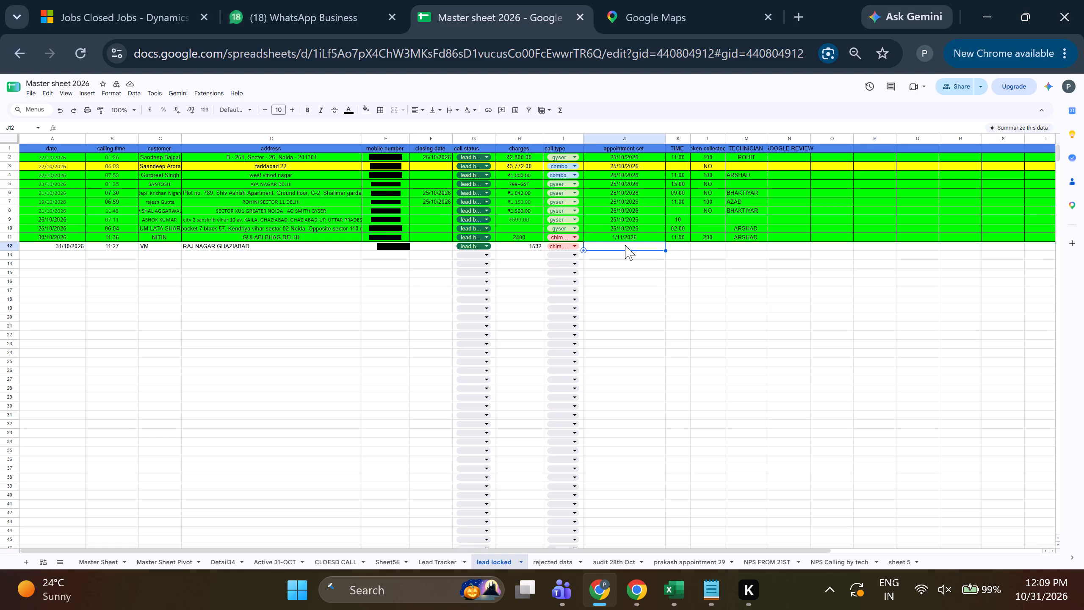
key("4")
key("slash")
key("1")
key("1")
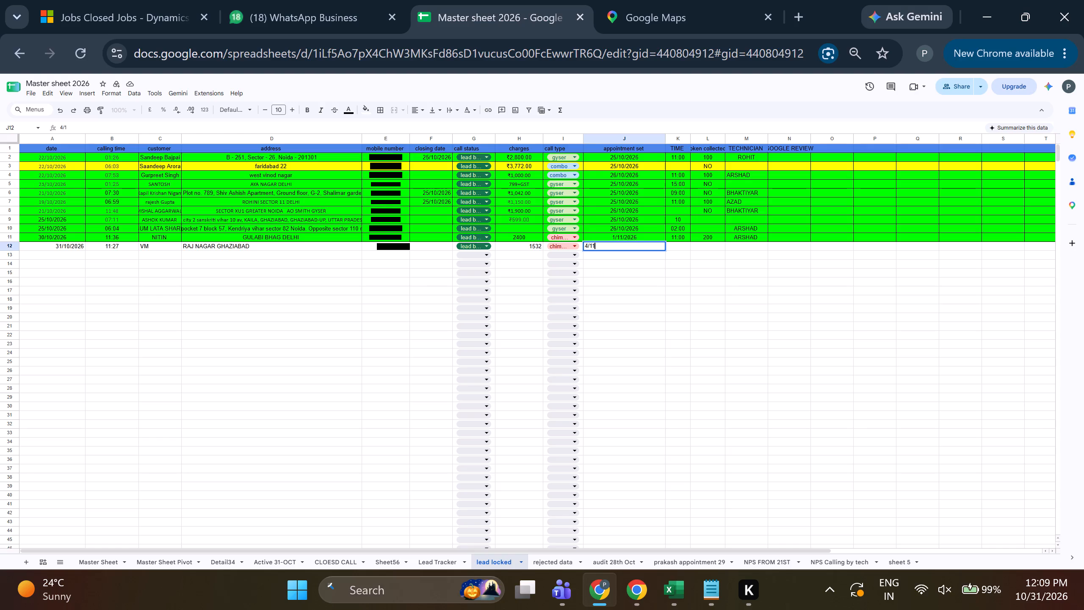
type("/2Q0")
key("BackSpace")
key("BackSpace")
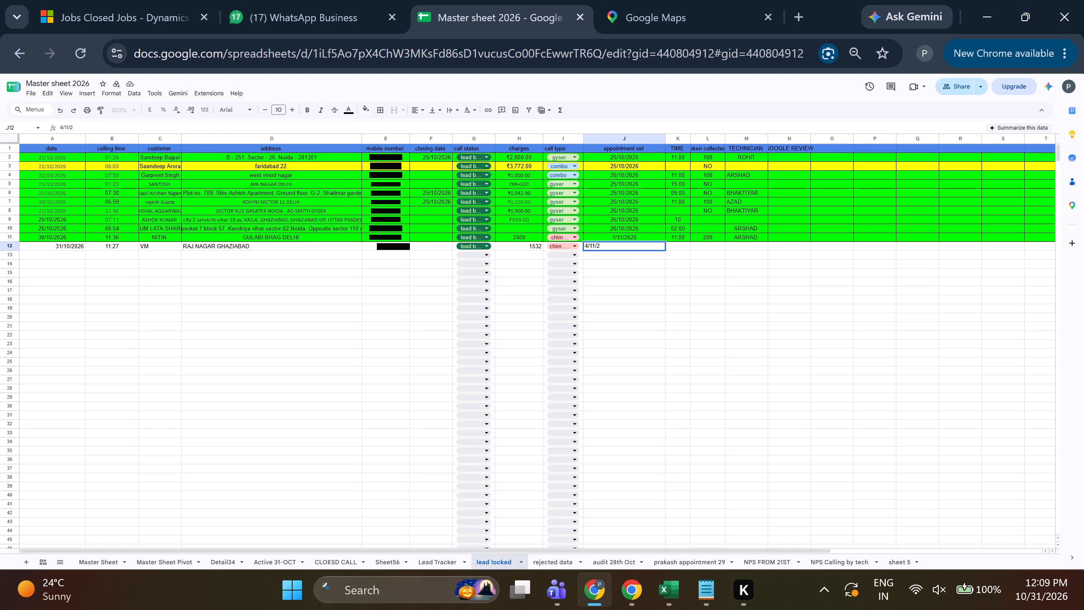
type("02")
key("6")
left_click(609, 312)
left_click(678, 248)
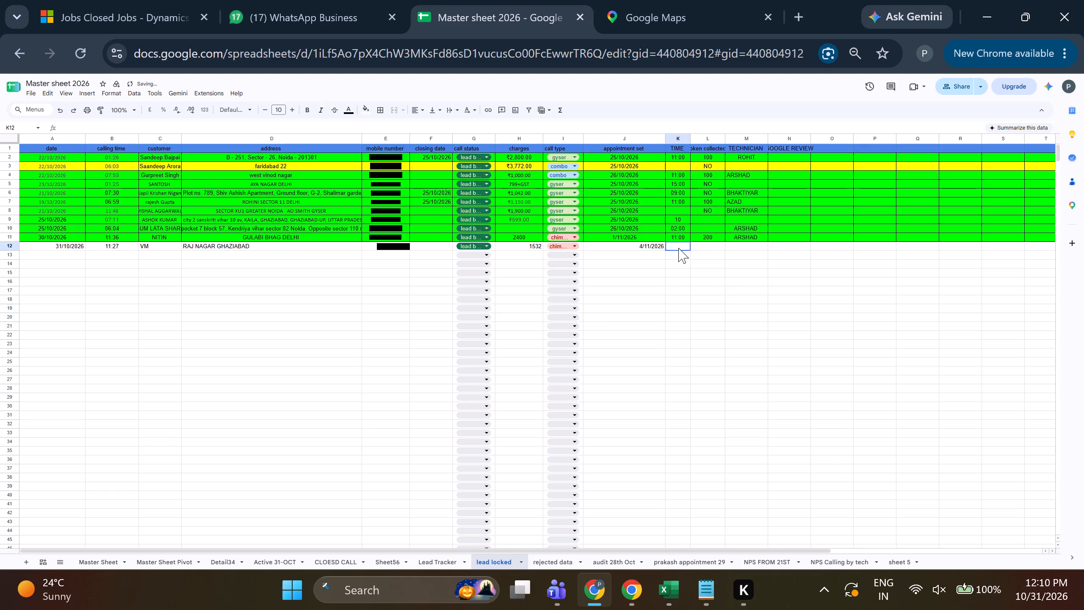
left_click(716, 244)
left_click(739, 244)
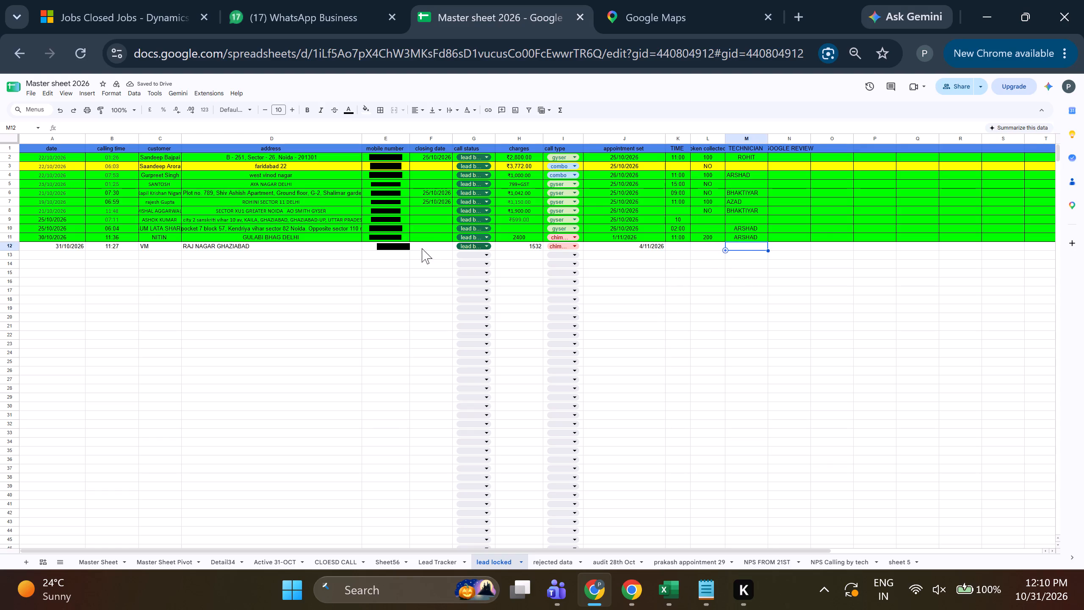
Format the whole Raj Nagar lead row 12 with centred alignment and borders around its cells.
left_click(0, 250)
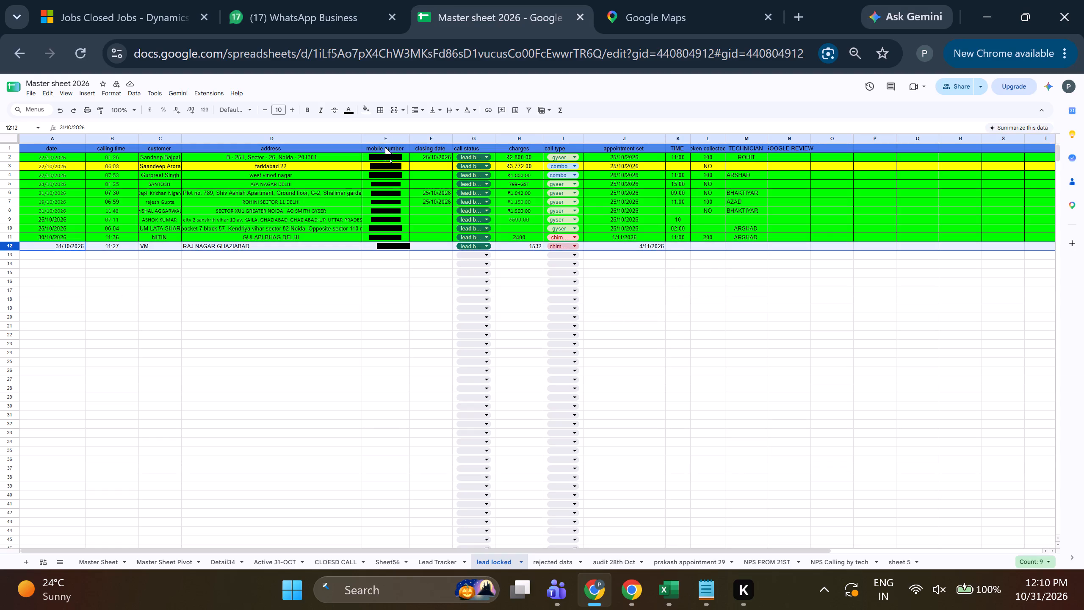
left_click(420, 106)
left_click(432, 126)
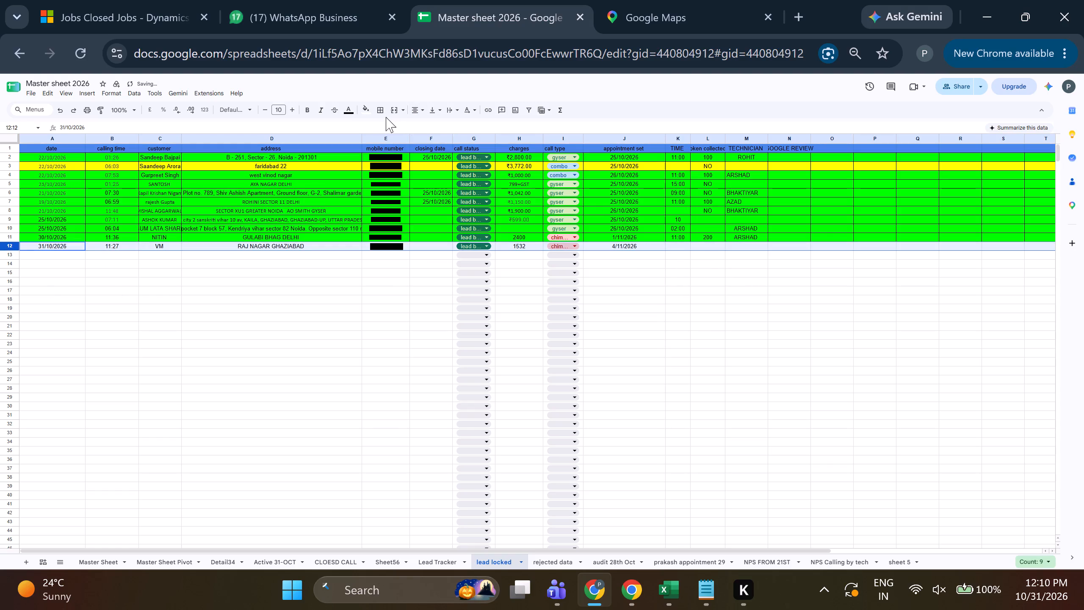
left_click(381, 113)
left_click(382, 129)
left_click(357, 315)
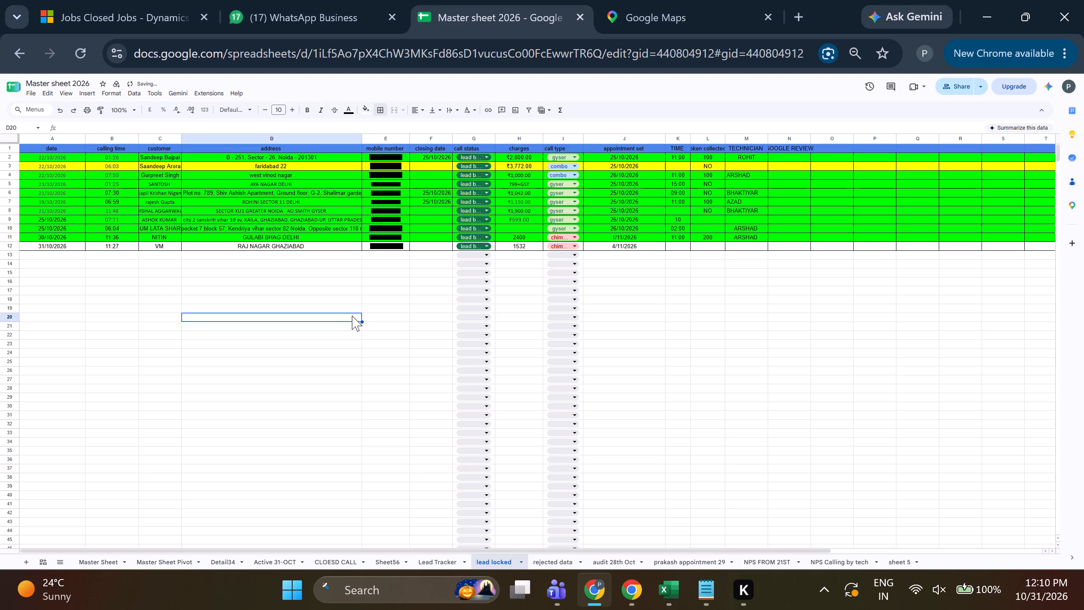
left_click(303, 301)
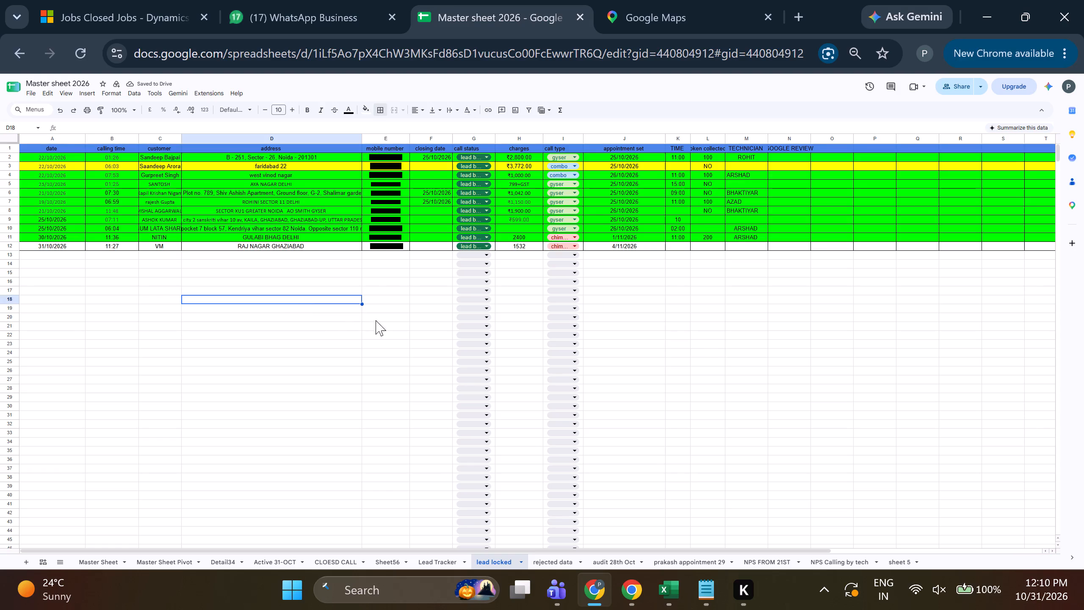
left_click(704, 342)
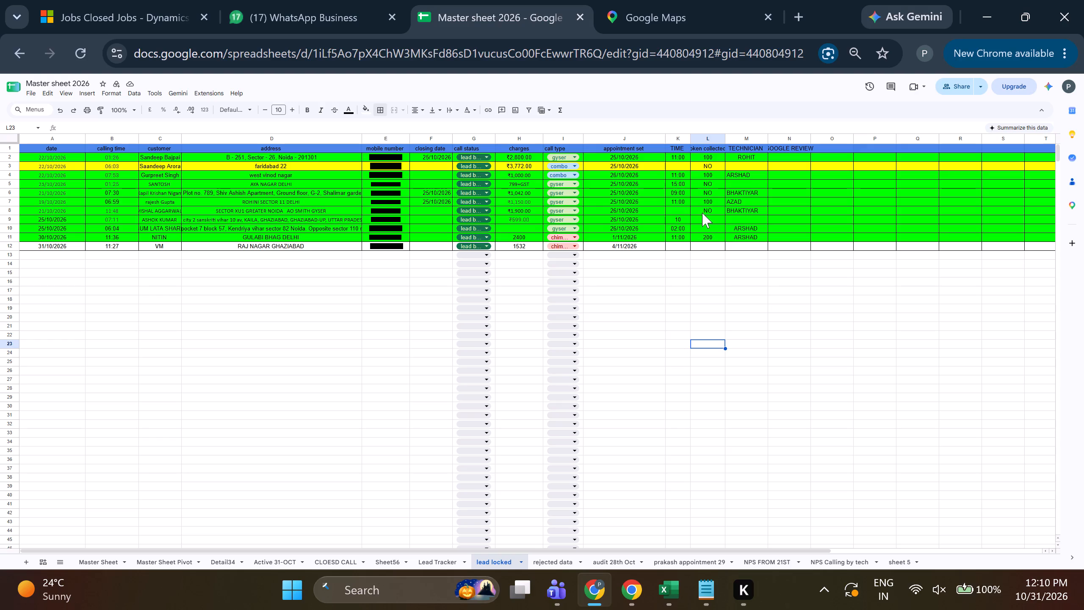
left_click(683, 209)
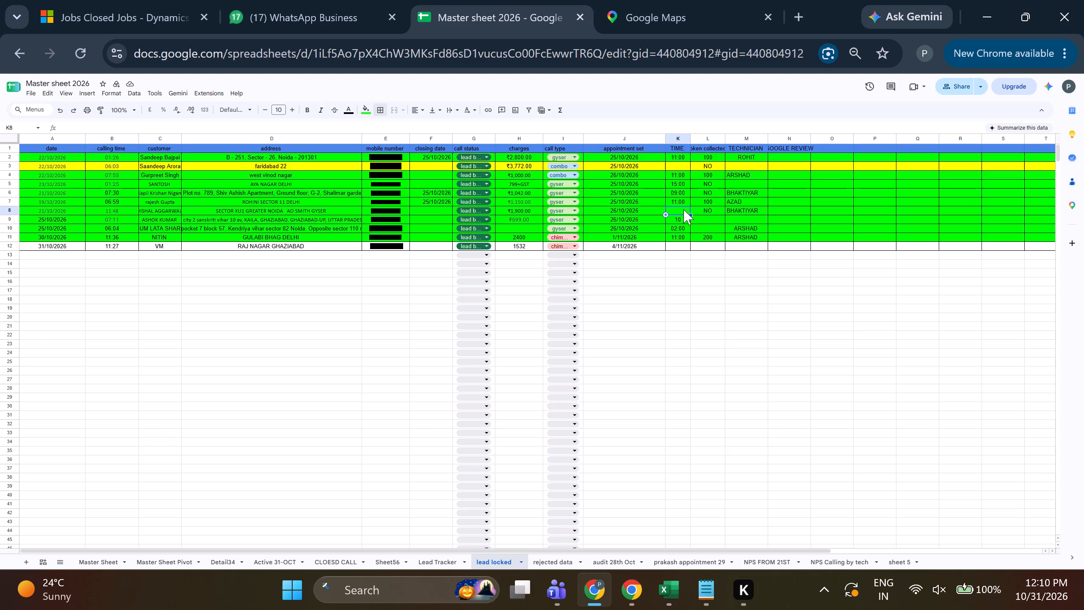
Enter 27/10/2026 as the closing date for the West Vinod Nagar lead in row 4.
left_click(435, 174)
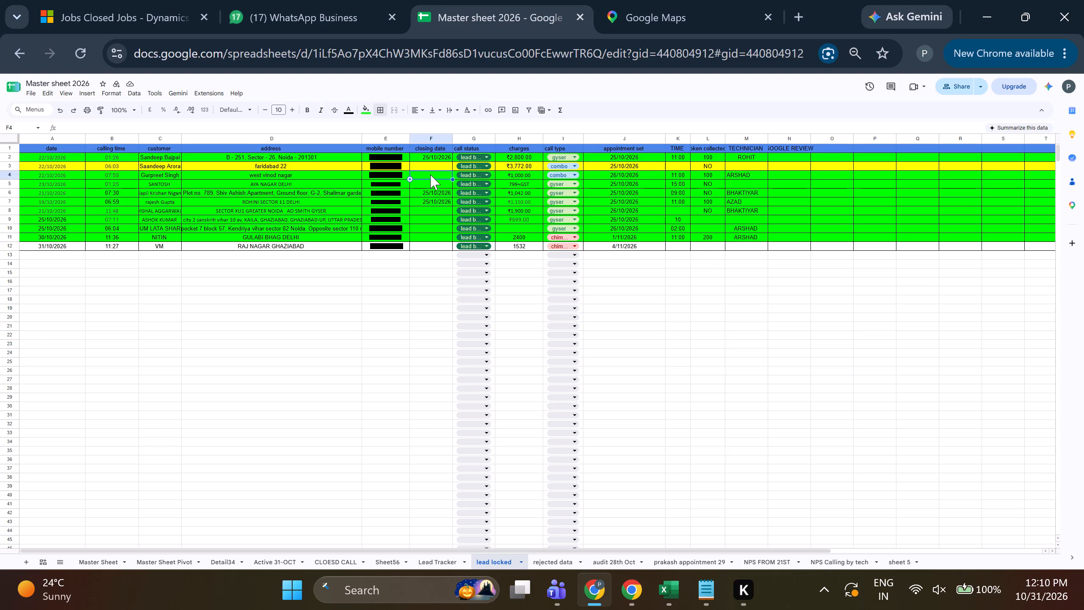
type("27")
type("/10/")
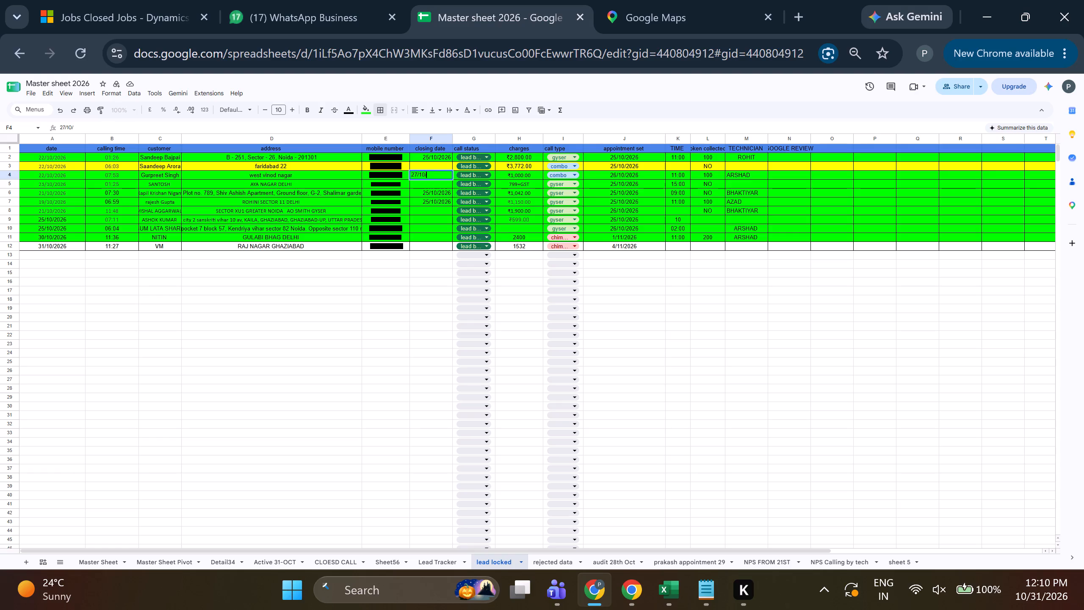
type("2026")
key("Return")
left_click(354, 330)
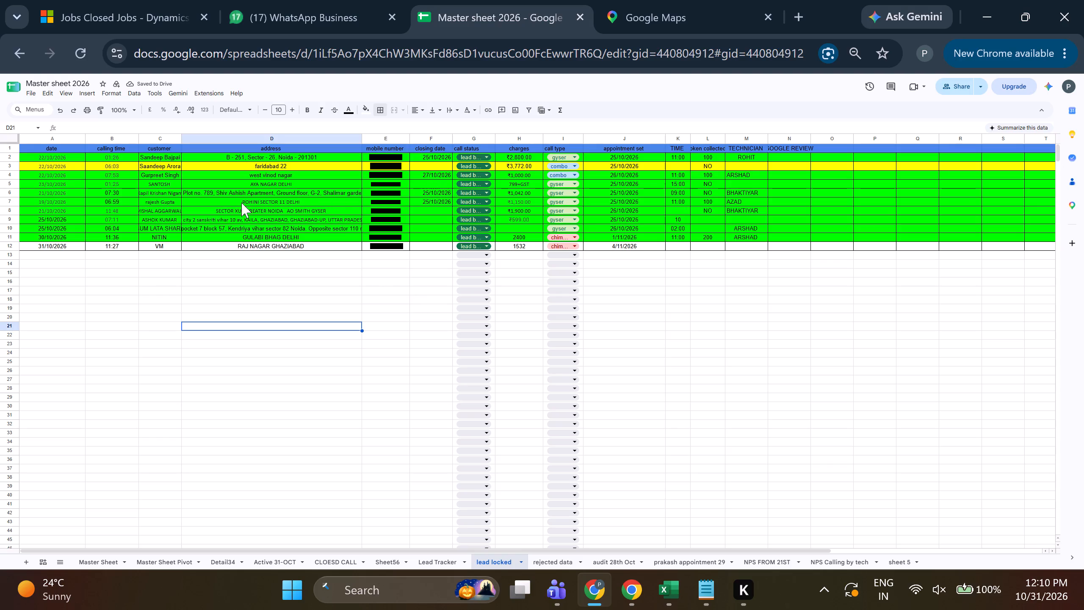
Delete row 5, the Aya Nagar Delhi lead, from the lead locked sheet.
left_click(4, 186)
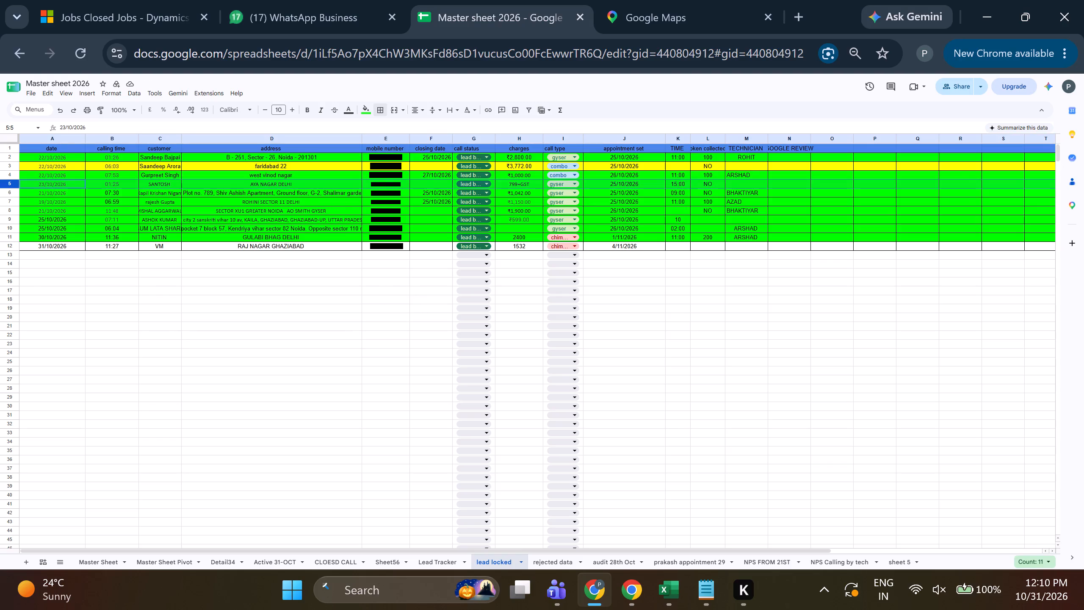
right_click(4, 186)
left_click(49, 282)
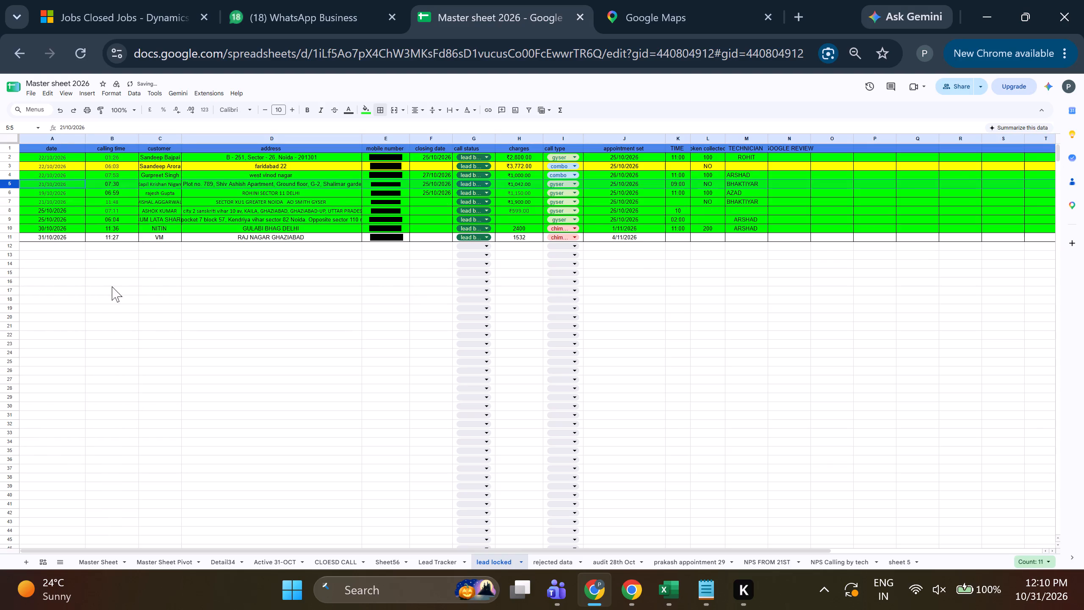
left_click(249, 299)
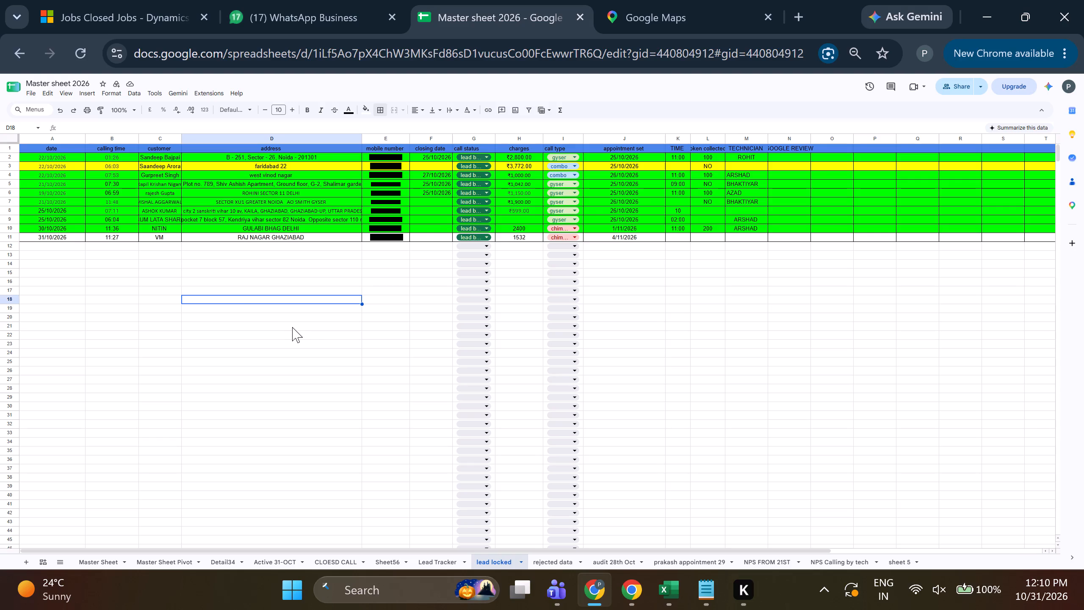
Copy the customer's mobile number from the Gaur City 2, Ghaziabad lead in row 8.
left_click(337, 211)
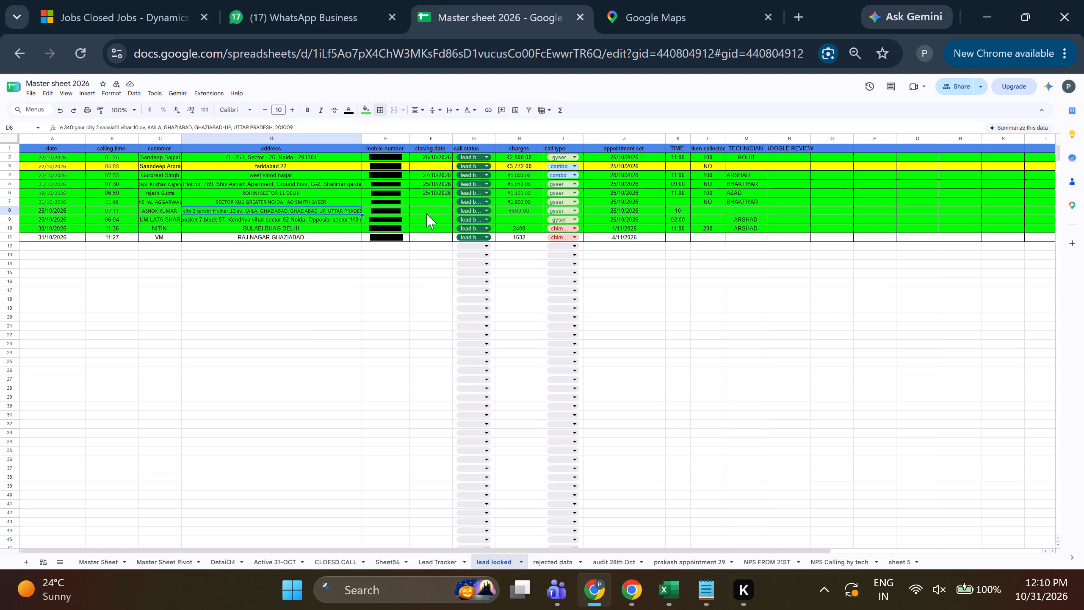
left_click(429, 211)
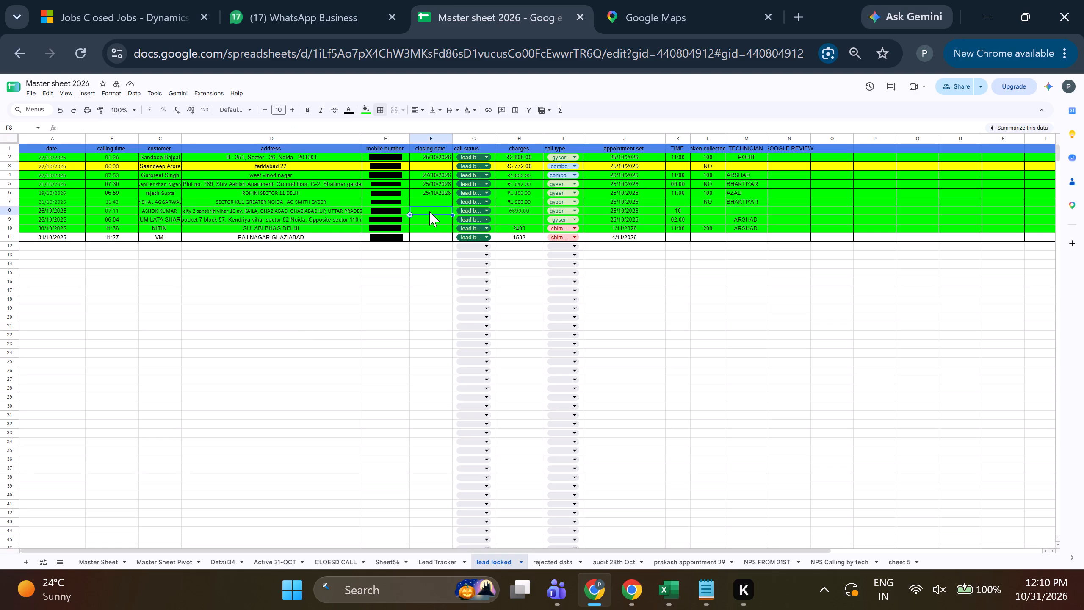
left_click(391, 212)
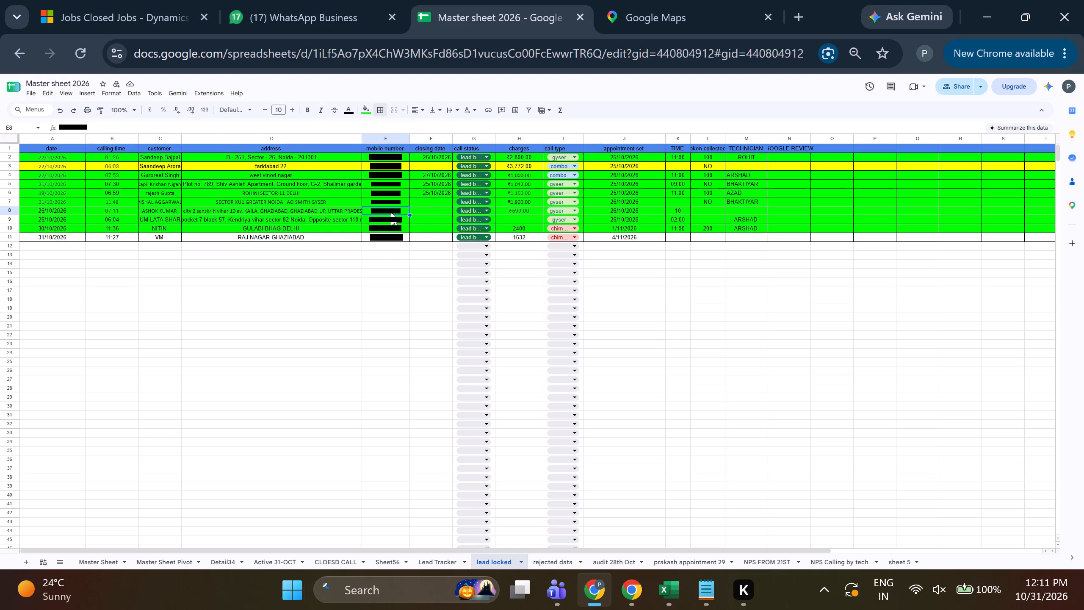
key("ctrl+c")
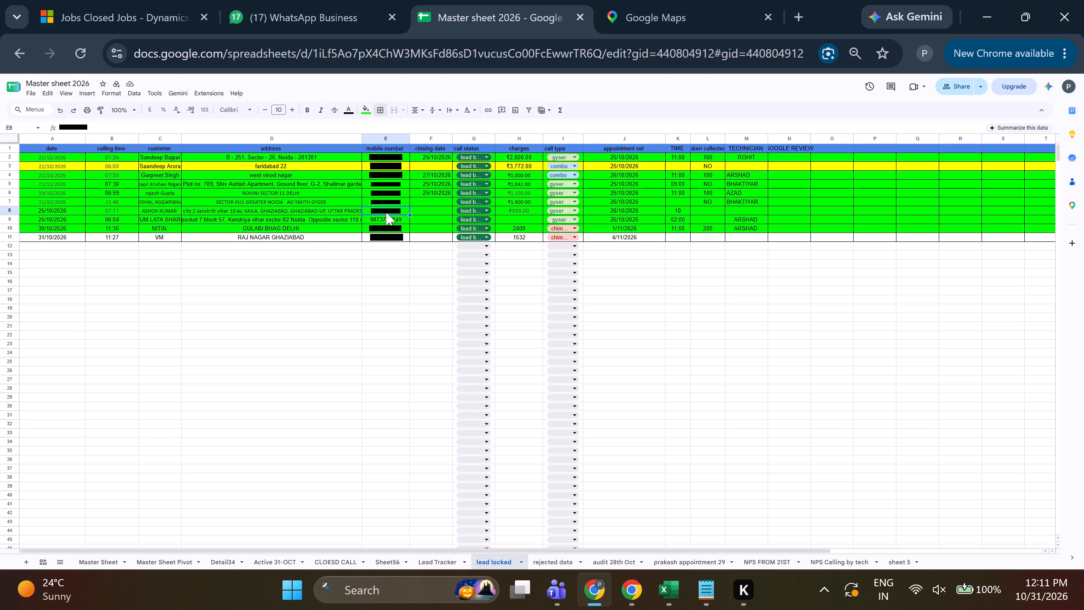
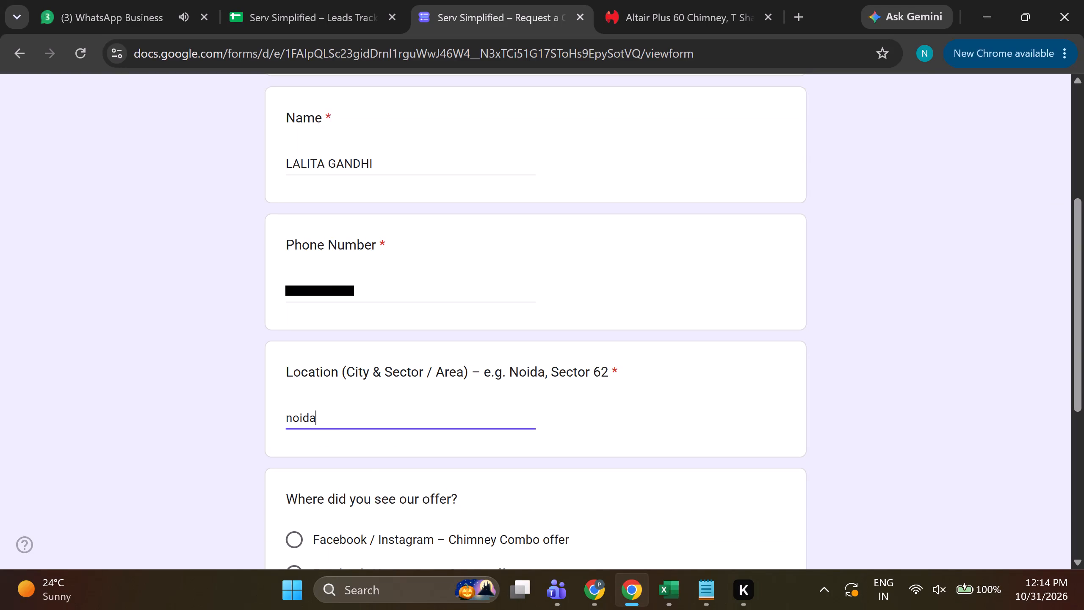
Re-enter the location in the call back request form in capitals as NOIDA.
key("BackSpace")
key("BackSpace")
key("BackSpace")
key("BackSpace")
key("BackSpace")
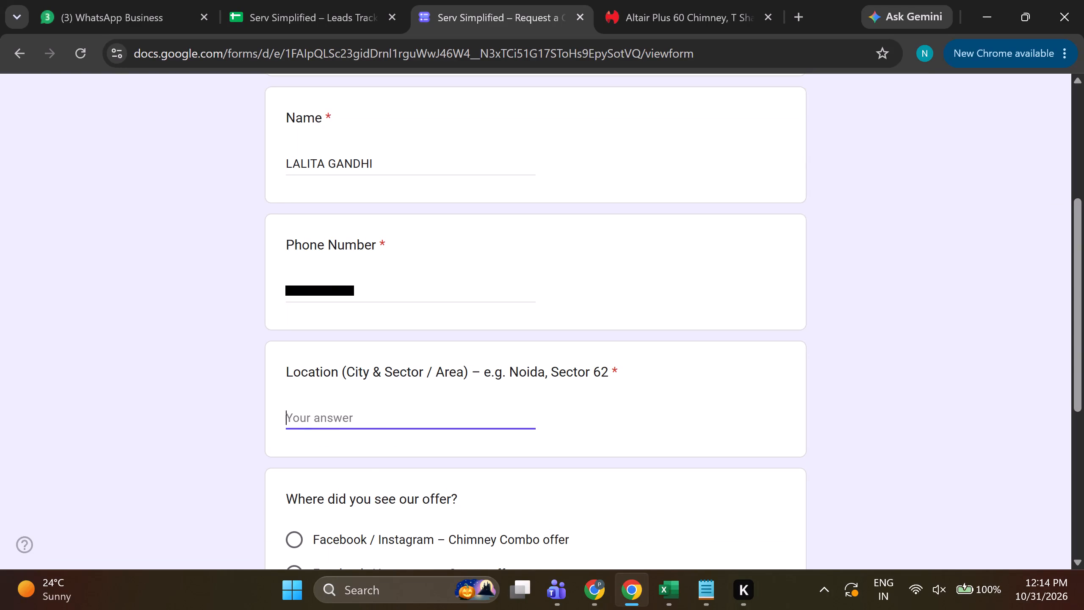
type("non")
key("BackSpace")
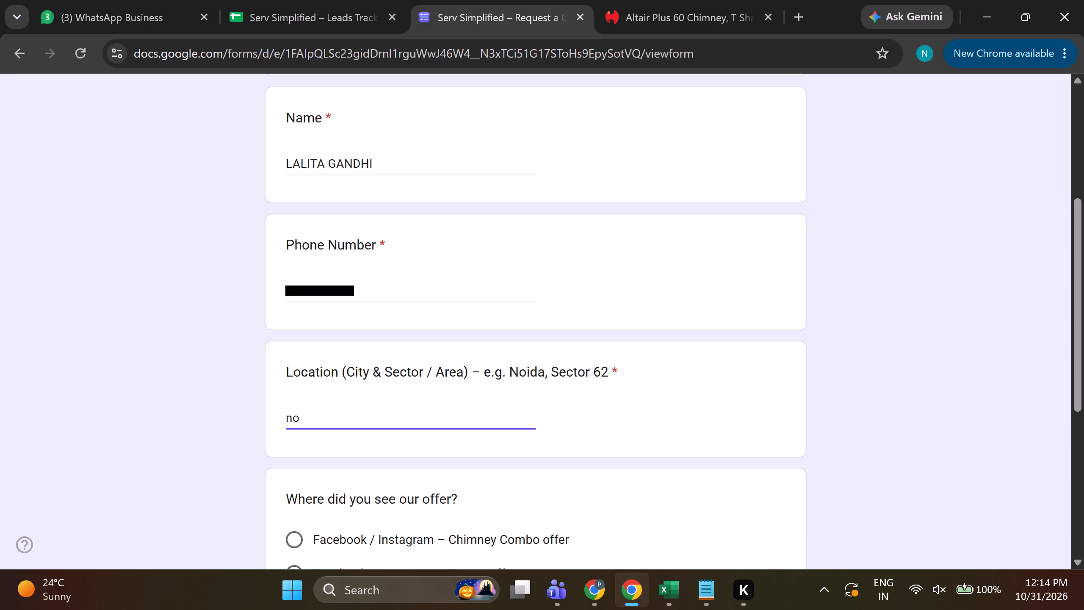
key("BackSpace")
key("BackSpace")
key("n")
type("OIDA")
Submit the request with Facebook / Instagram – Chimney Combo offer as the offer source, and start another response.
scroll(367, 408, "down", 2)
left_click(293, 372)
scroll(342, 403, "down", 2)
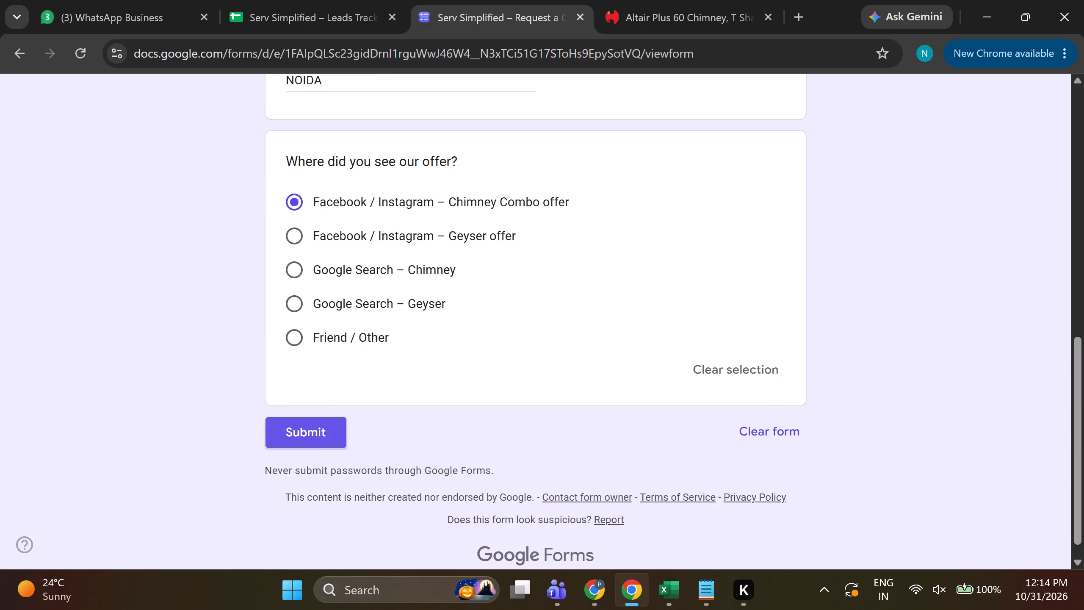
left_click(319, 433)
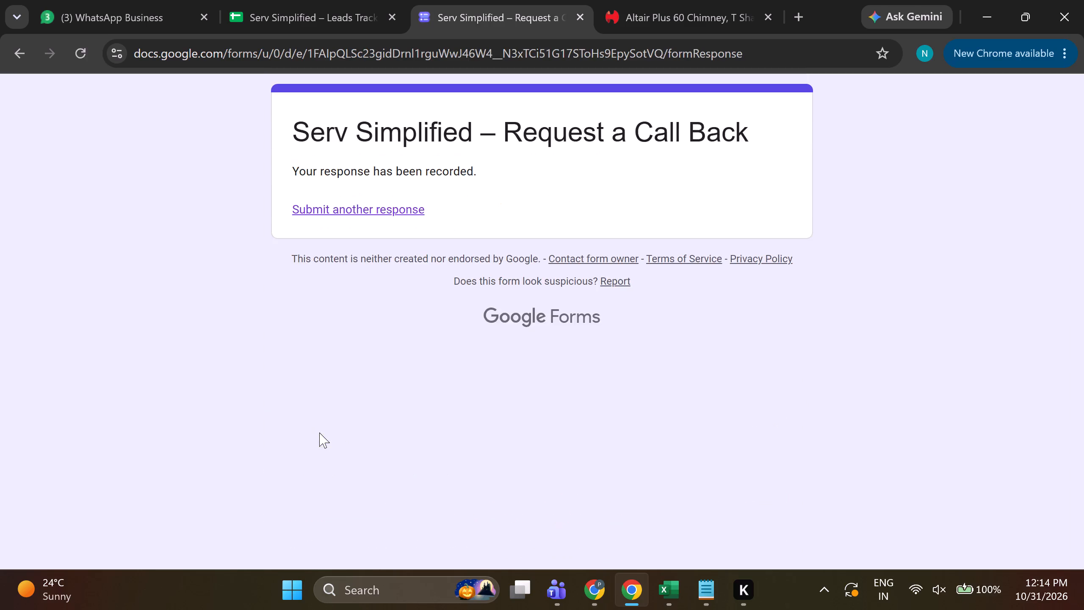
left_click(317, 206)
Check the newest form response at the end of the Serv Simplified – Leads Tracker sheet.
left_click(274, 0)
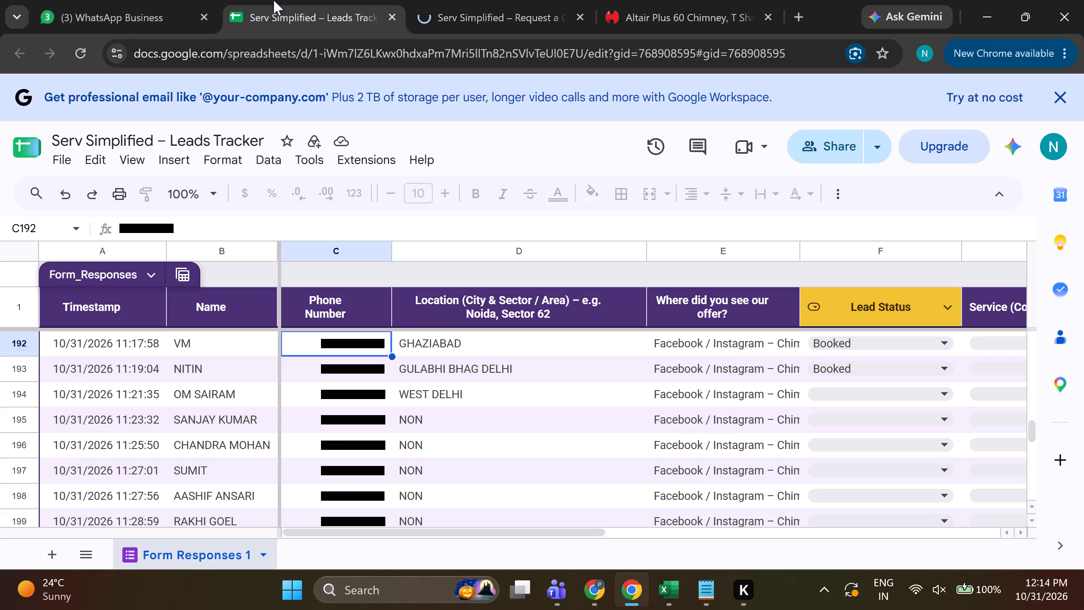
scroll(461, 423, "down", 2)
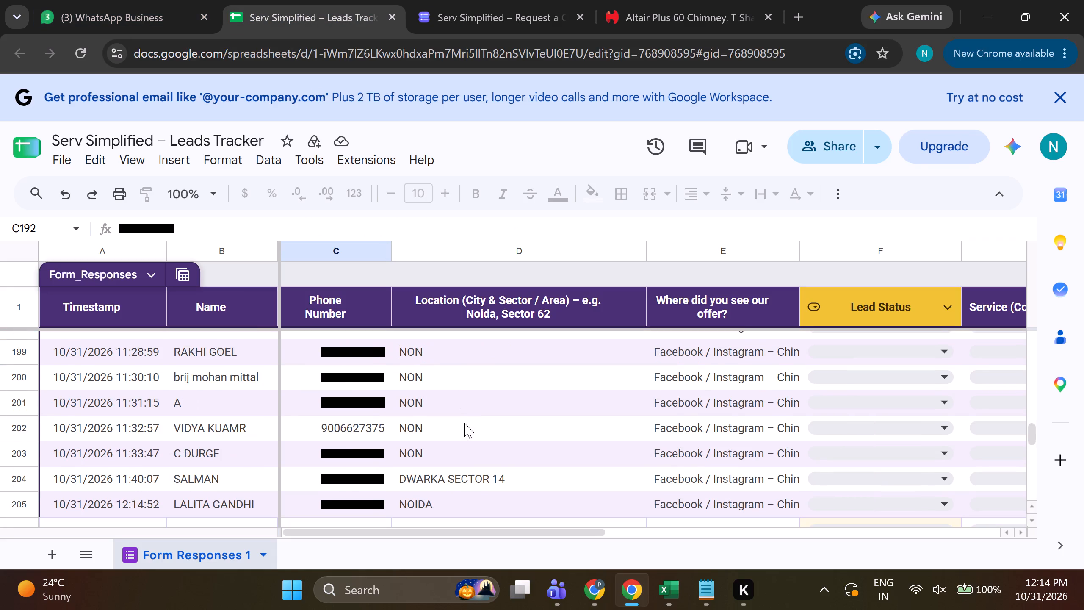
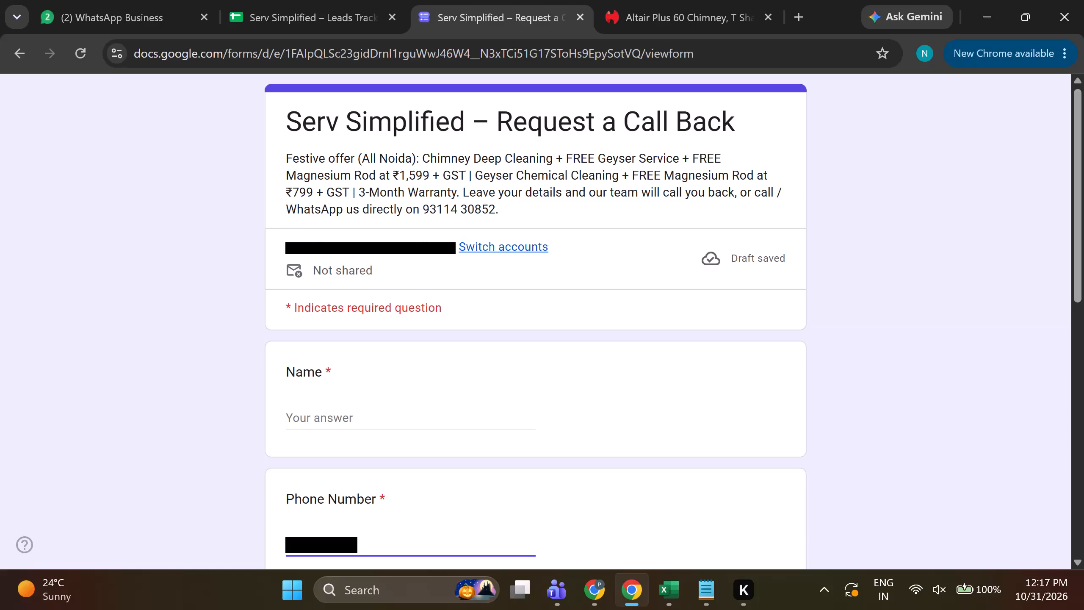
Remove the trailing character from the phone number, and fill in the customer's name and NON as the location.
key("BackSpace")
left_click(411, 425)
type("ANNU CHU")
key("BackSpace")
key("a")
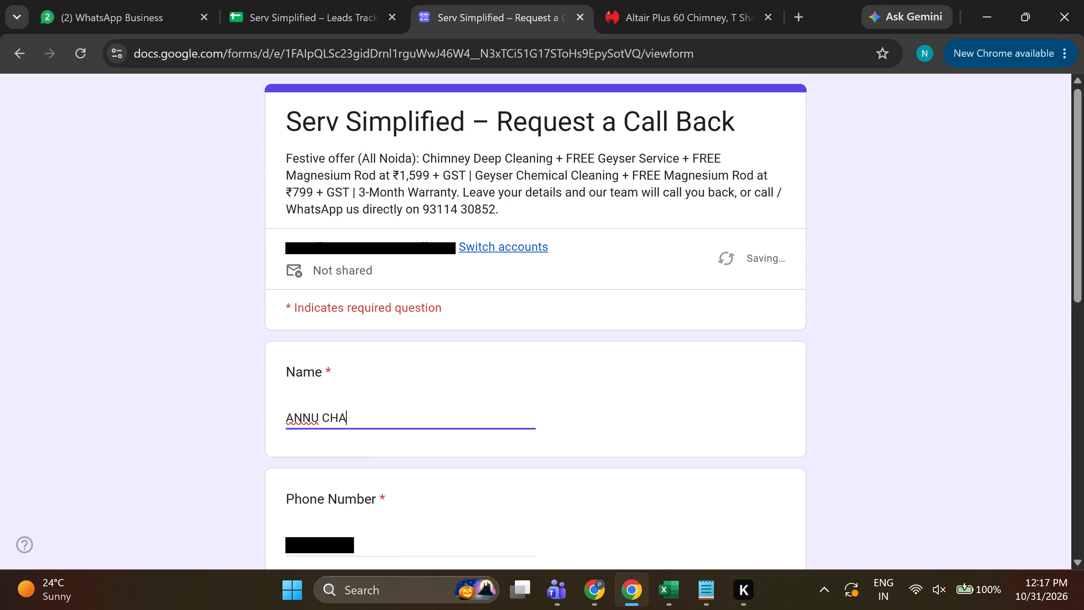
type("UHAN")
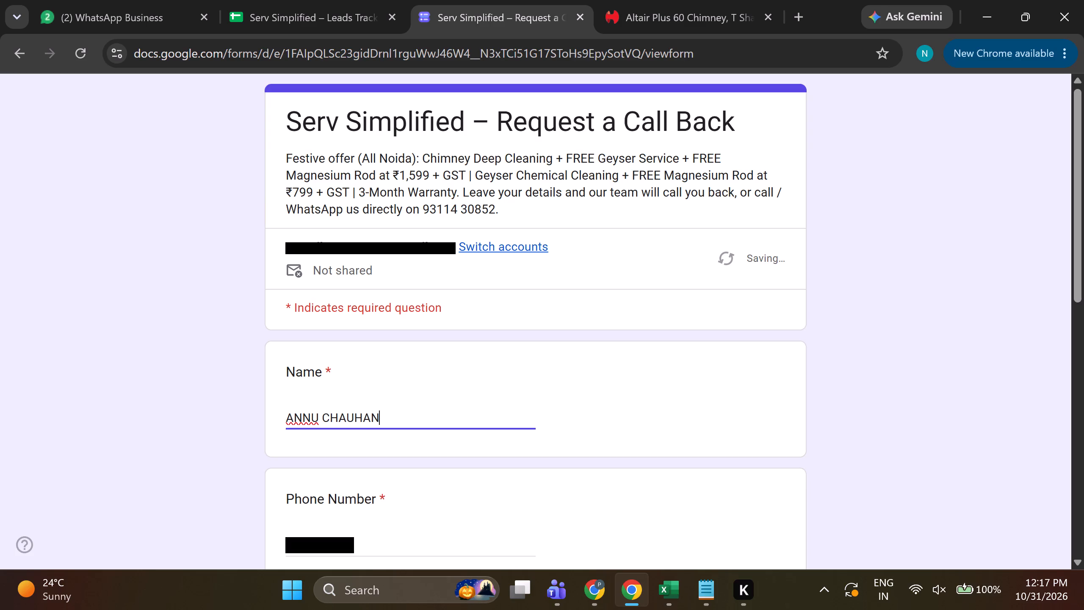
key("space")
scroll(411, 425, "down", 2)
left_click(343, 503)
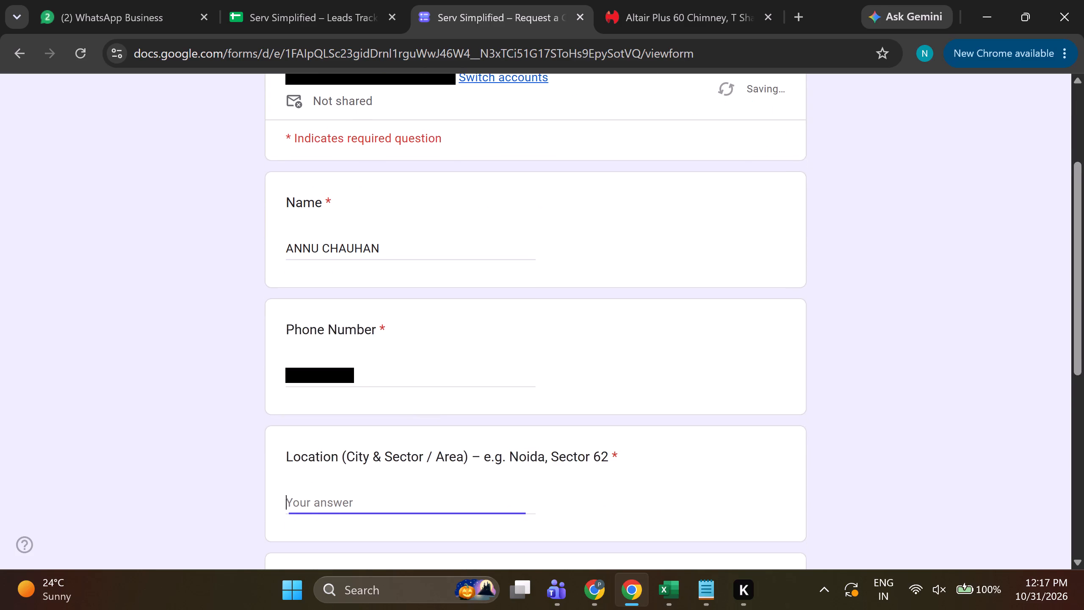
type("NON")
Choose Facebook / Instagram – Chimney Combo offer as the offer source, submit the response and start another blank one.
scroll(391, 418, "down", 1)
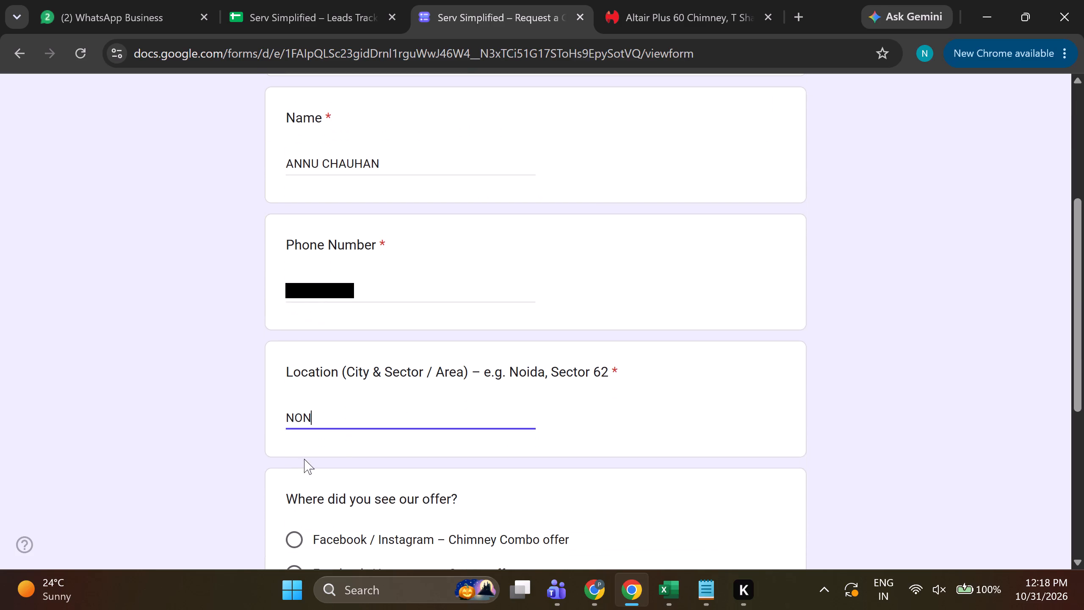
left_click(301, 541)
scroll(362, 454, "down", 3)
left_click(319, 522)
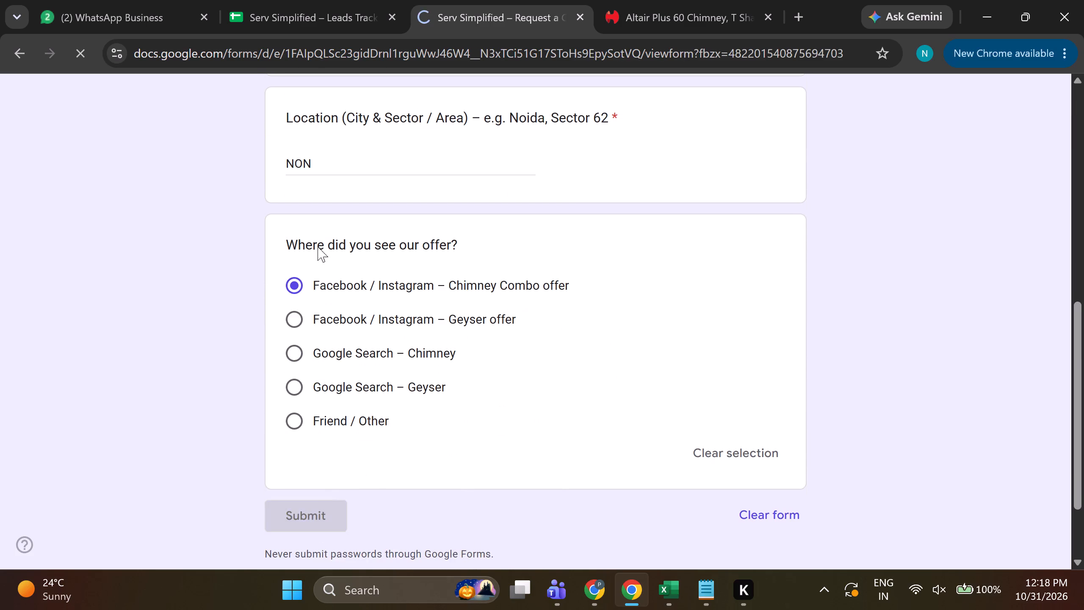
left_click(326, 212)
Switch to the Serv Simplified – Leads Tracker sheet and go to the newest form response in the last filled row.
left_click(282, 13)
scroll(462, 358, "down", 1)
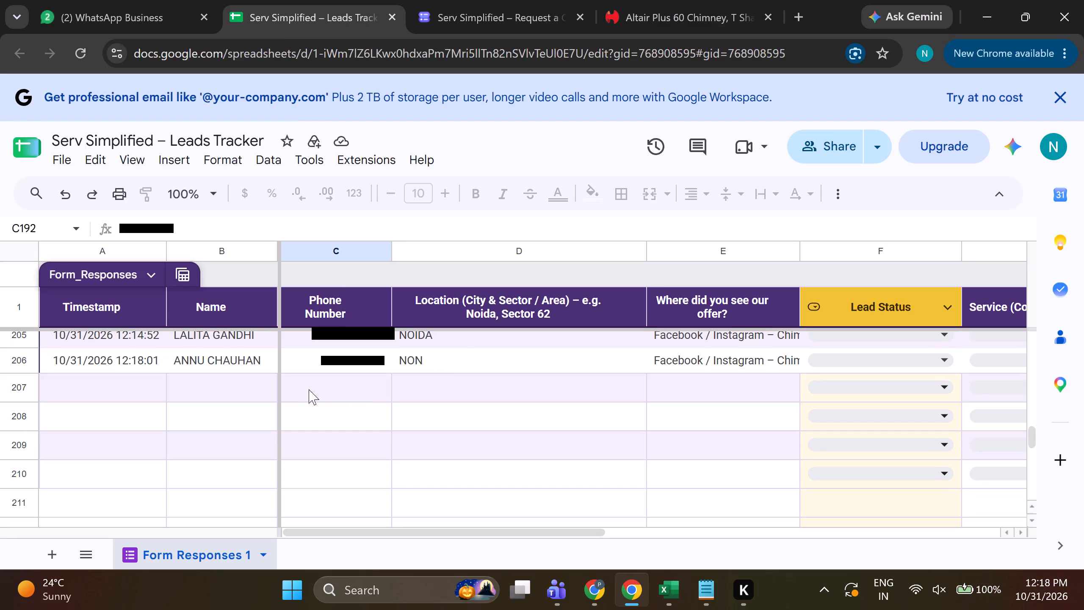
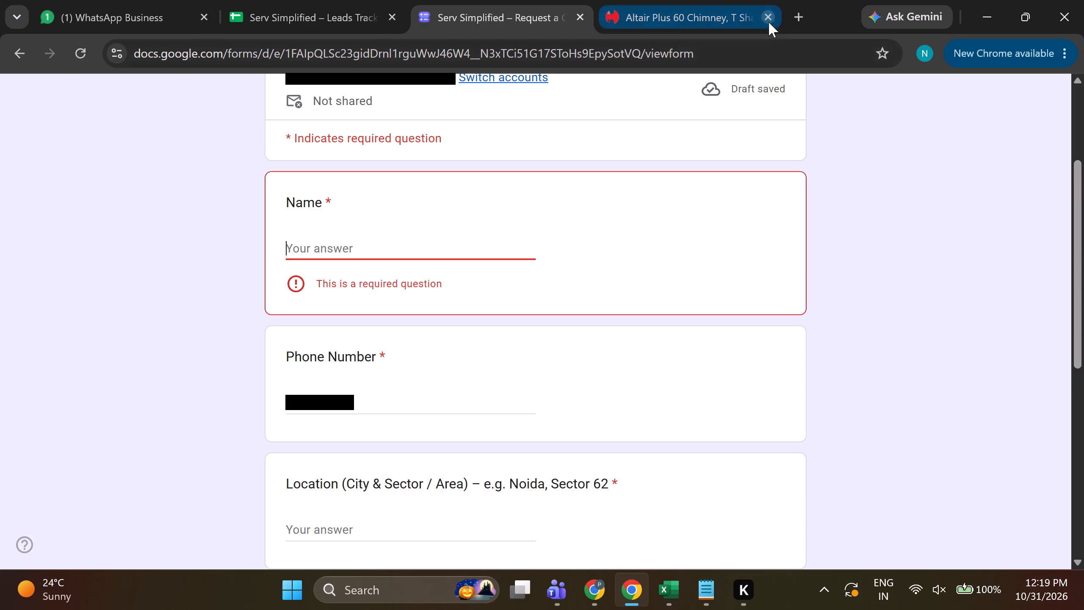
Open Google Maps in a new browser tab by searching Google for map.
left_click(784, 23)
left_click(791, 20)
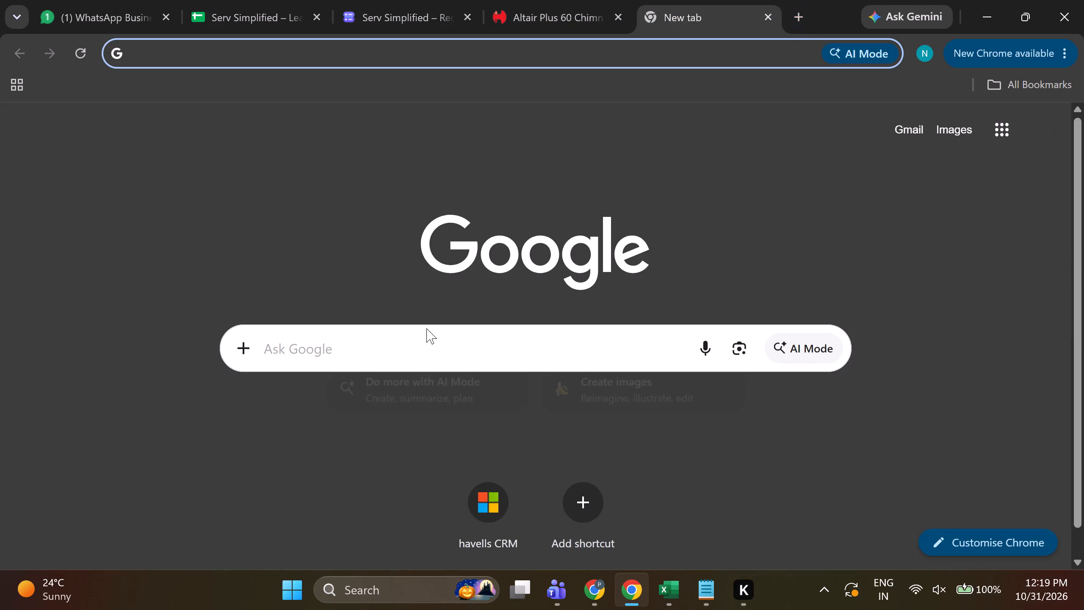
left_click(411, 359)
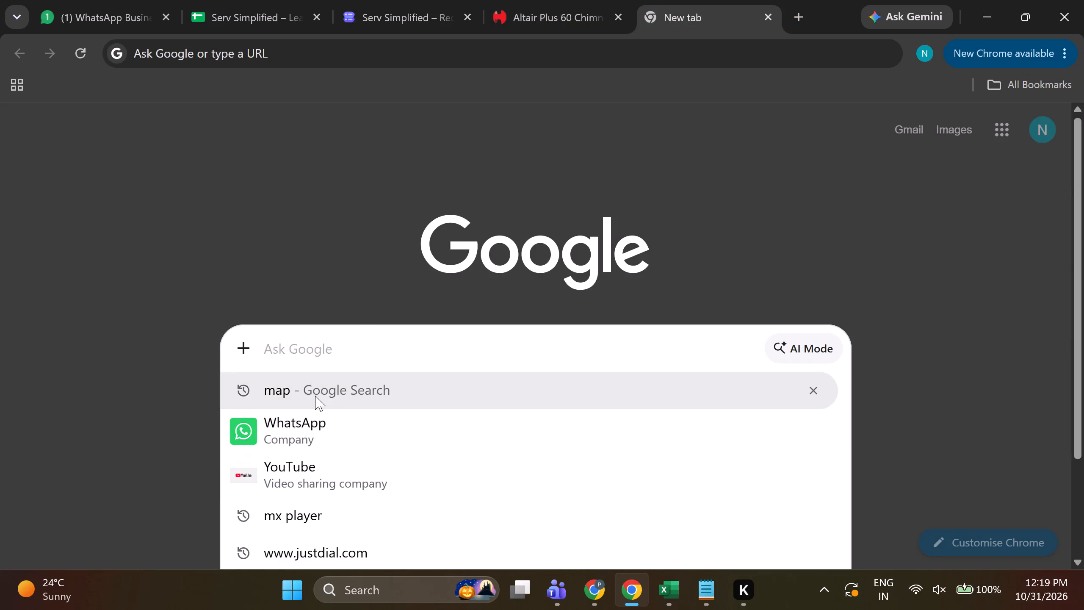
left_click(318, 392)
left_click(128, 261)
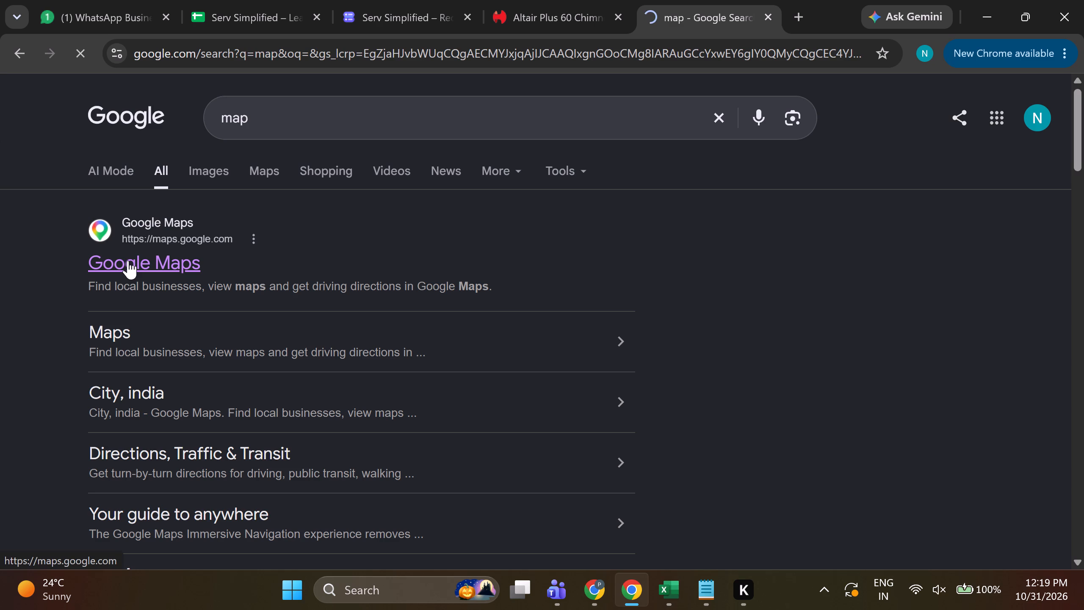
Find Nangloi, Delhi on the map and get directions to it from your location.
left_click(188, 104)
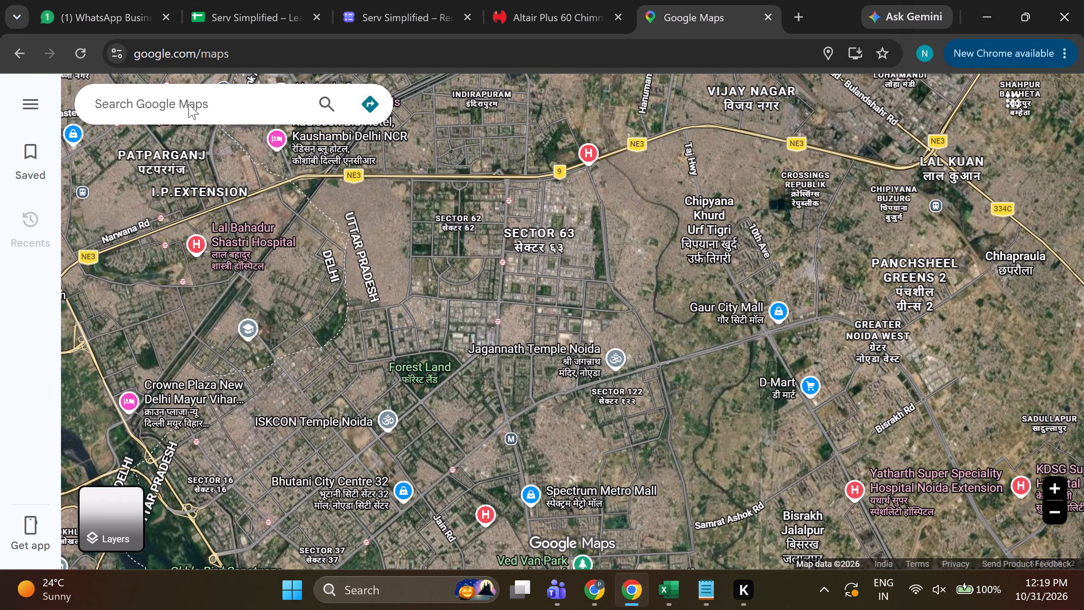
key("n")
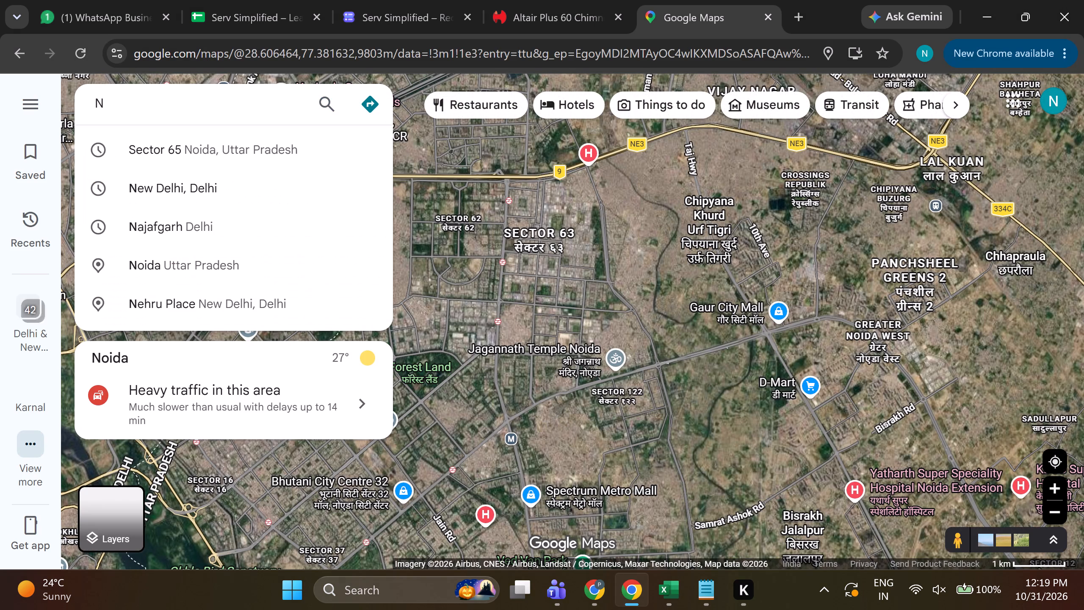
key("BackSpace")
type("nang")
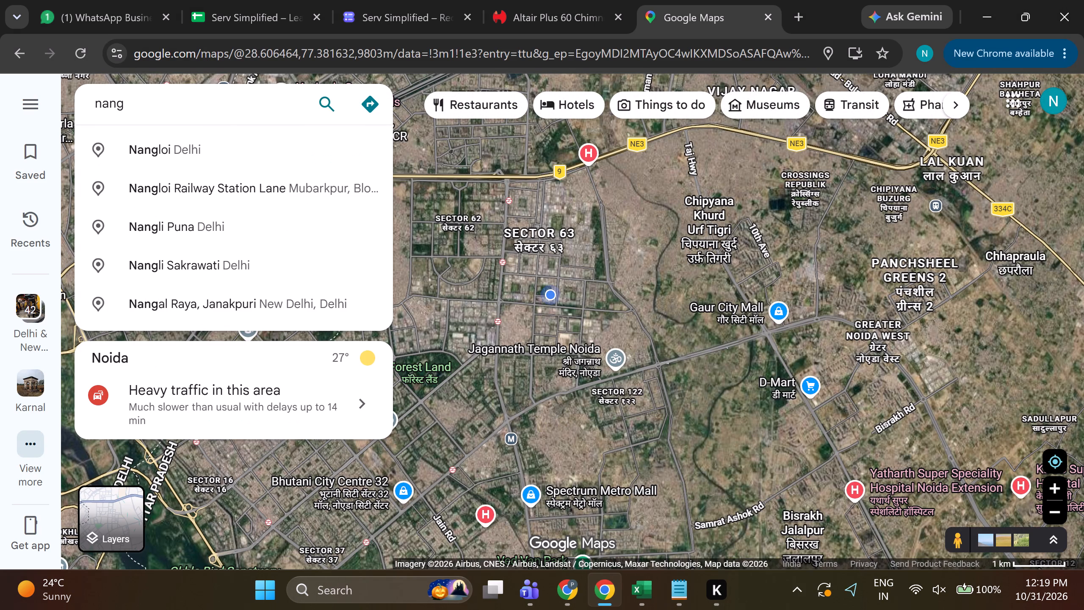
left_click(215, 145)
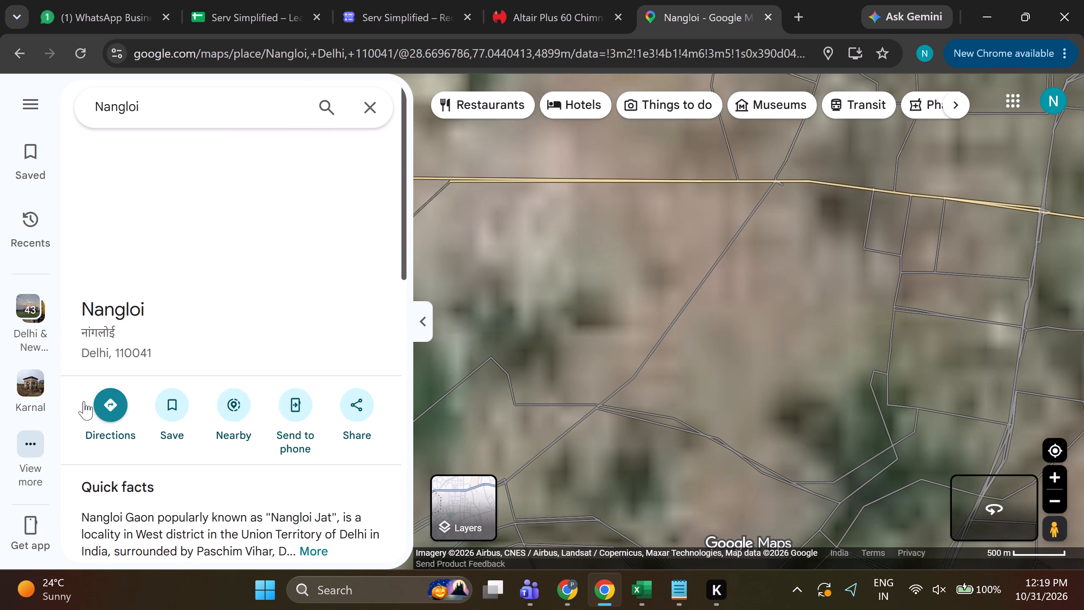
left_click(119, 410)
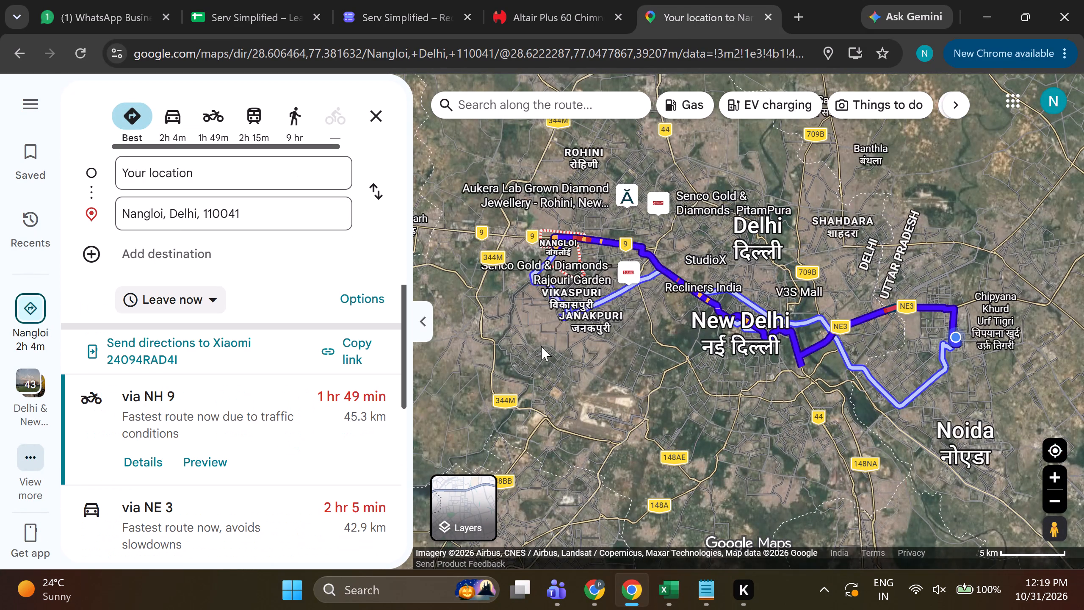
Examine the end of the route and the localities surrounding Nangloi on the map.
scroll(581, 292, "up", 3)
scroll(580, 273, "down", 1)
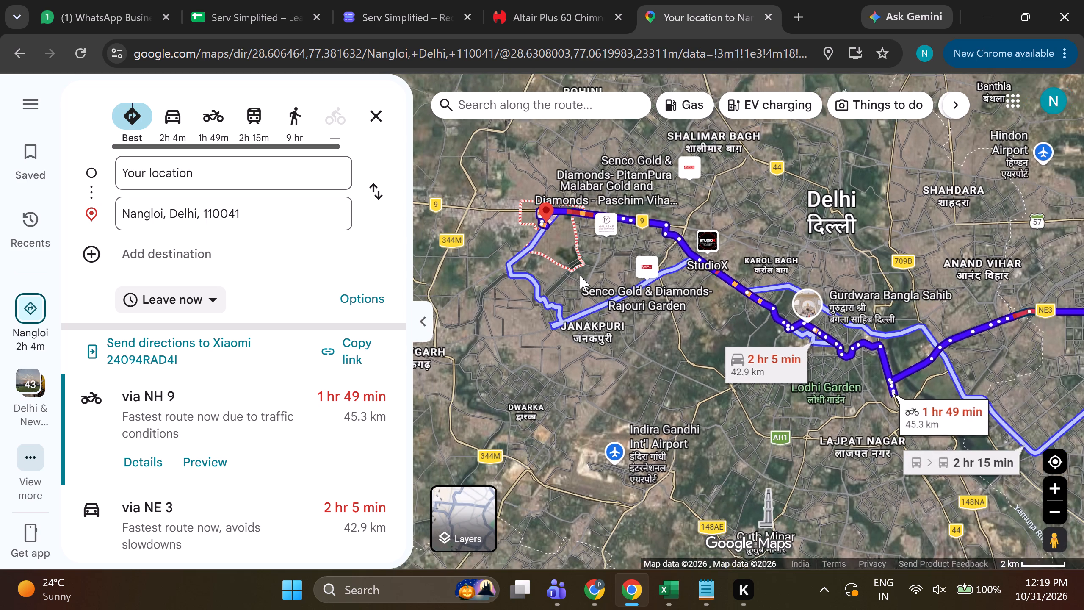
left_click_drag(560, 302, 533, 377)
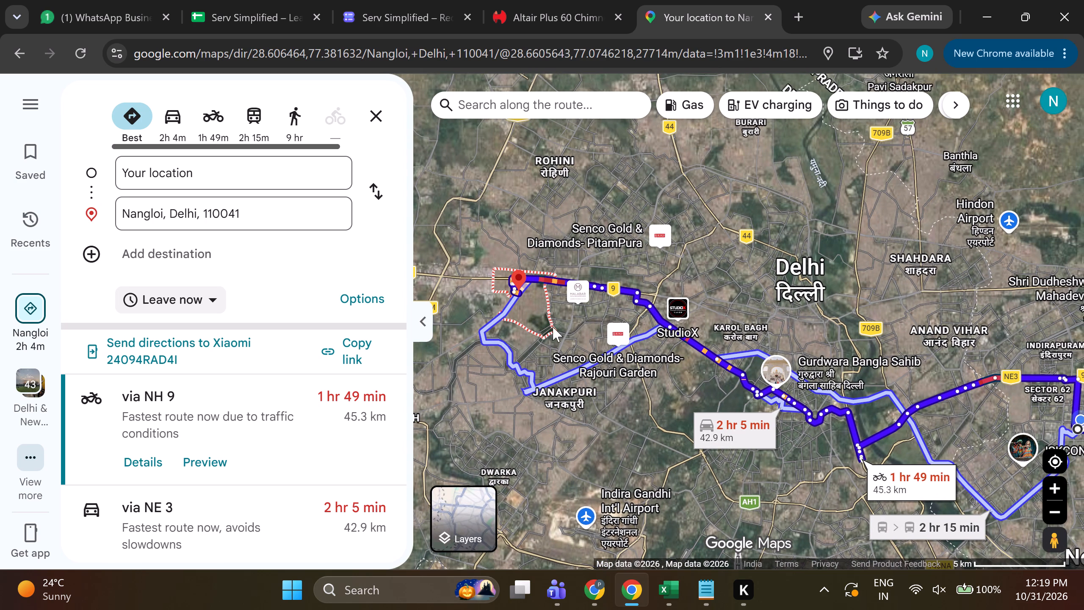
scroll(534, 329, "up", 3)
scroll(490, 310, "up", 3)
left_click_drag(528, 286, 530, 341)
scroll(523, 347, "up", 3)
left_click_drag(545, 273, 548, 324)
scroll(545, 328, "up", 3)
left_click_drag(531, 309, 543, 337)
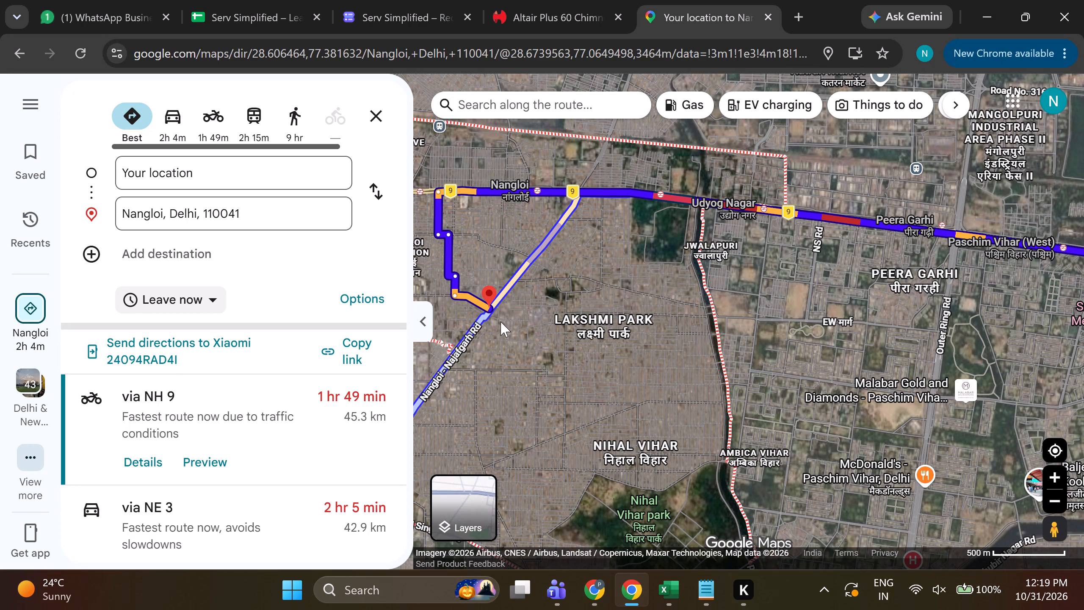
scroll(491, 360, "down", 2)
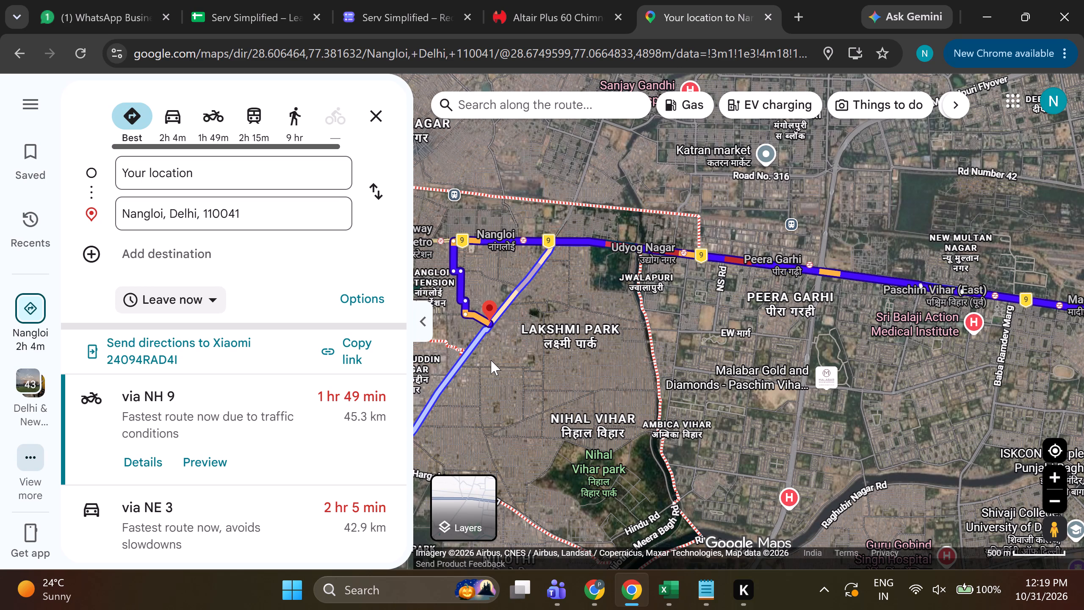
scroll(503, 363, "down", 1)
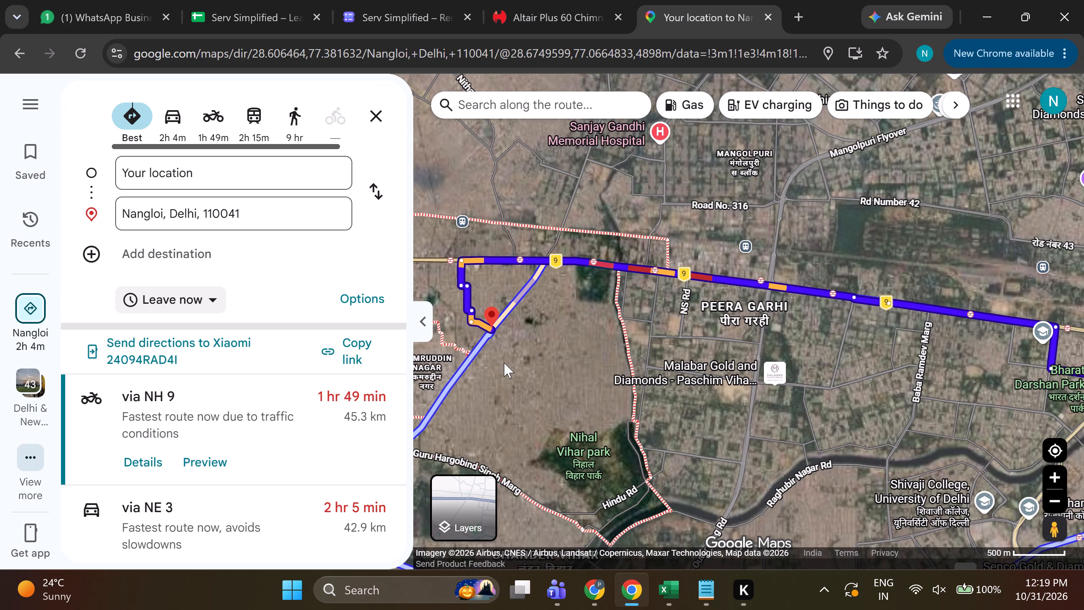
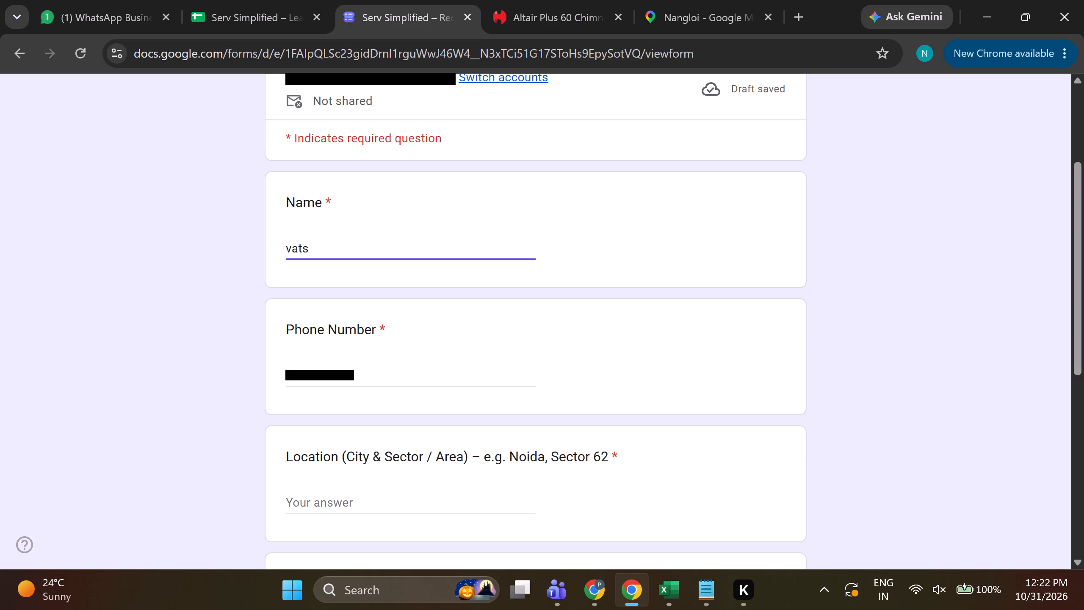
Enter delhi nangloi as the location in the lead's call back form.
left_click(365, 502)
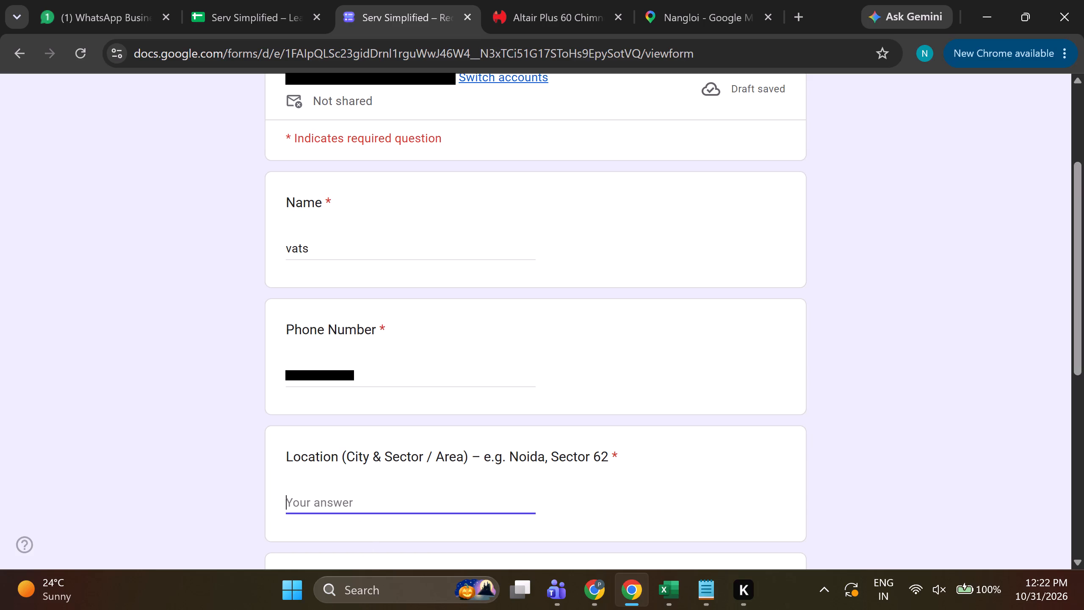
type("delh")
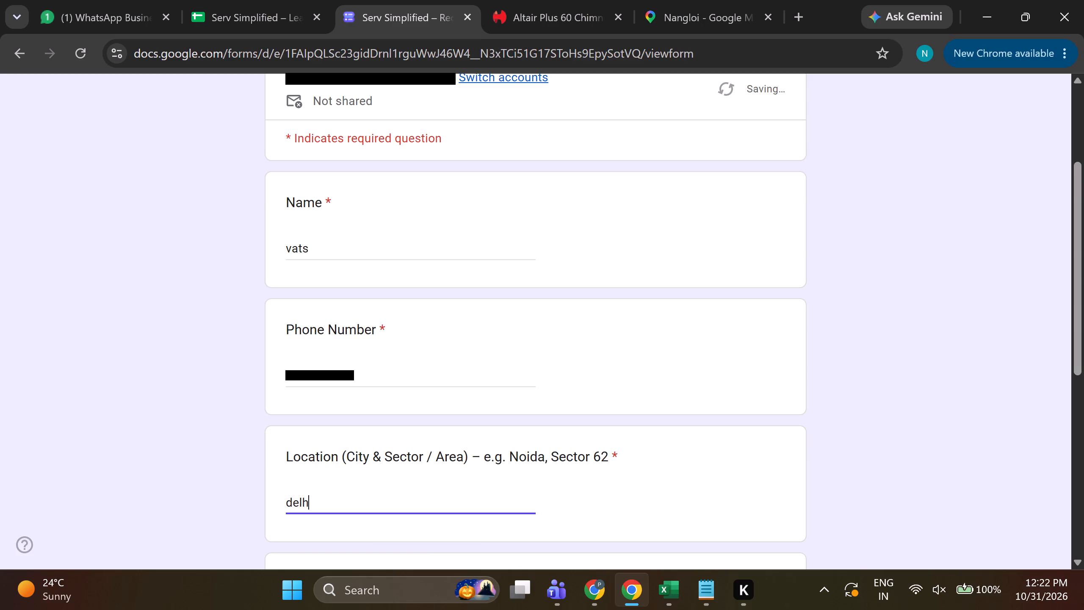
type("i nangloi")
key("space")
Choose Facebook / Instagram – Chimney Combo offer as where the offer was seen, and submit the form.
scroll(465, 435, "down", 3)
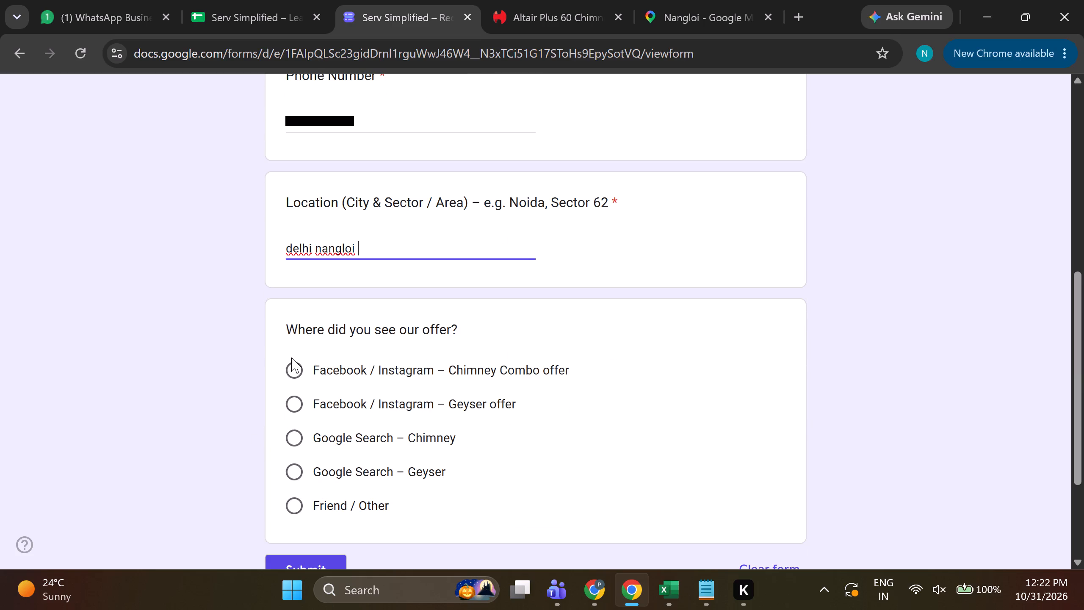
left_click(307, 376)
scroll(330, 352, "down", 3)
left_click(312, 421)
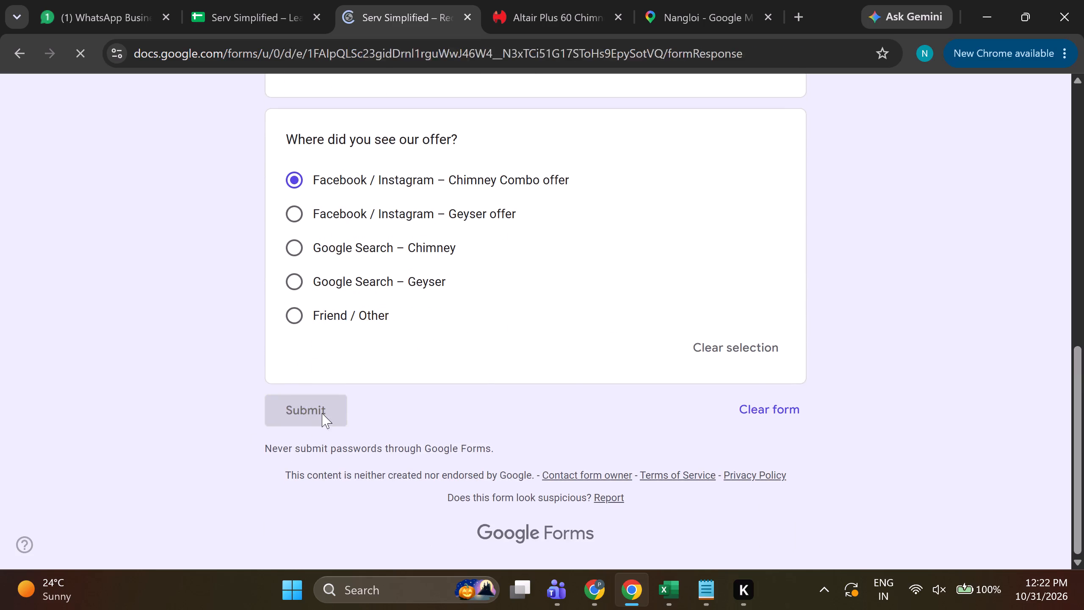
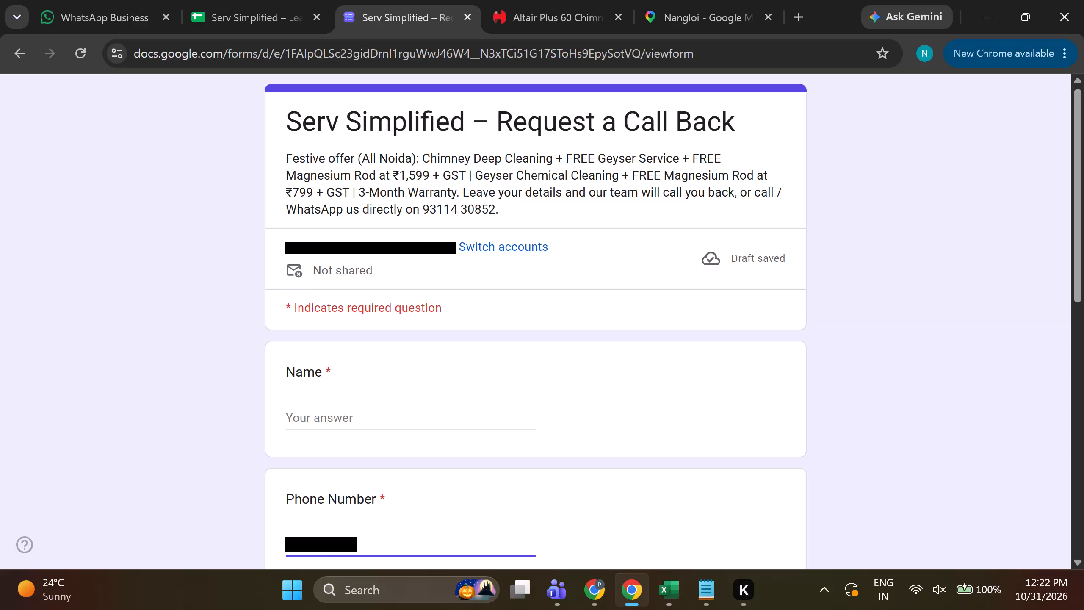
Delete the last character of the phone number entry and fill in the customer's full name in the call back form.
key("BackSpace")
left_click(370, 413)
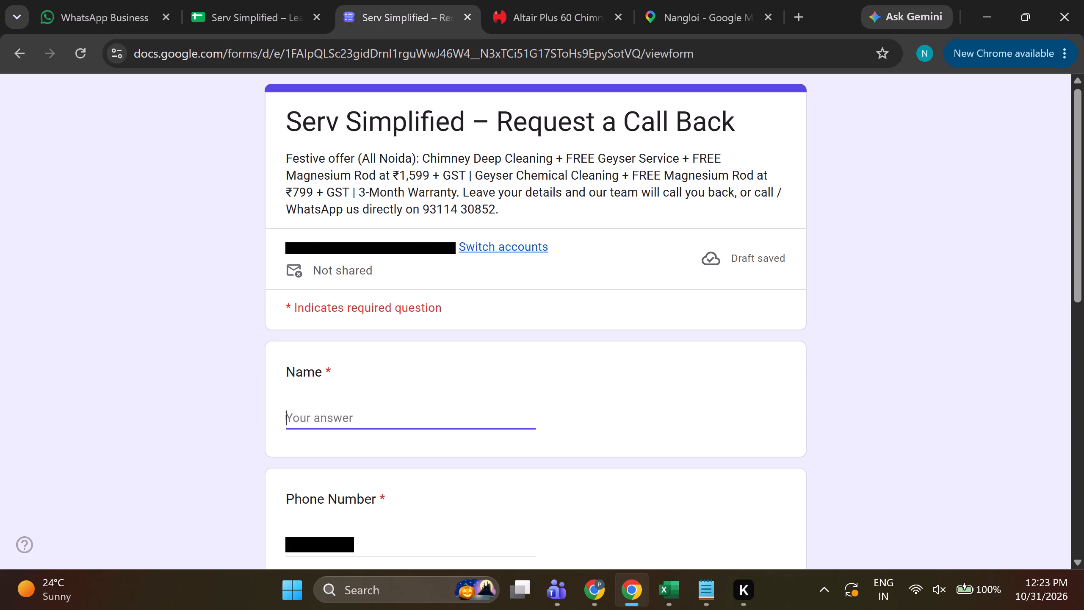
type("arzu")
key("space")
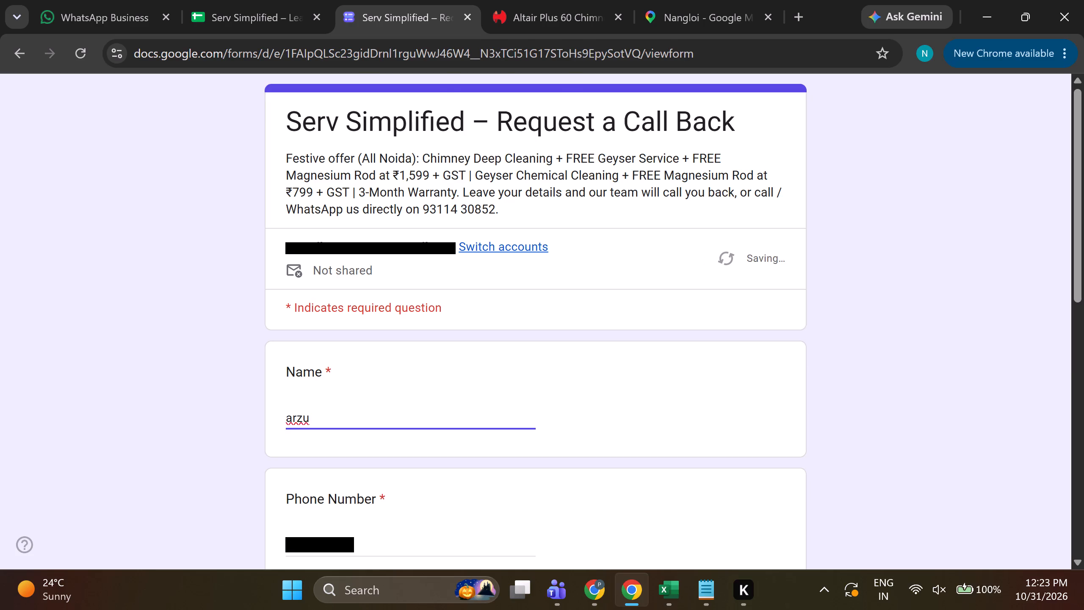
scroll(369, 412, "down", 2)
left_click(381, 501)
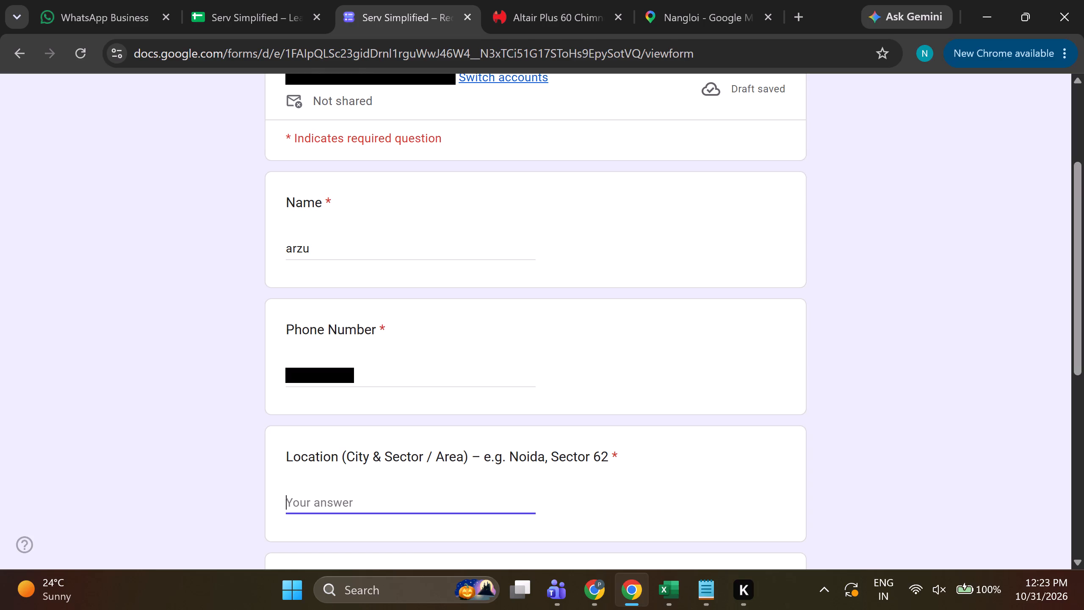
left_click(371, 252)
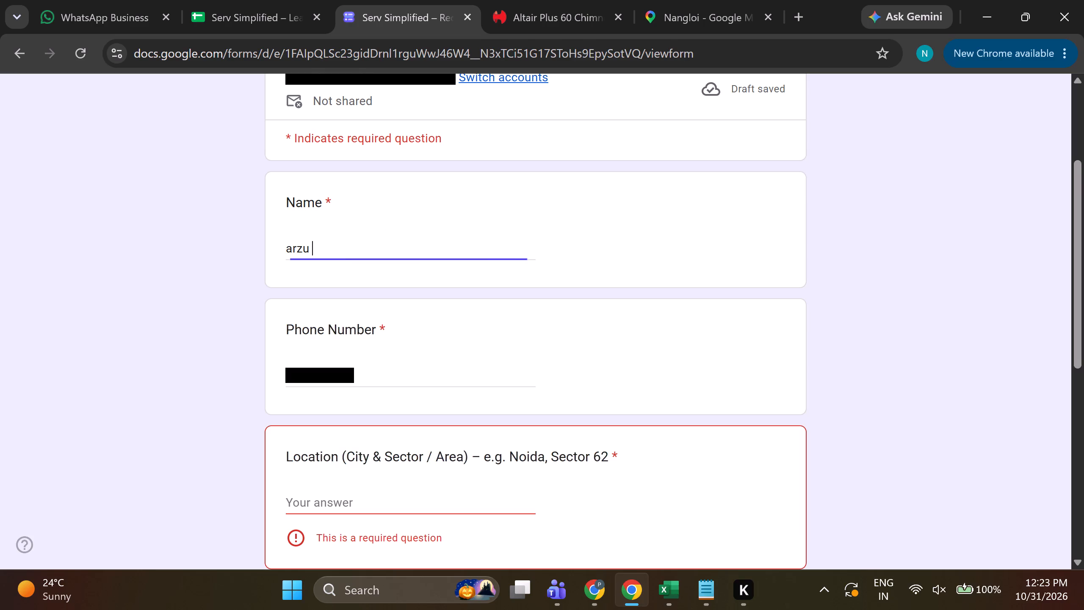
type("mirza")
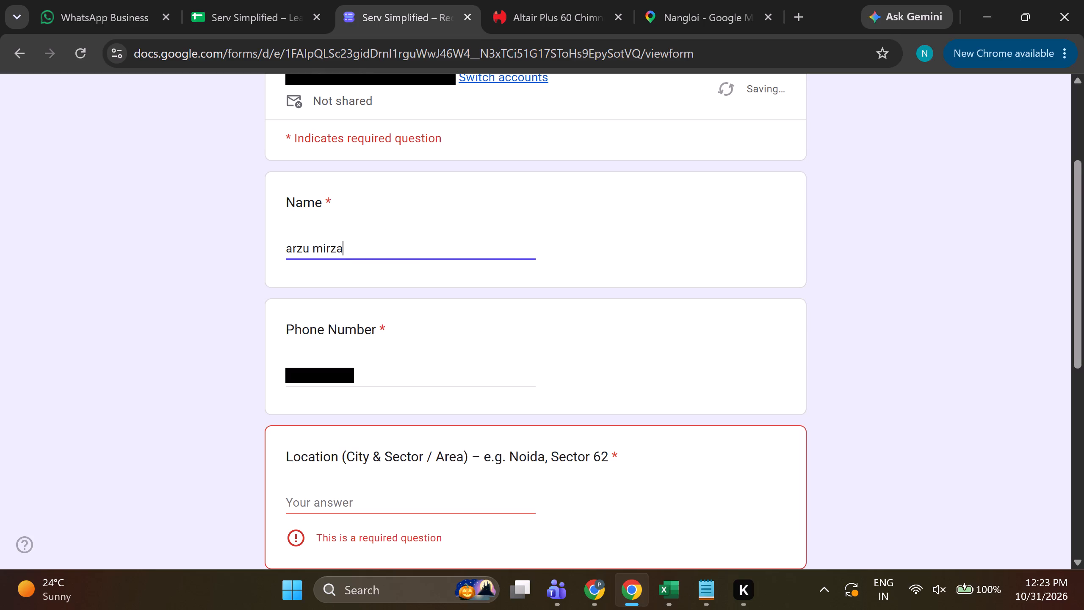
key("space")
scroll(372, 245, "down", 1)
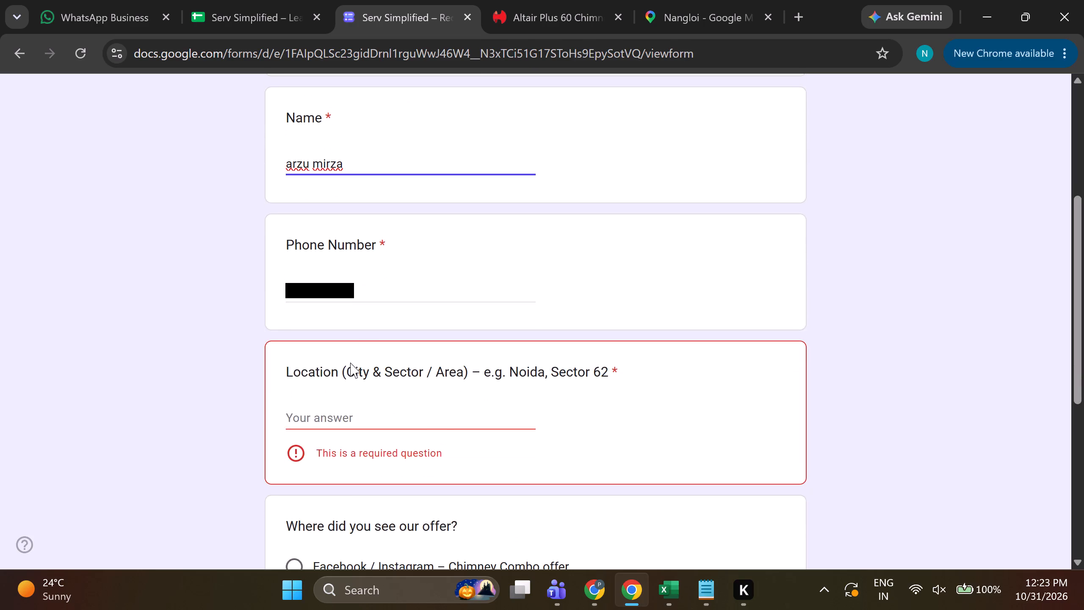
left_click(130, 334)
scroll(476, 299, "down", 1)
left_click(384, 331)
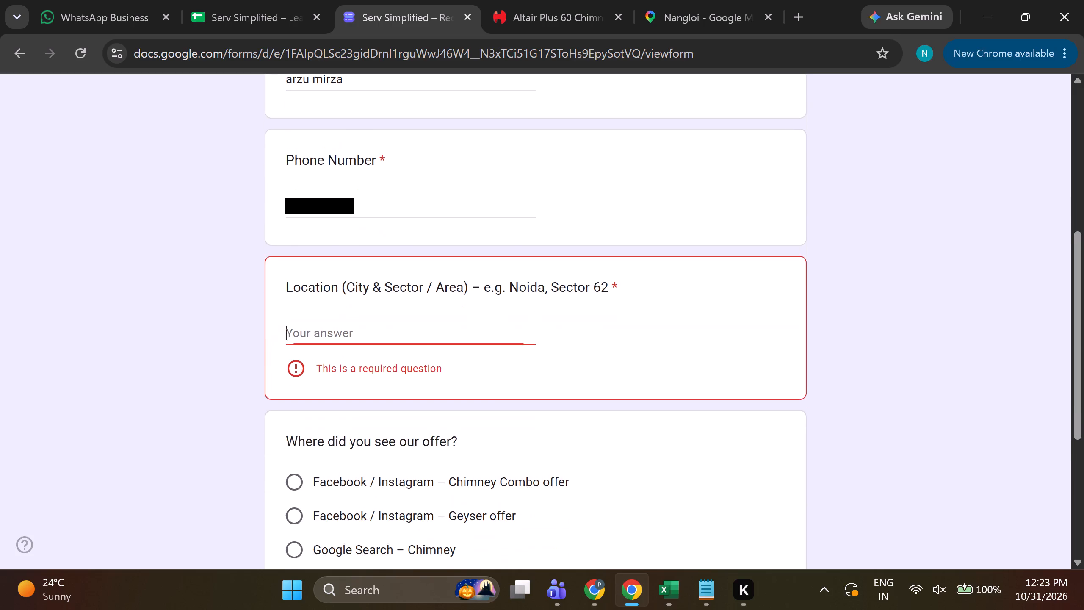
left_click(293, 476)
left_click(383, 335)
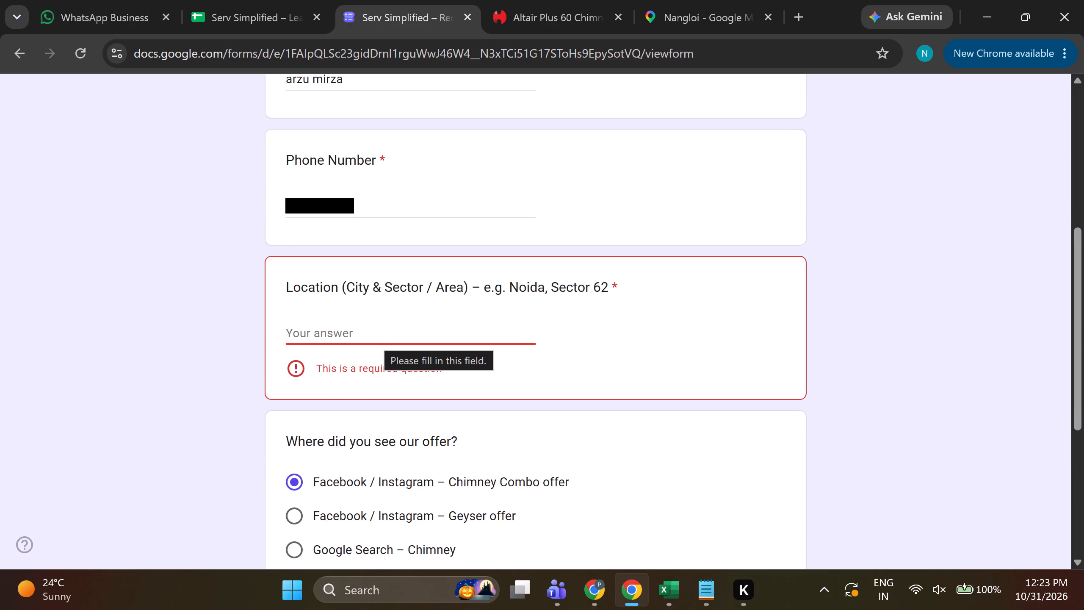
left_click(376, 337)
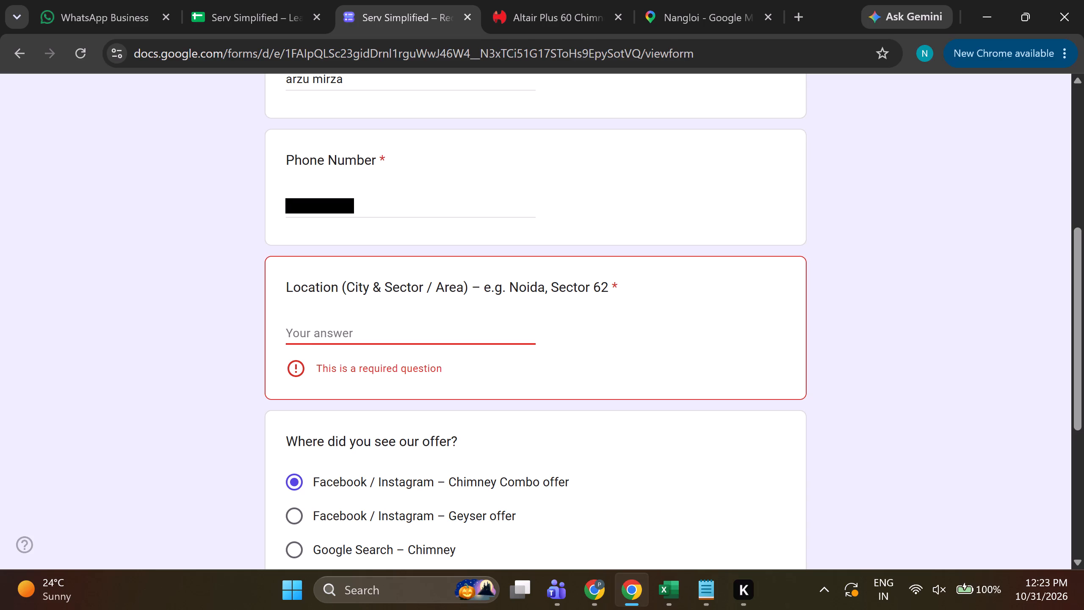
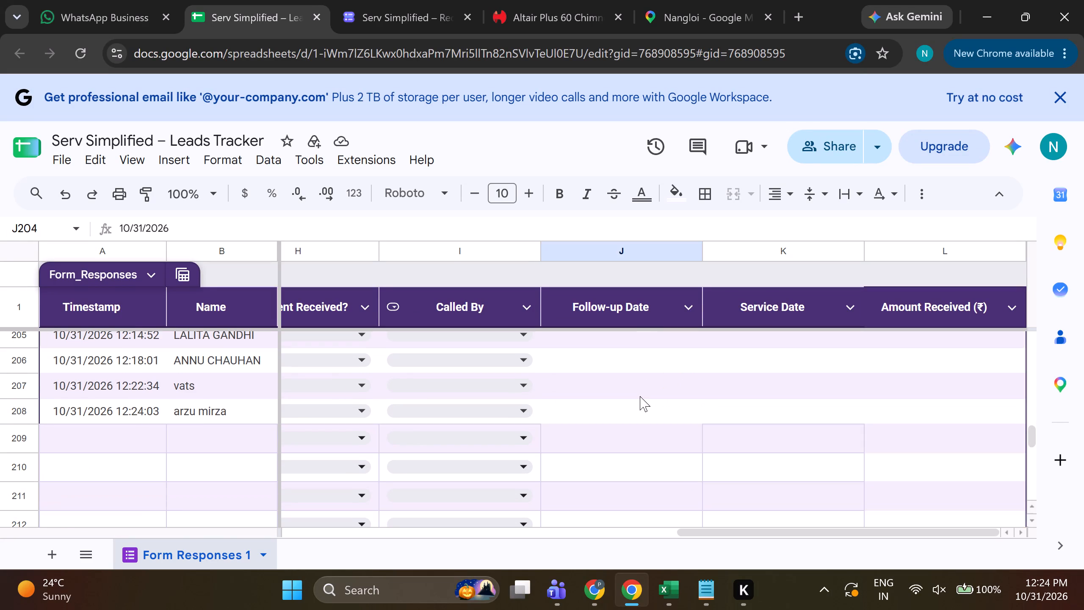
Paste the copied 31 Oct date into the Follow-up Date cells of rows 205 to 208 in Leads Tracker.
scroll(632, 384, "up", 1)
left_click_drag(624, 420, 605, 505)
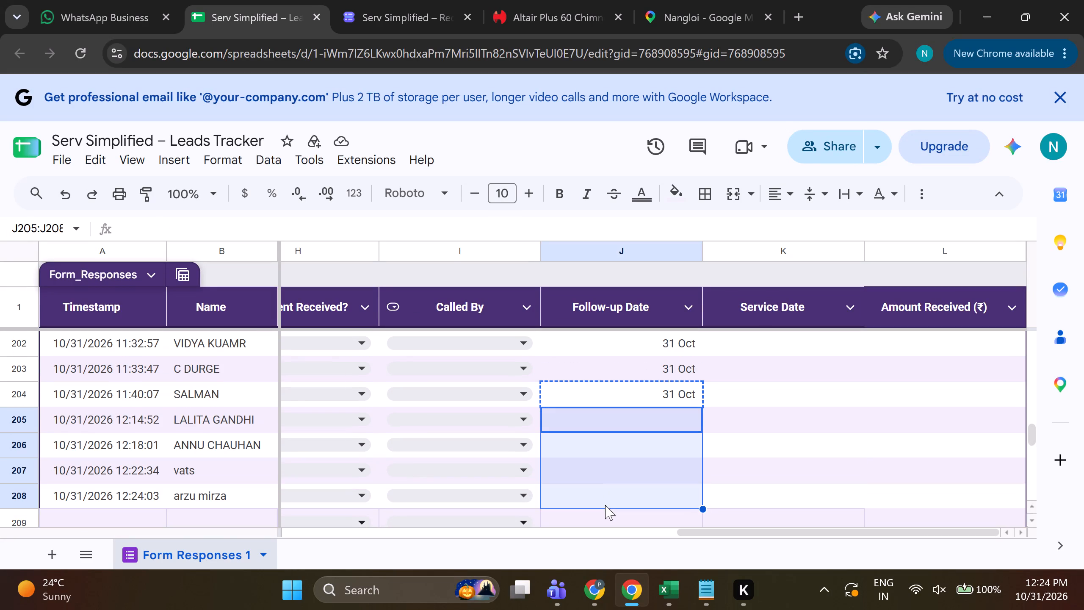
key("ctrl+v")
Review the Follow-up Date entries for the leads in rows 191 to 208.
scroll(807, 433, "up", 1)
left_click(807, 433)
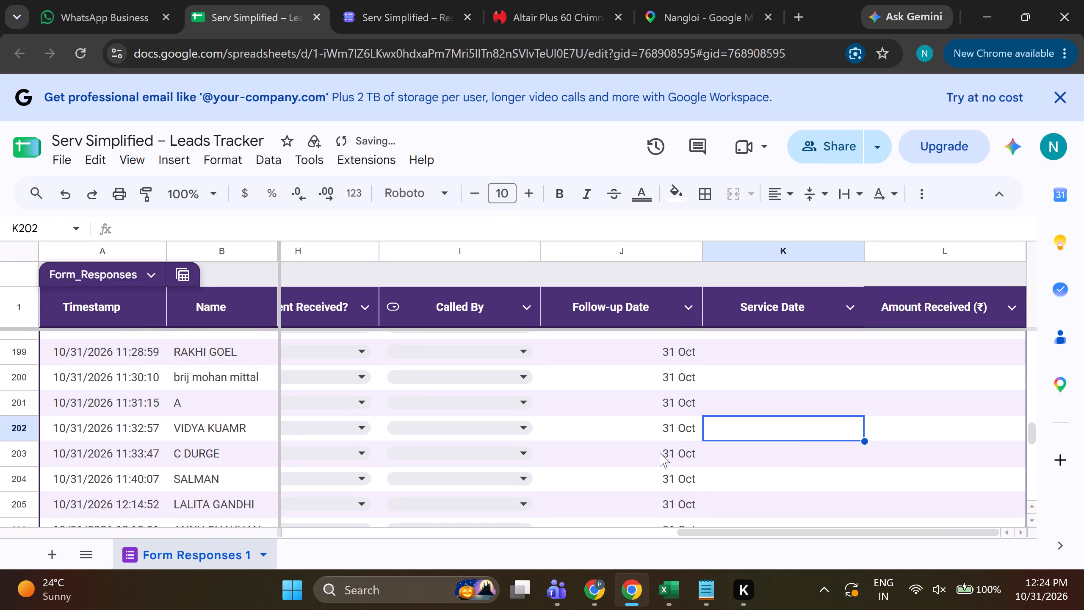
scroll(660, 452, "up", 3)
left_click(632, 406)
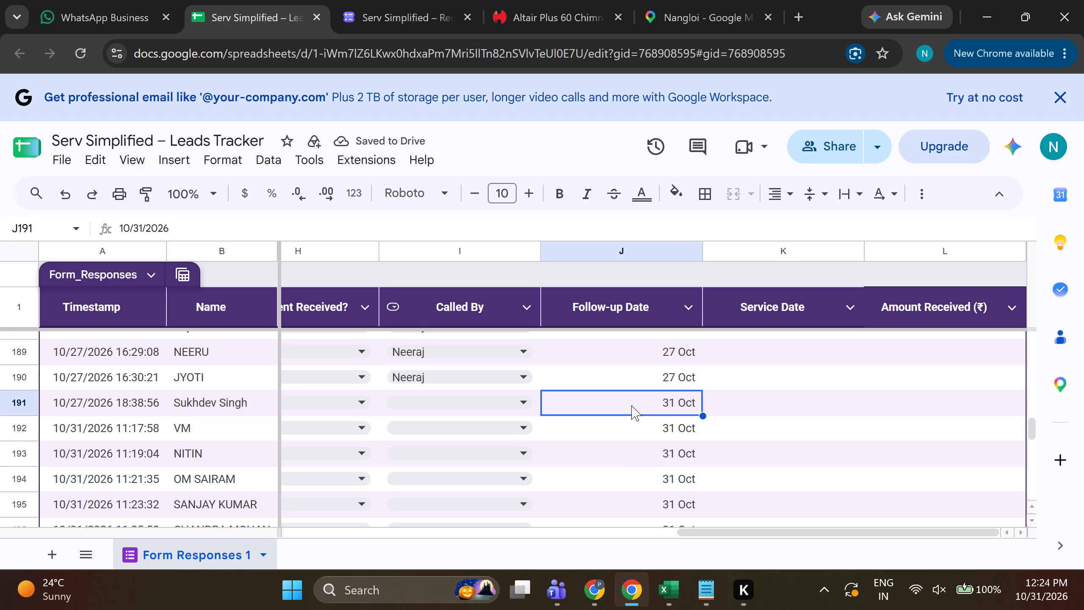
scroll(604, 427, "down", 4)
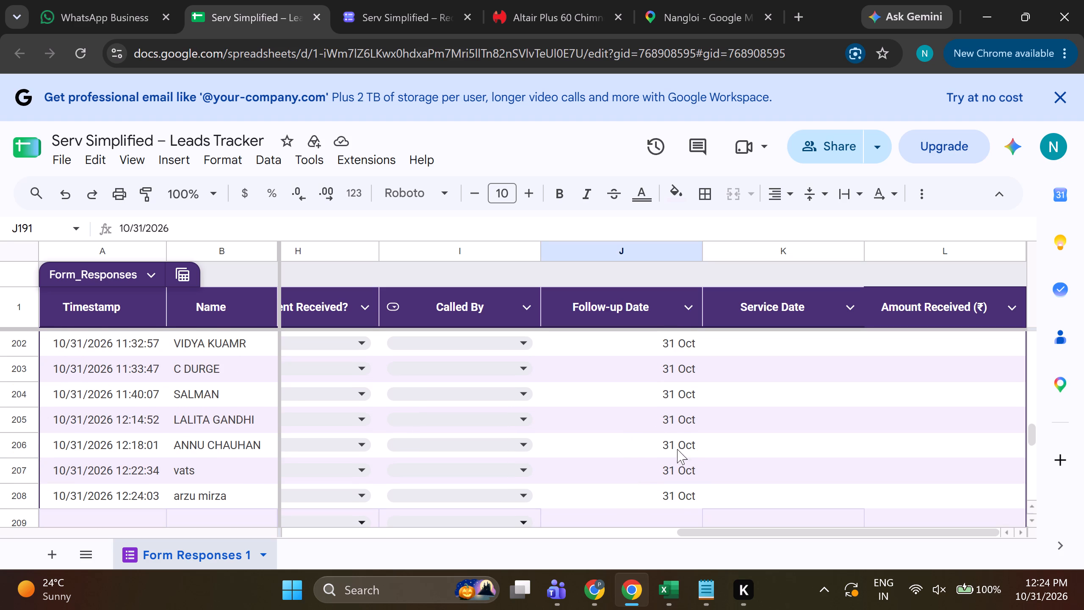
Review the follow-up dates of the latest leads in the Leads Tracker and select the first empty Follow-up Date cell below them.
scroll(611, 488, "up", 4)
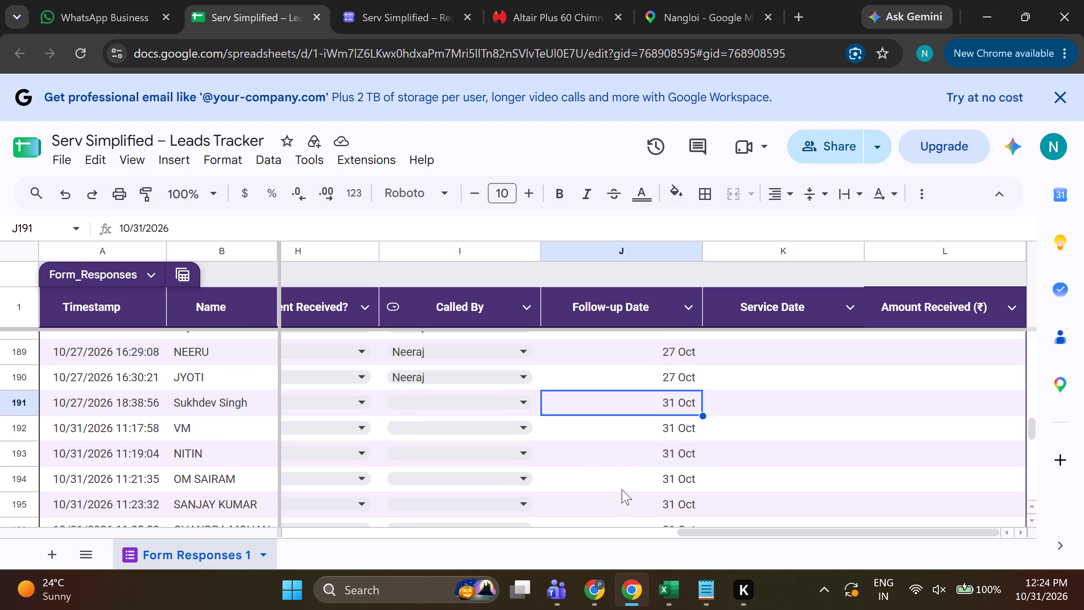
scroll(623, 490, "down", 5)
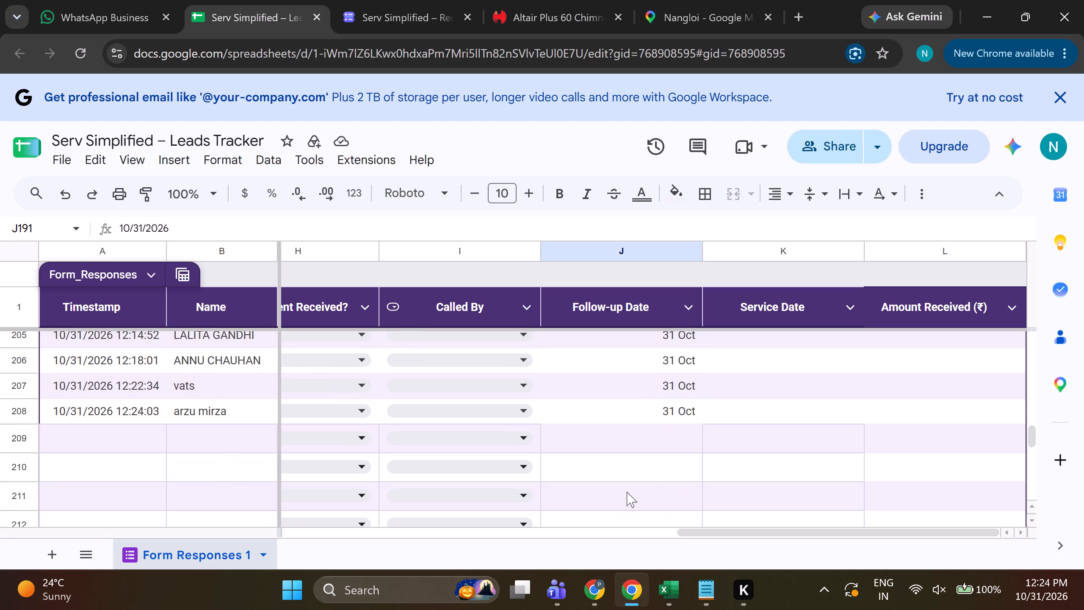
scroll(601, 413, "down", 1)
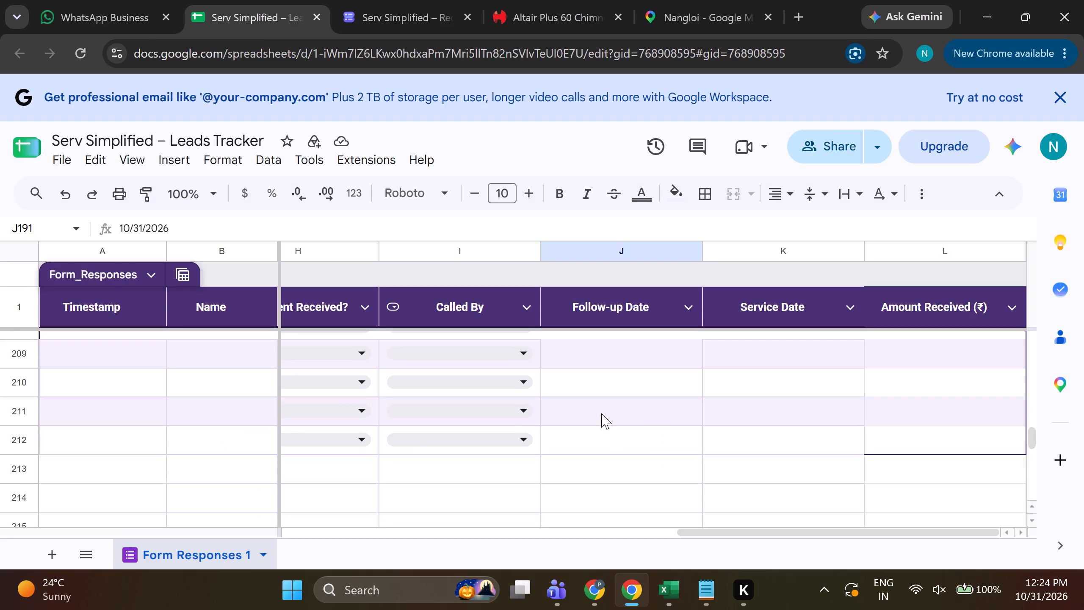
scroll(621, 463, "up", 10)
scroll(622, 464, "down", 3)
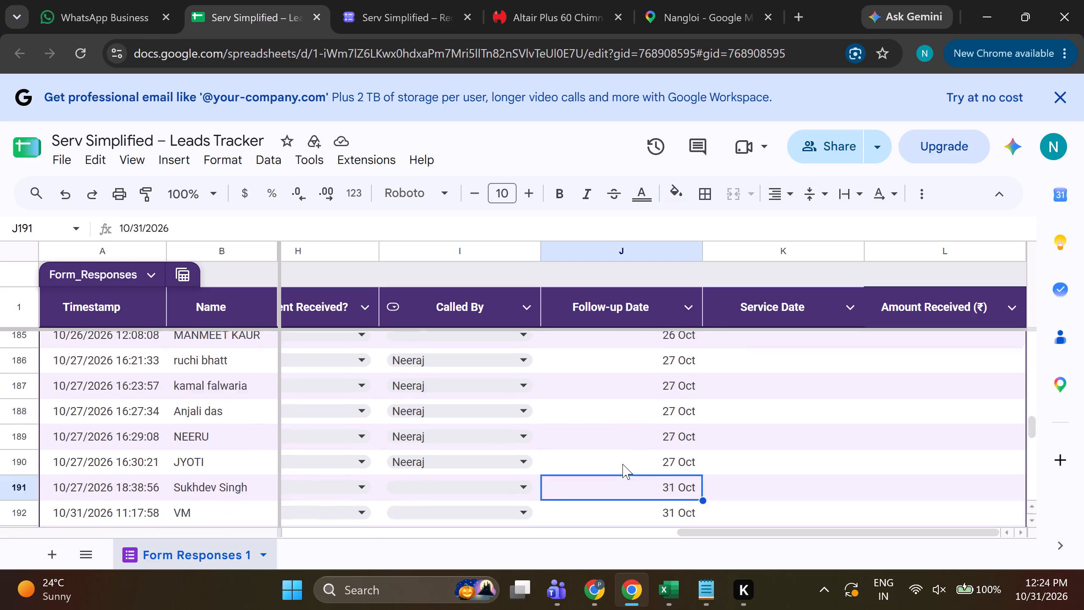
scroll(622, 464, "down", 6)
left_click(631, 473)
left_click(625, 438)
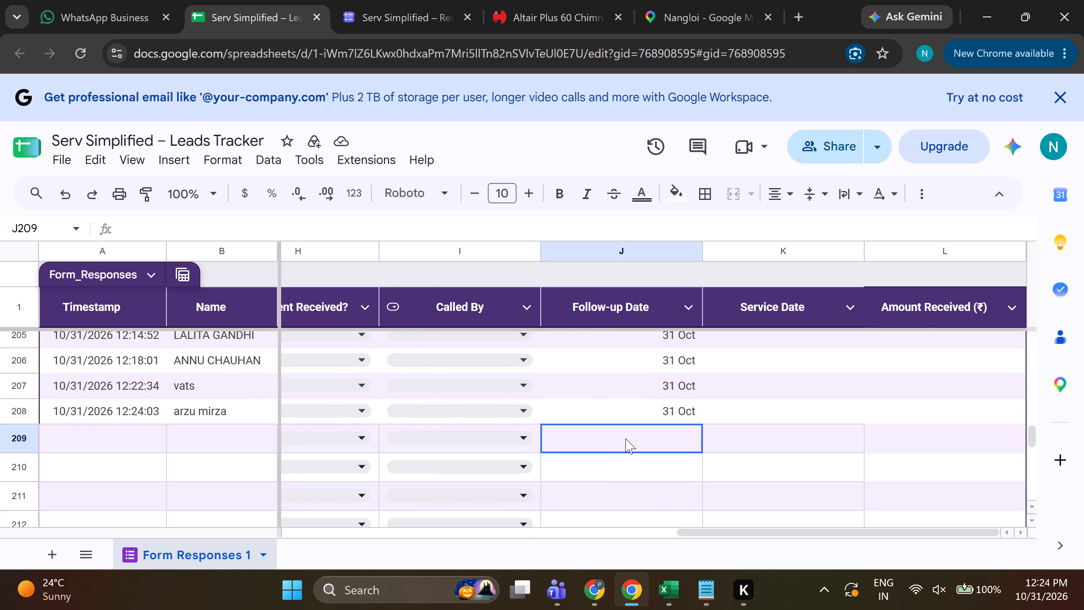
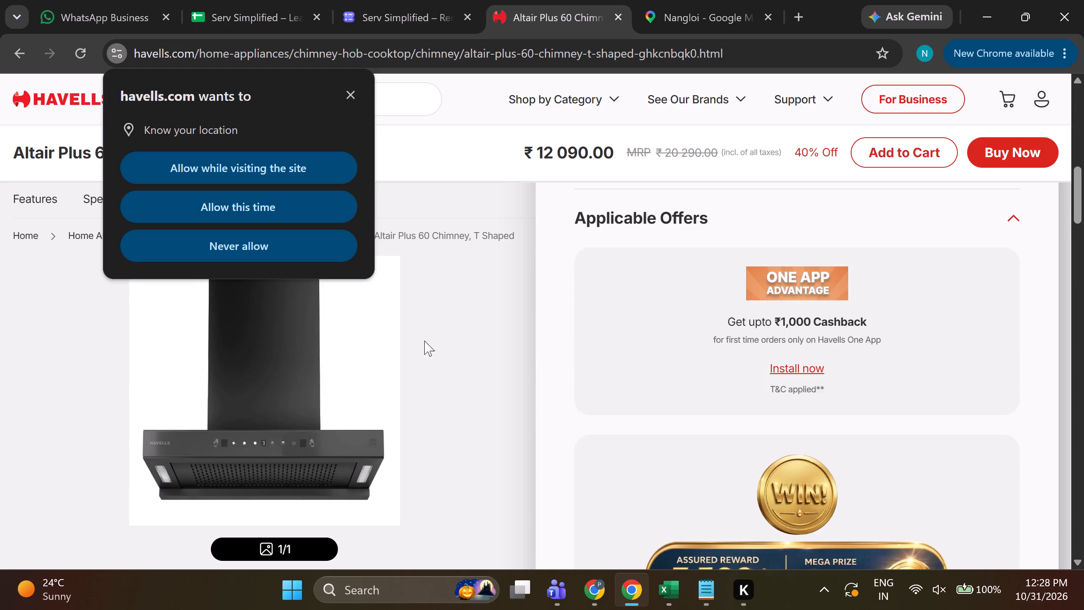
Dismiss the havells.com location permission request on the Altair Plus 60 Chimney product page without granting access.
scroll(412, 341, "up", 5)
left_click(346, 97)
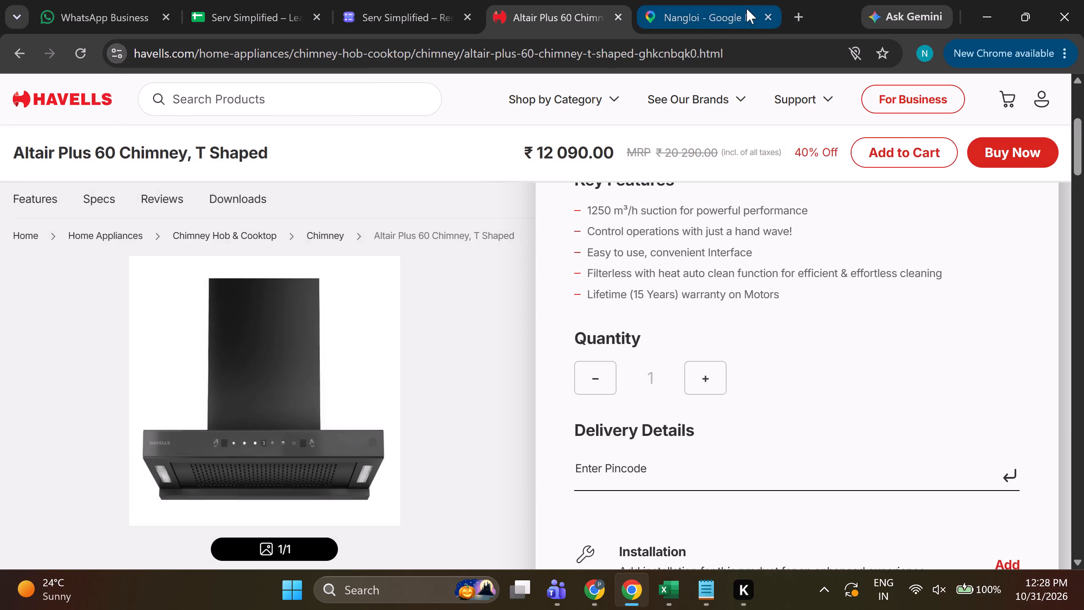
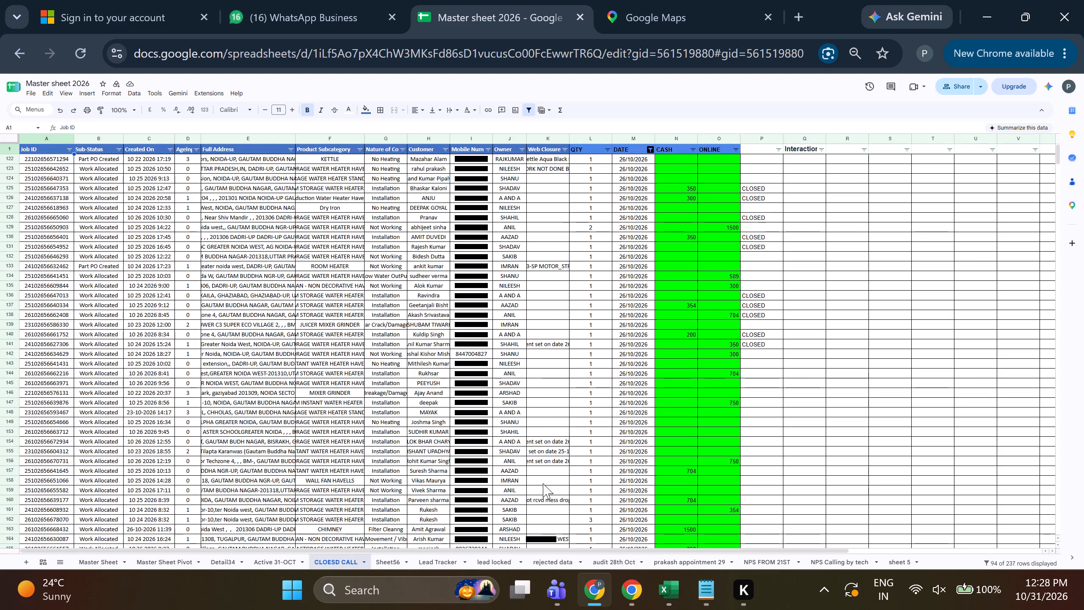
Look through the filtered job rows of the CLOESD CALL sheet, examining the 26/10/2026 and 27/10/2026 entries with their cash and online amounts.
scroll(561, 477, "up", 6)
scroll(572, 481, "down", 7)
scroll(572, 481, "up", 3)
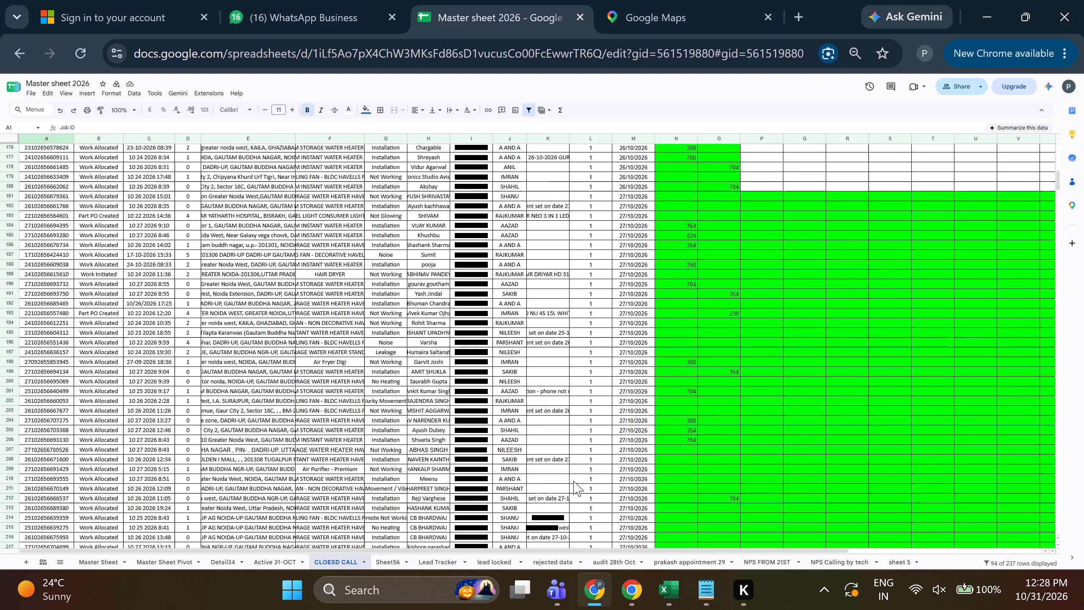
scroll(573, 481, "up", 9)
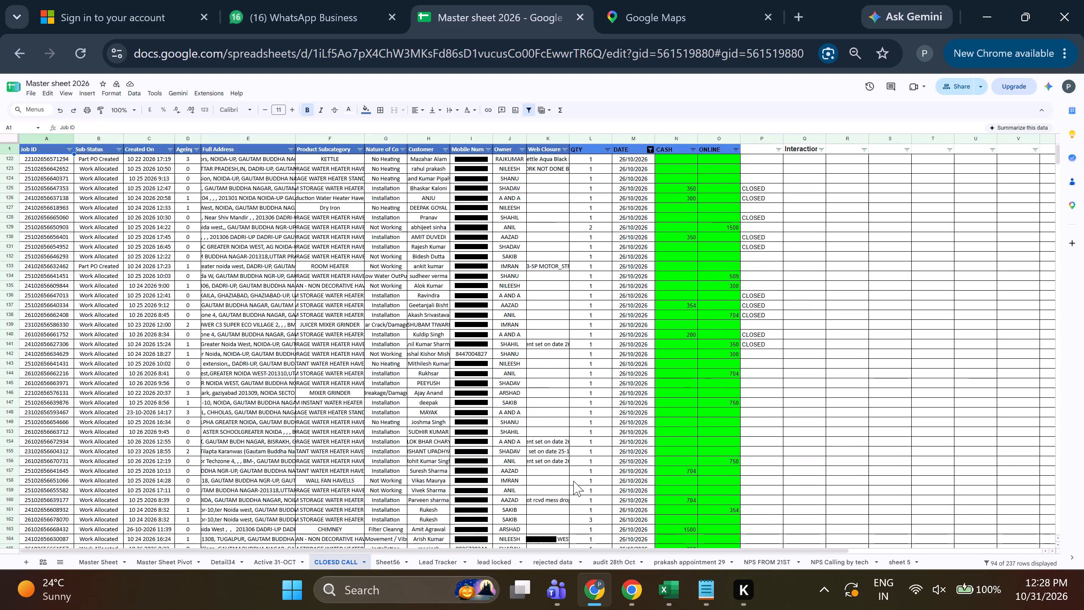
scroll(573, 481, "down", 7)
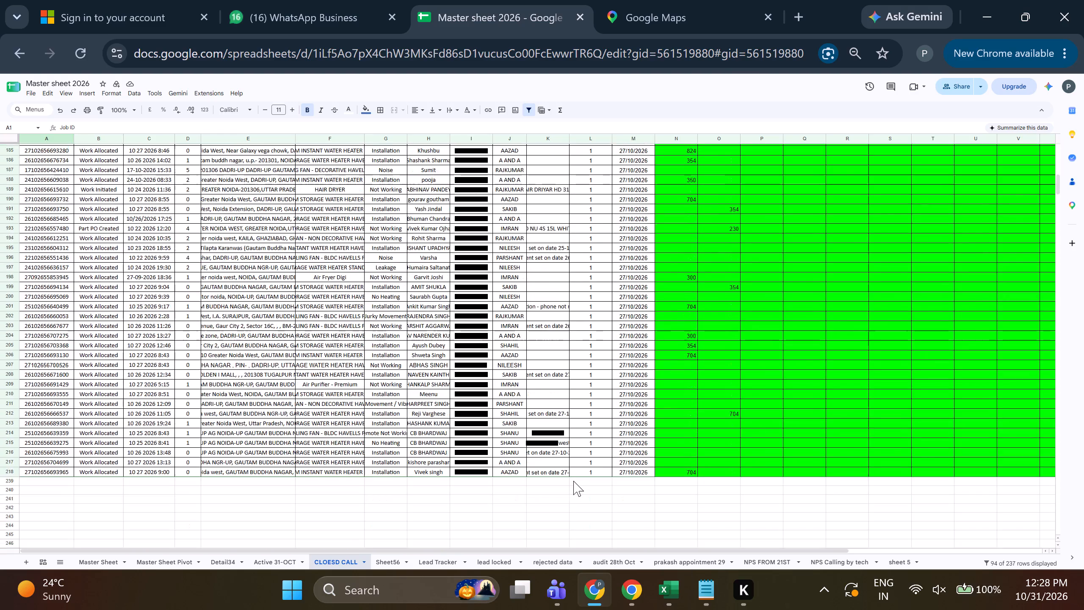
Turn off the filter on the CLOESD CALL sheet so that all job rows are shown.
scroll(573, 481, "up", 8)
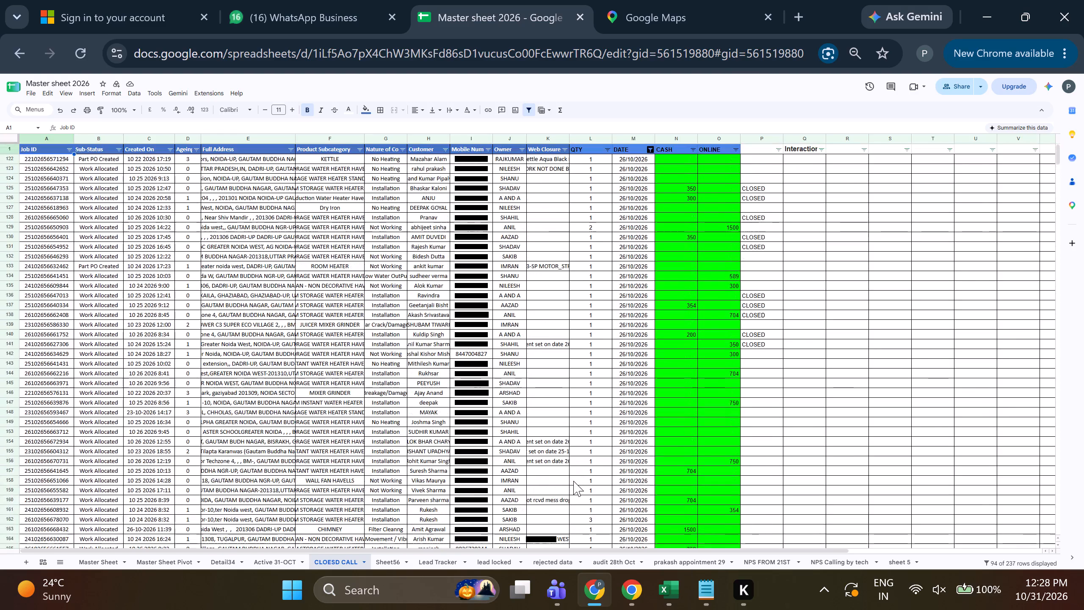
scroll(573, 481, "down", 4)
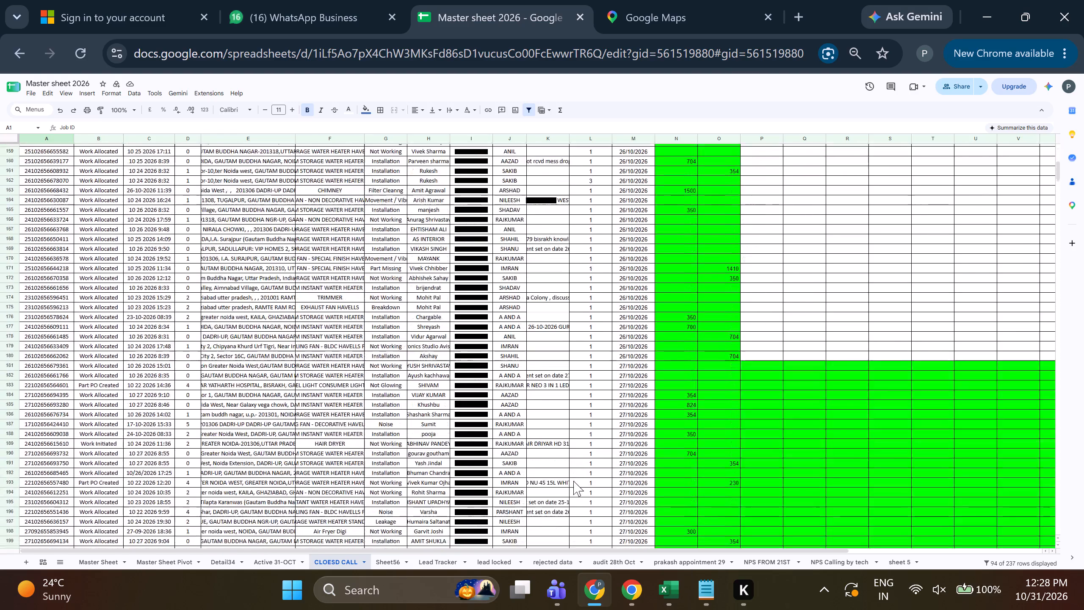
scroll(573, 481, "up", 11)
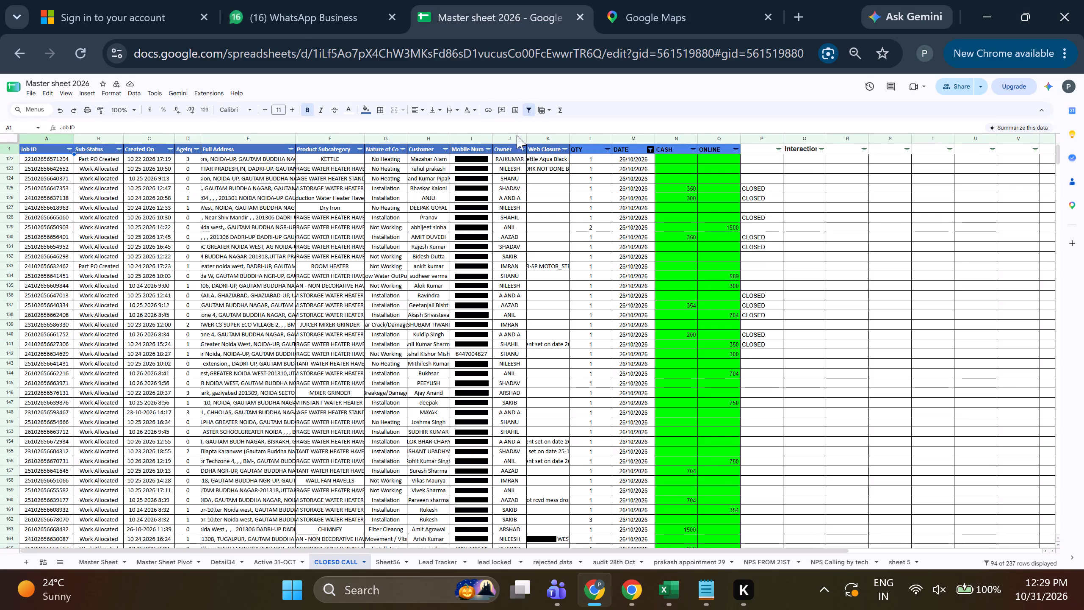
left_click(525, 113)
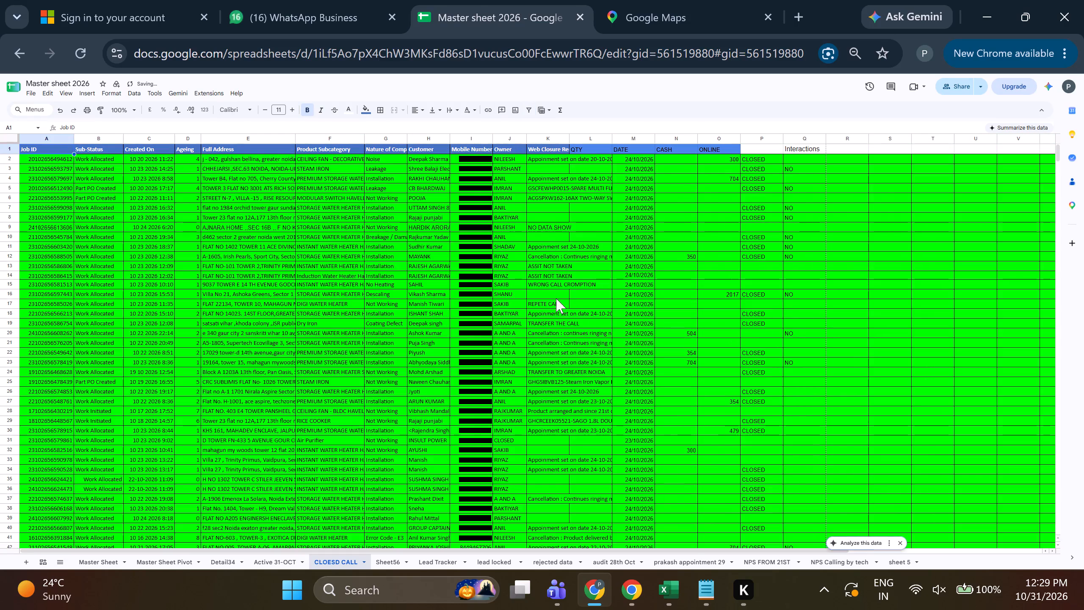
Find the 26/10/2026 job in row 142 of the unfiltered sheet and go from its ONLINE amount to its mobile number cell.
scroll(570, 300, "down", 8)
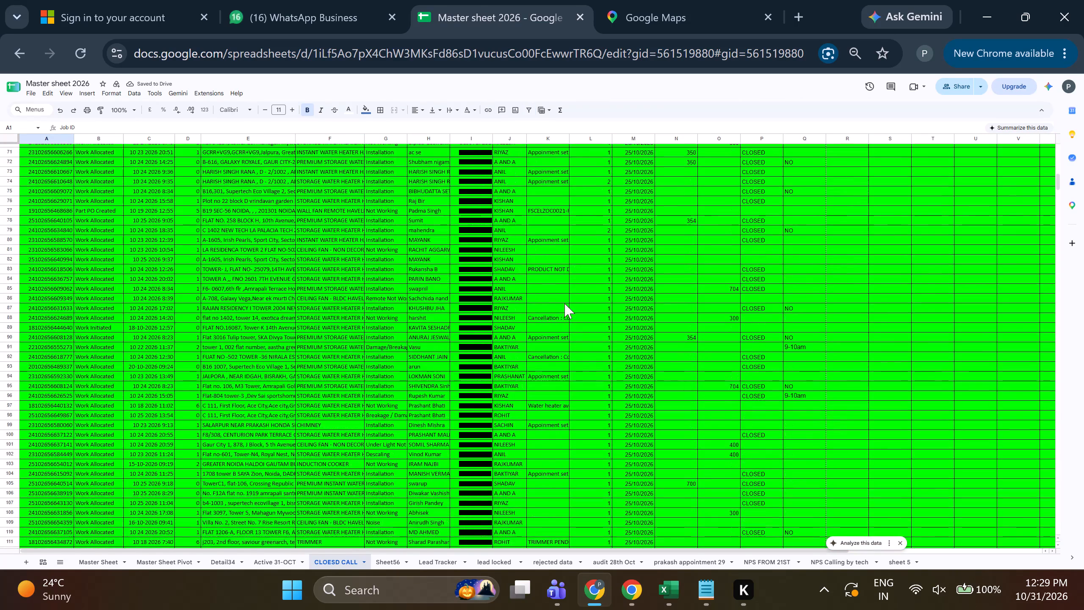
scroll(564, 303, "down", 3)
scroll(701, 390, "down", 2)
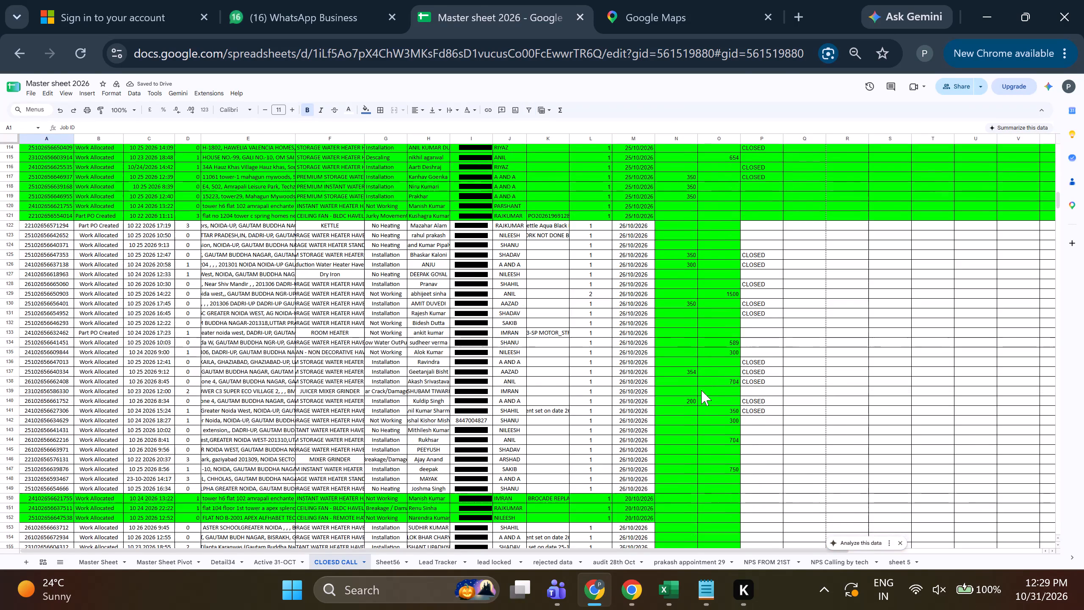
left_click(711, 419)
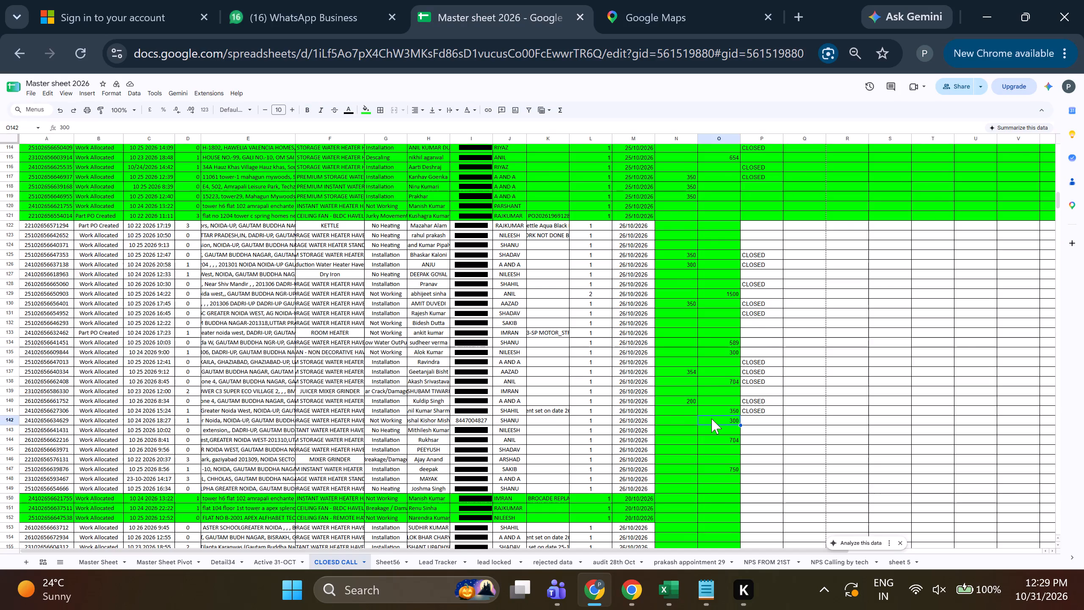
key("Left")
key("Left")
key("Left")
key("Left")
key("Left")
key("Left")
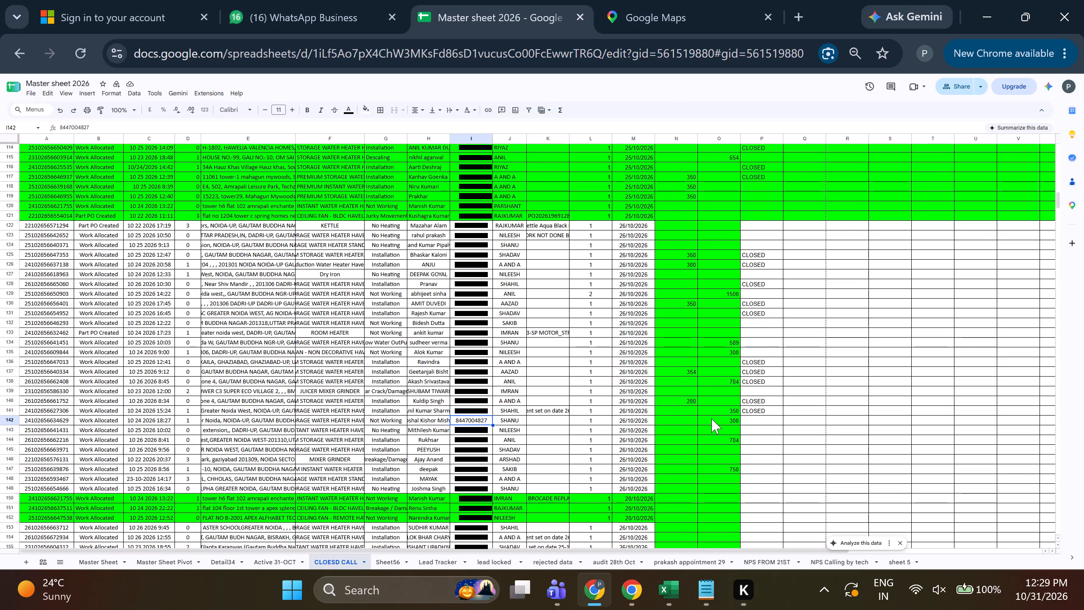
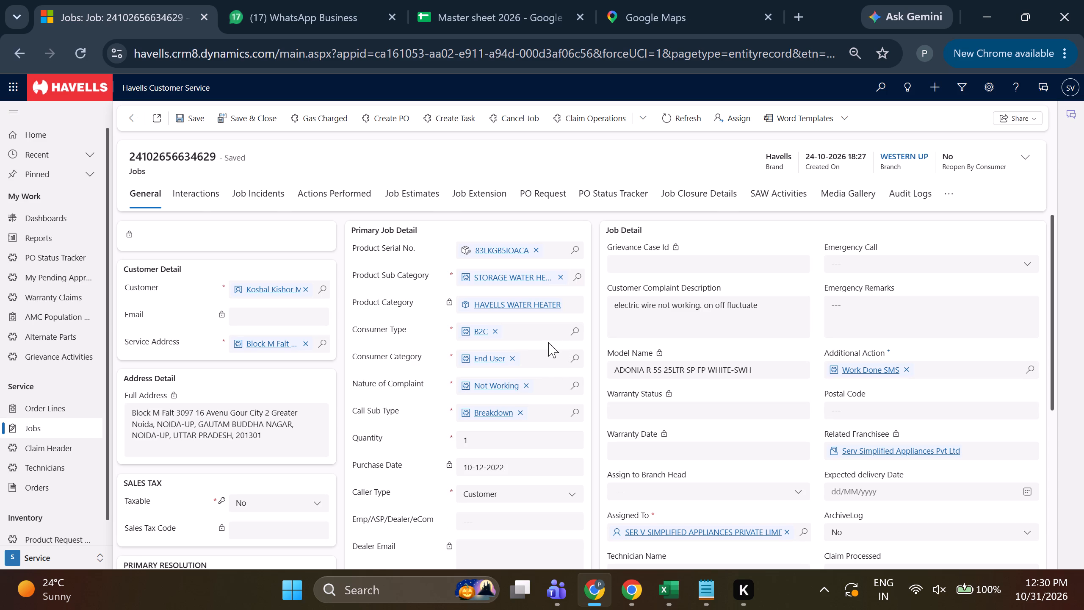
left_click(131, 119)
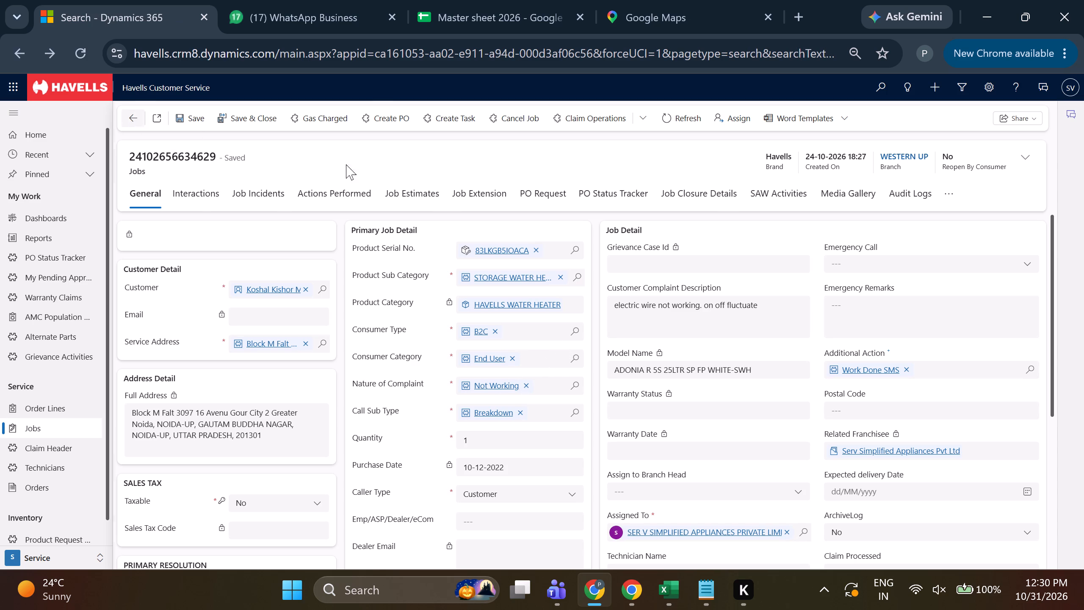
left_click(636, 125)
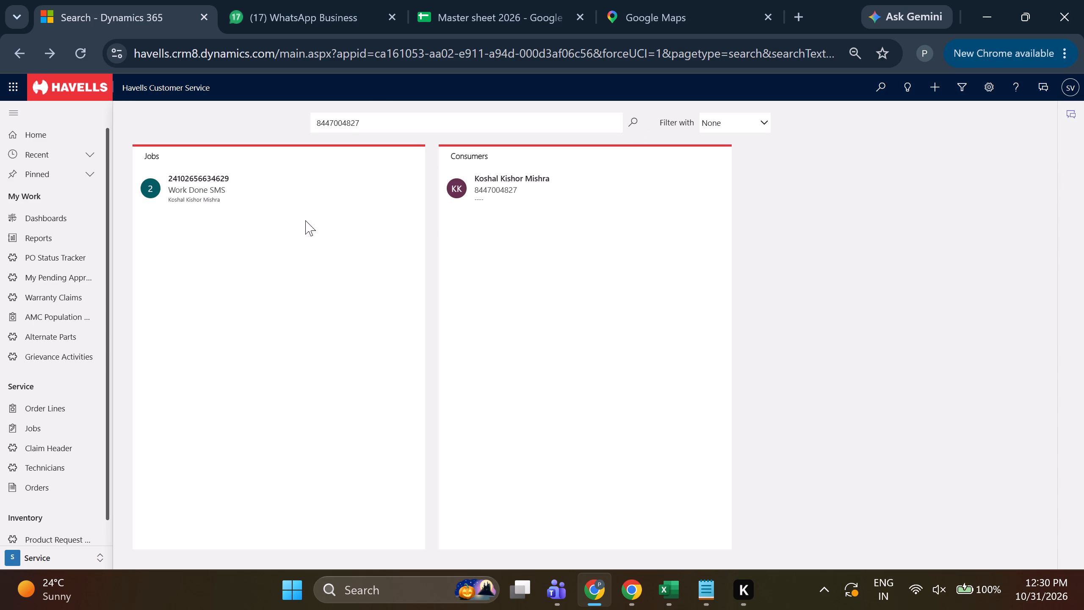
left_click(348, 193)
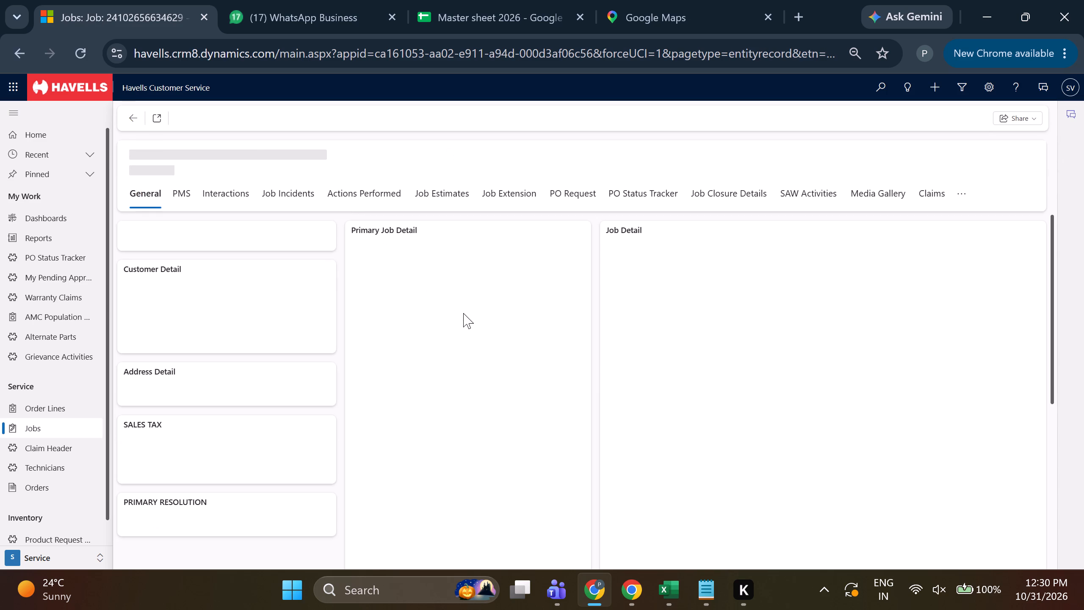
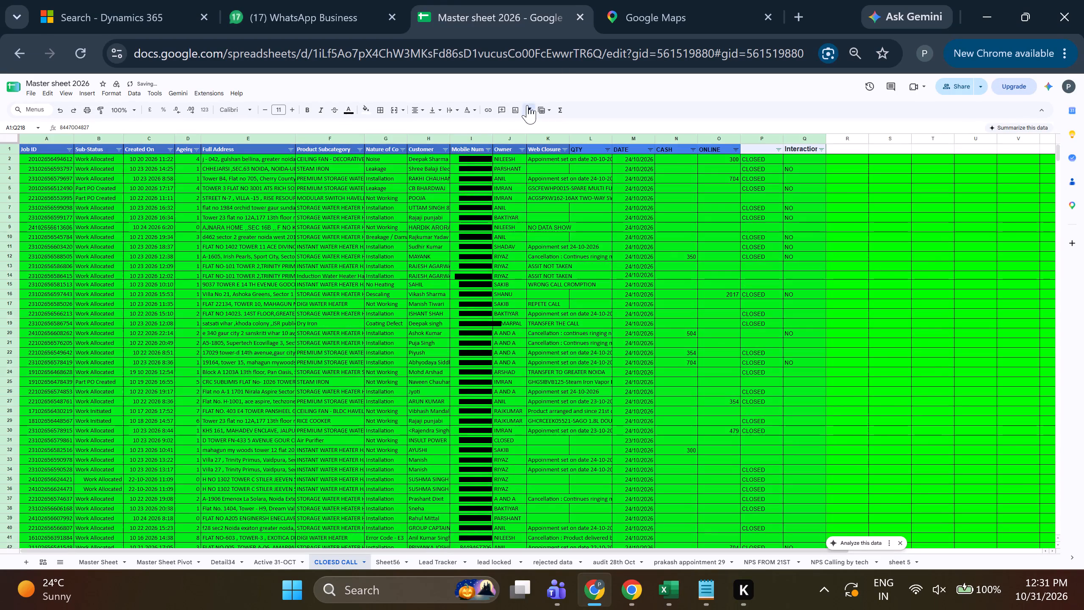
Filter the Nature of Complaint column of the CLOESD CALL sheet to show only Installation jobs.
left_click(399, 153)
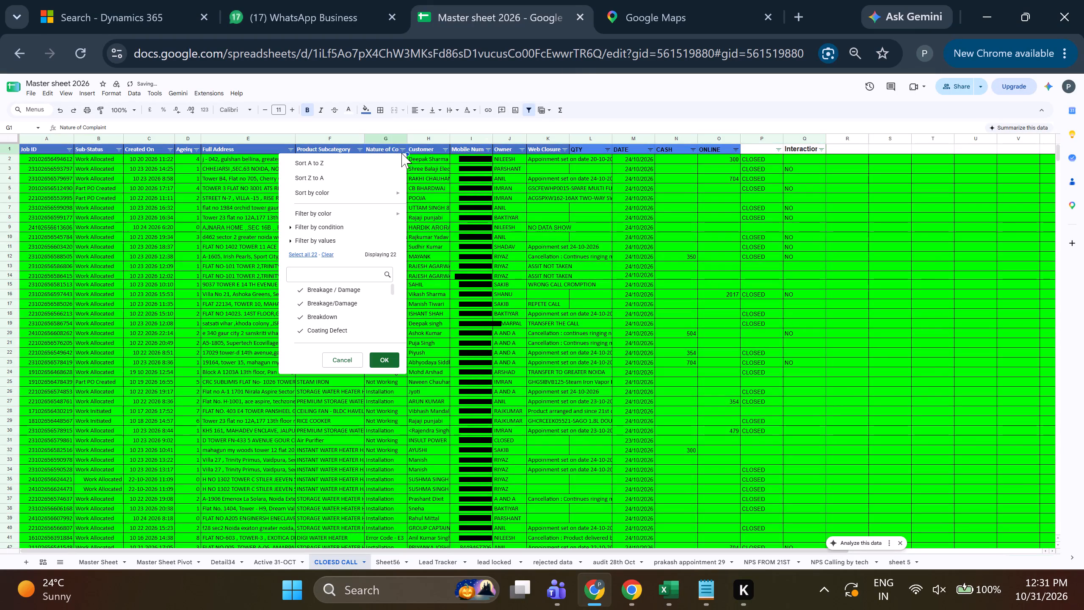
left_click(331, 256)
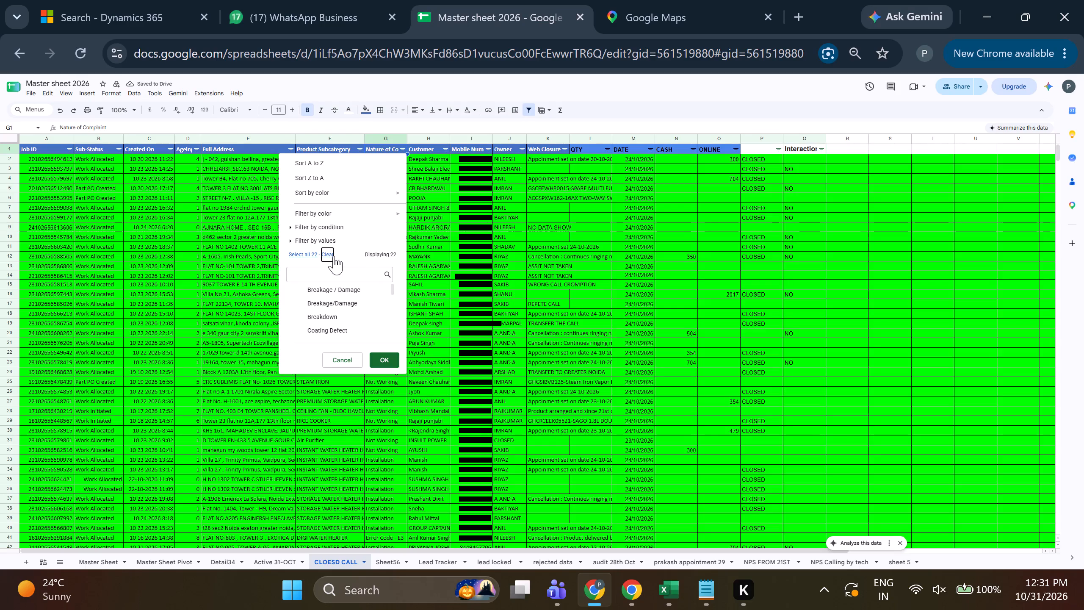
scroll(332, 297, "down", 2)
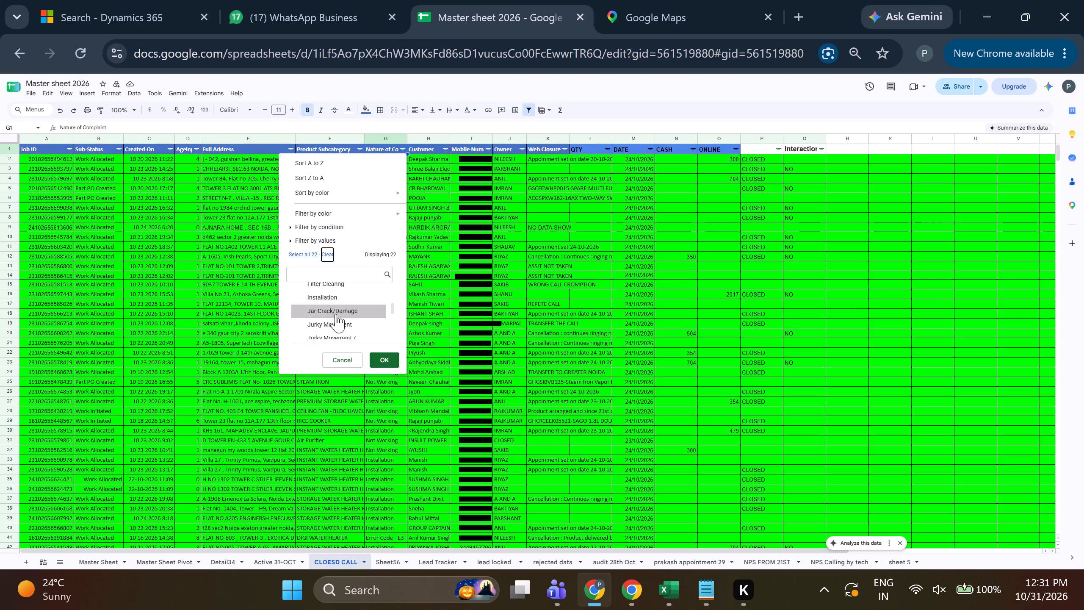
left_click(337, 298)
left_click(384, 360)
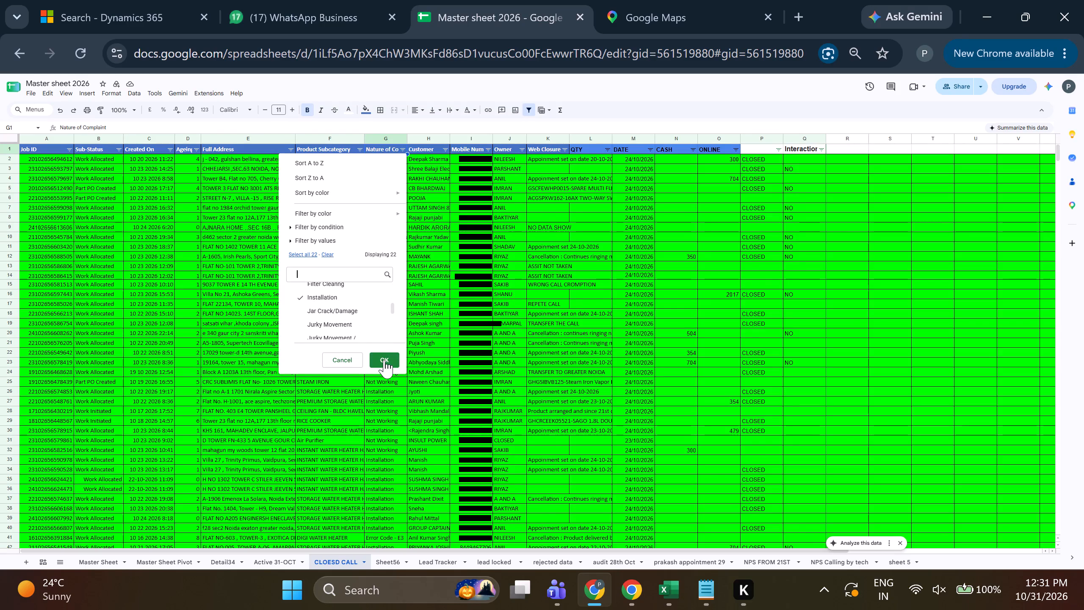
Exclude CHIMNEY from the Product Subcategory column filter, keeping the water heater subcategories selected.
scroll(435, 282, "up", 4)
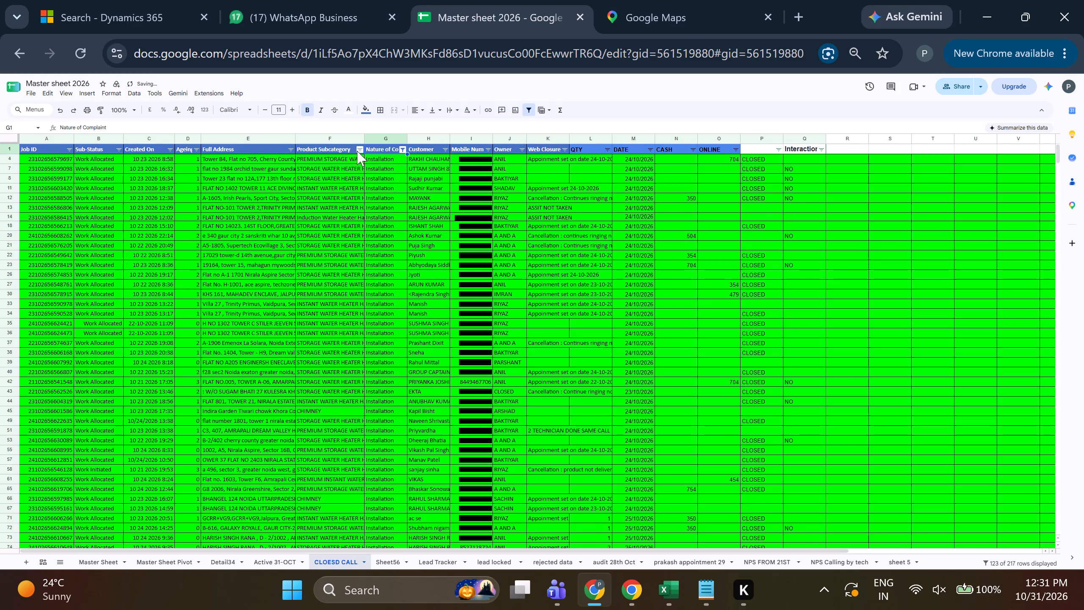
left_click(360, 148)
left_click(279, 295)
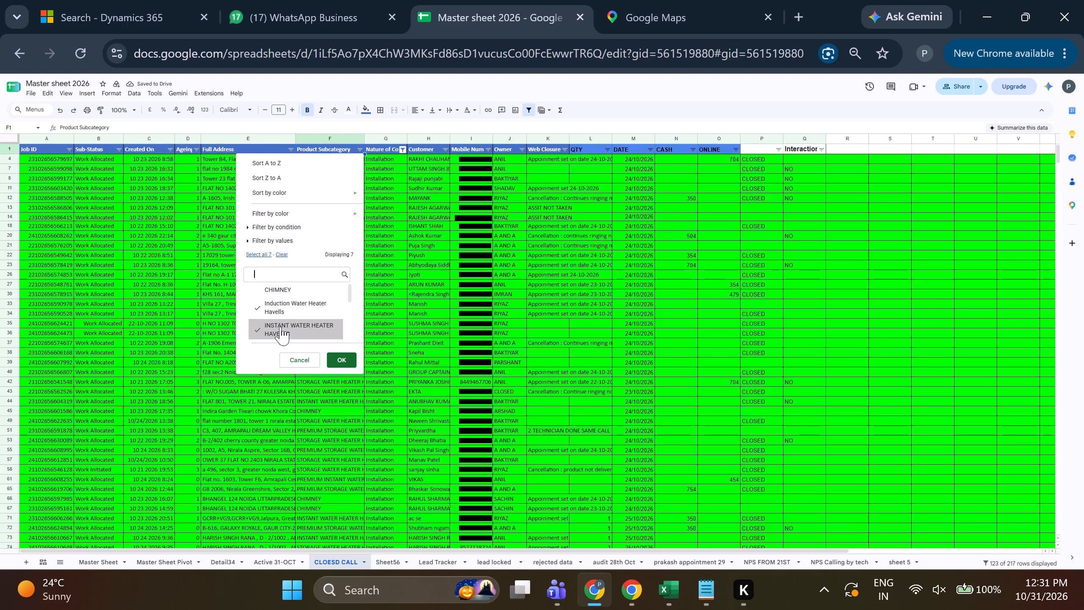
scroll(312, 301, "down", 1)
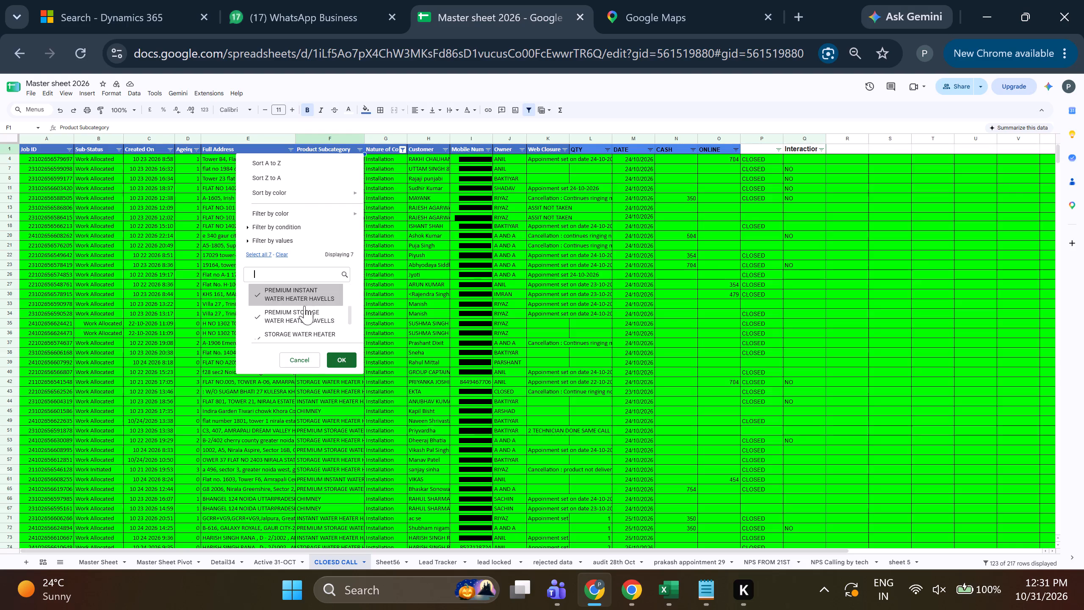
scroll(307, 323, "down", 2)
left_click(337, 354)
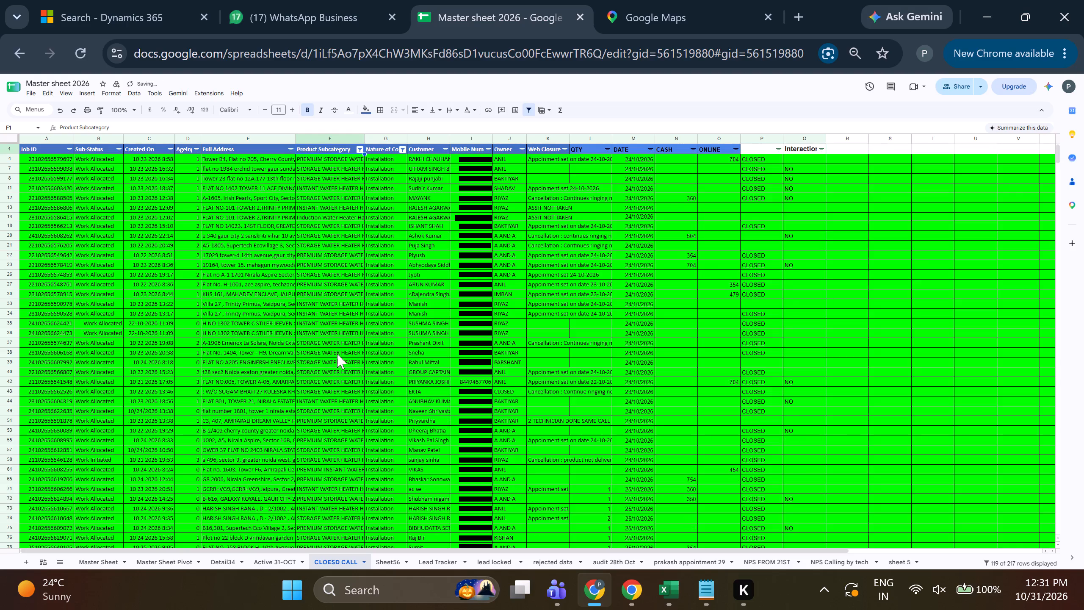
Look through the filtered installation rows dated 26/10/2026 and select the Web Closure cell in row 144.
scroll(576, 284, "down", 8)
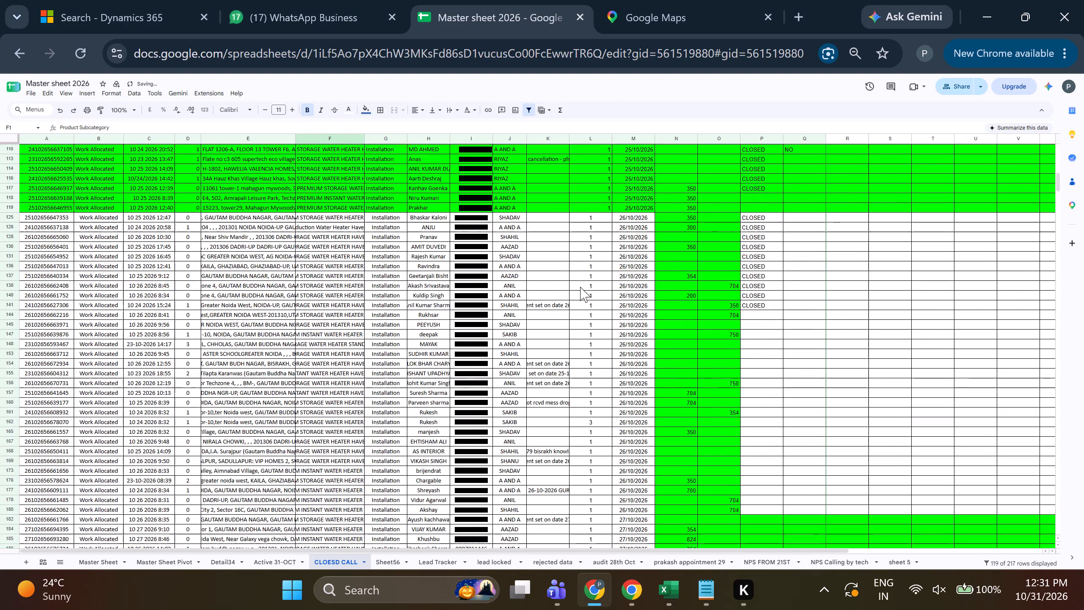
left_click(675, 233)
key("Left")
key("Left")
key("Left")
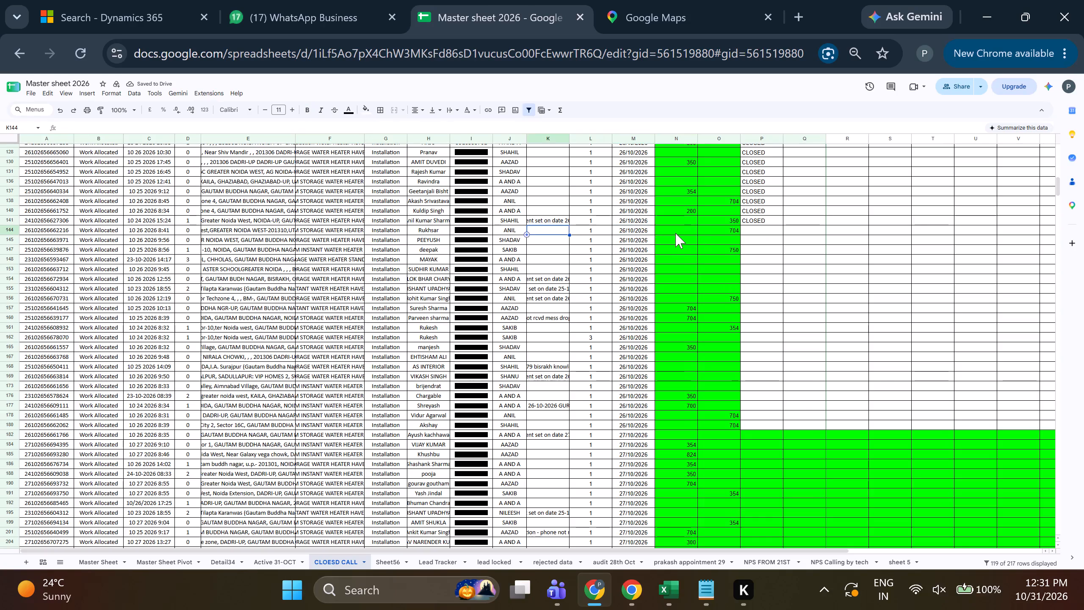
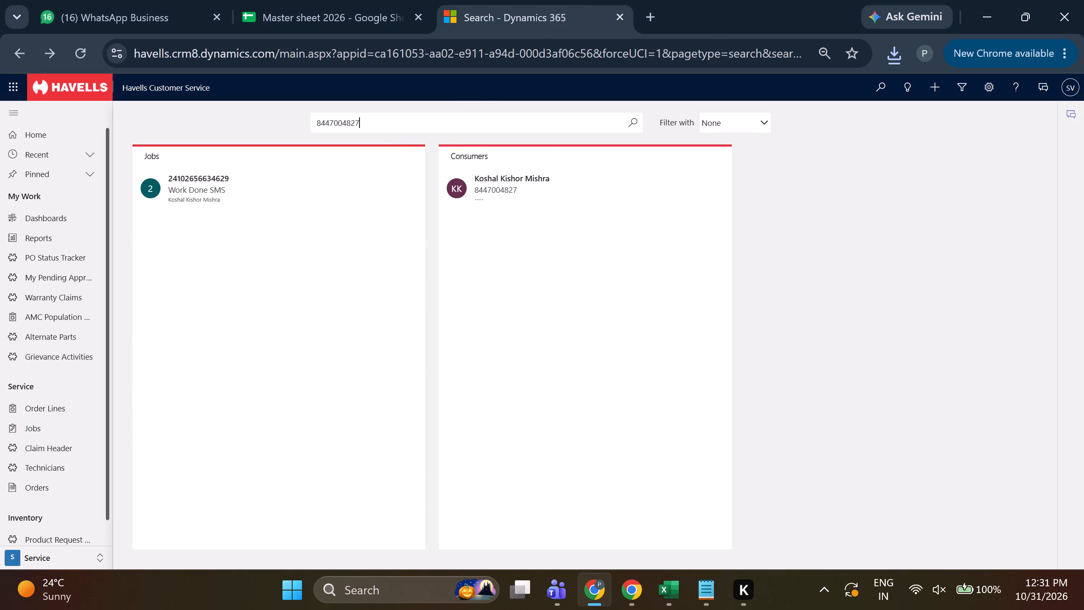
key("ctrl+v")
left_click(625, 120)
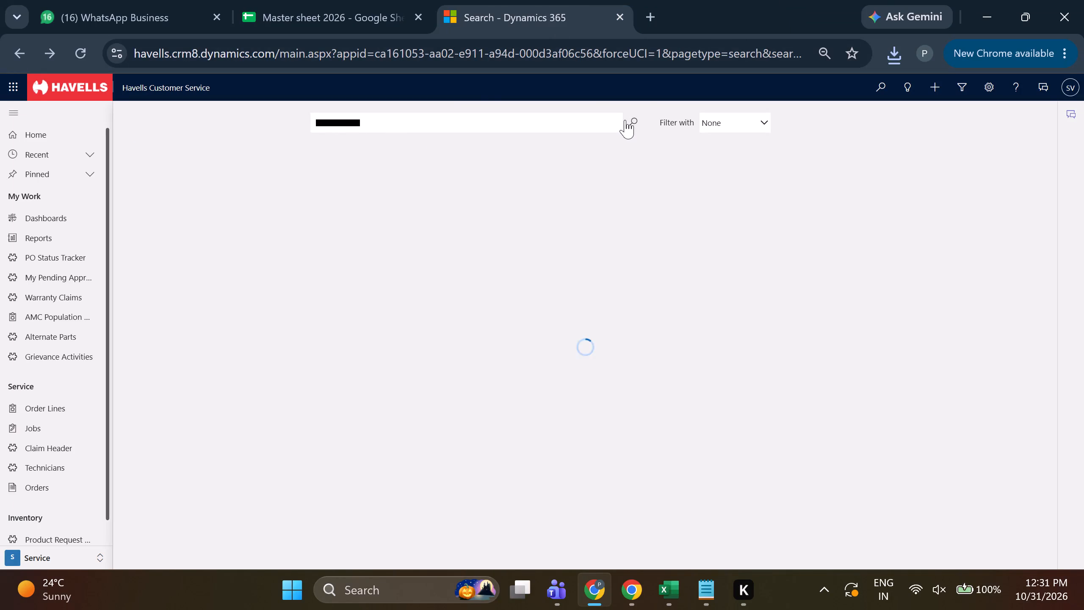
left_click(316, 177)
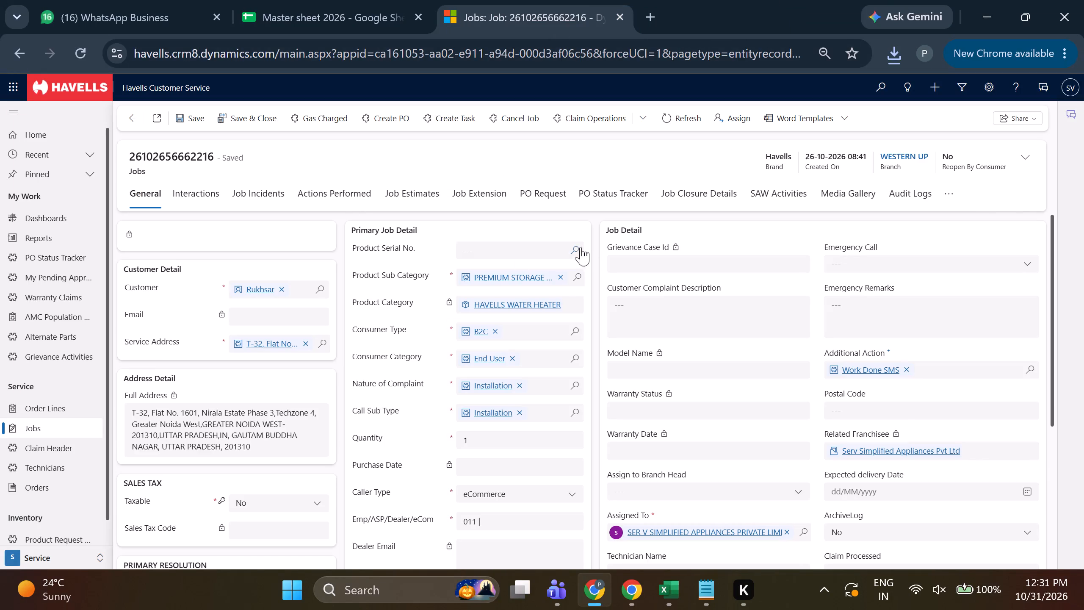
Check which customer assets are offered for the job's Product Serial No.
left_click(581, 247)
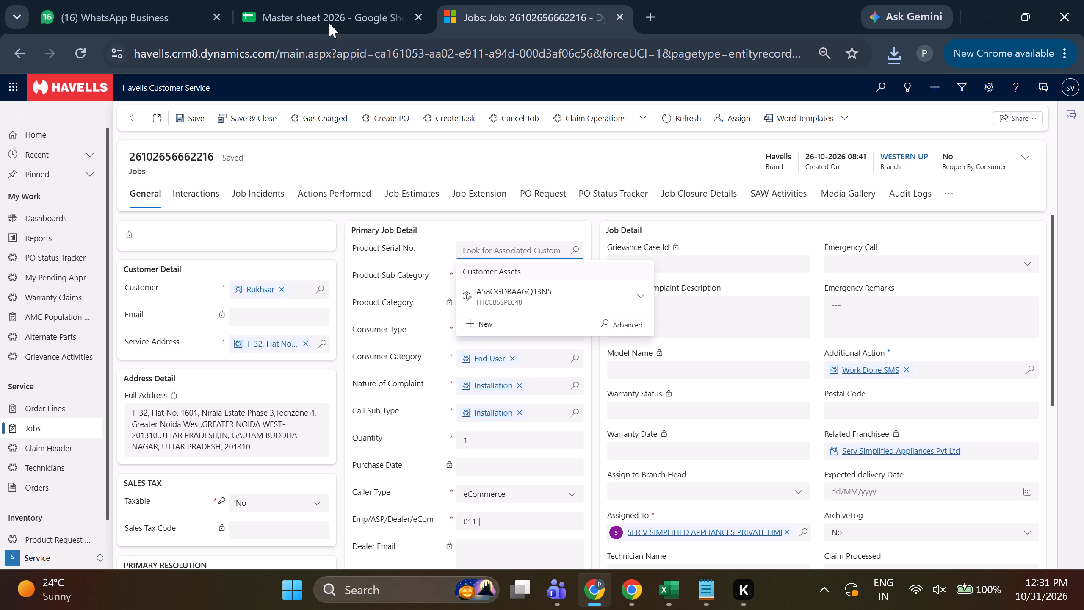
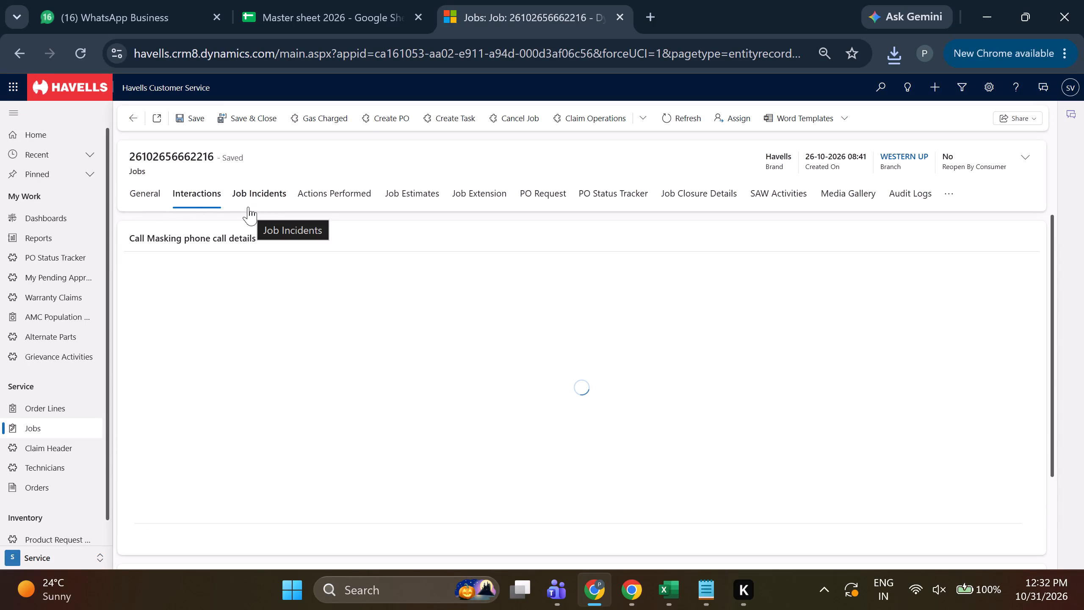
left_click(248, 207)
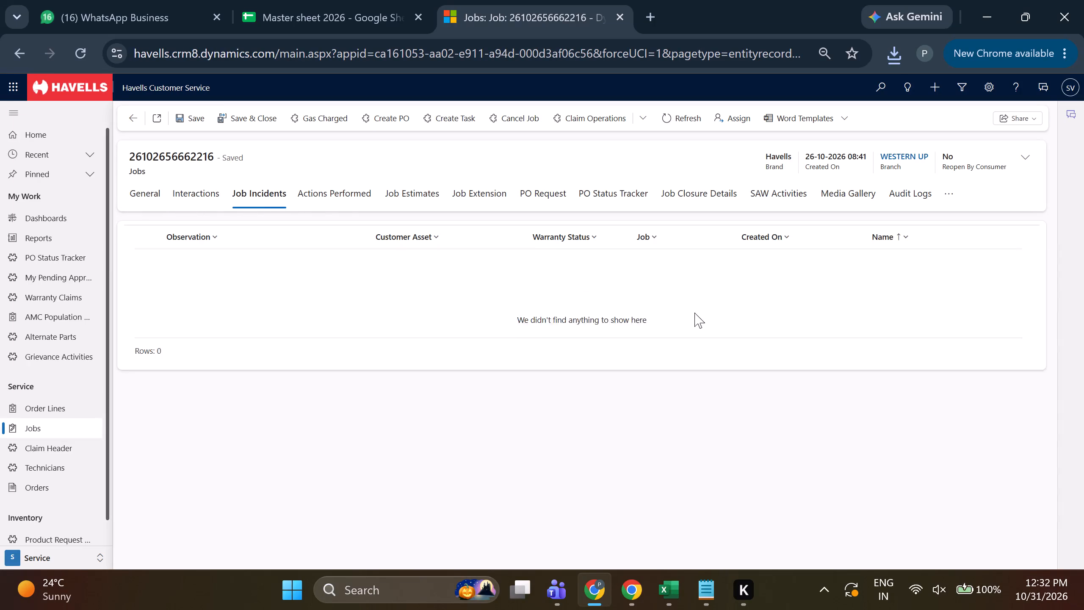
left_click(776, 217)
left_click(763, 237)
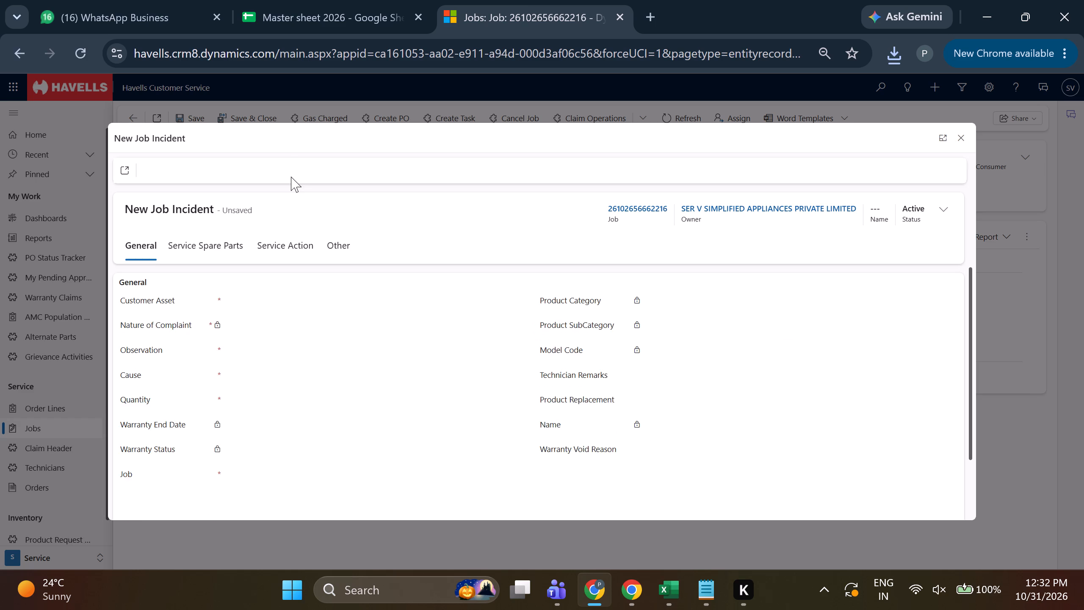
left_click(328, 174)
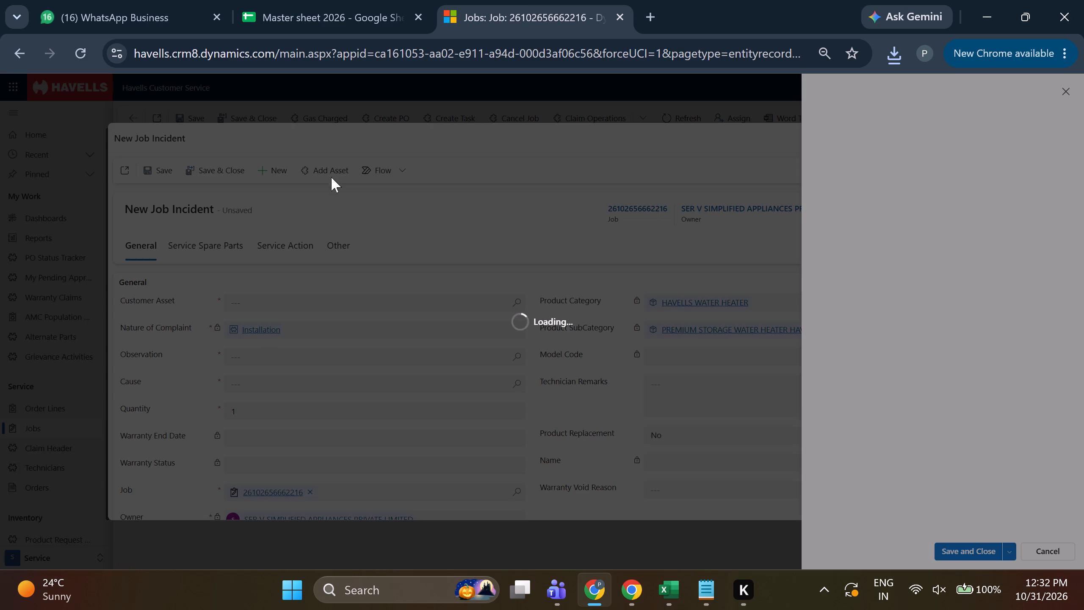
left_click(965, 161)
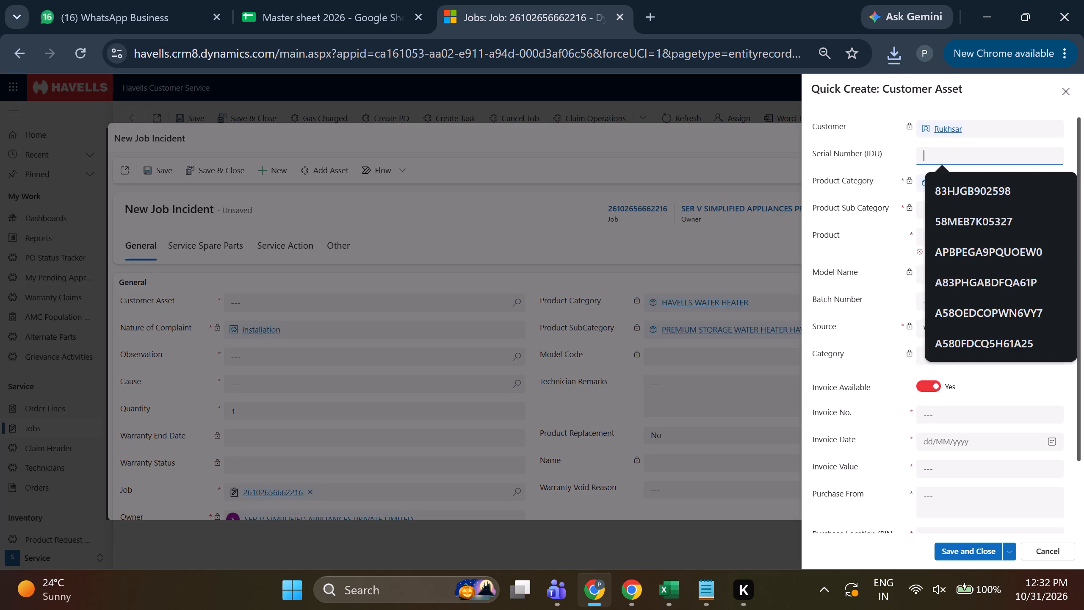
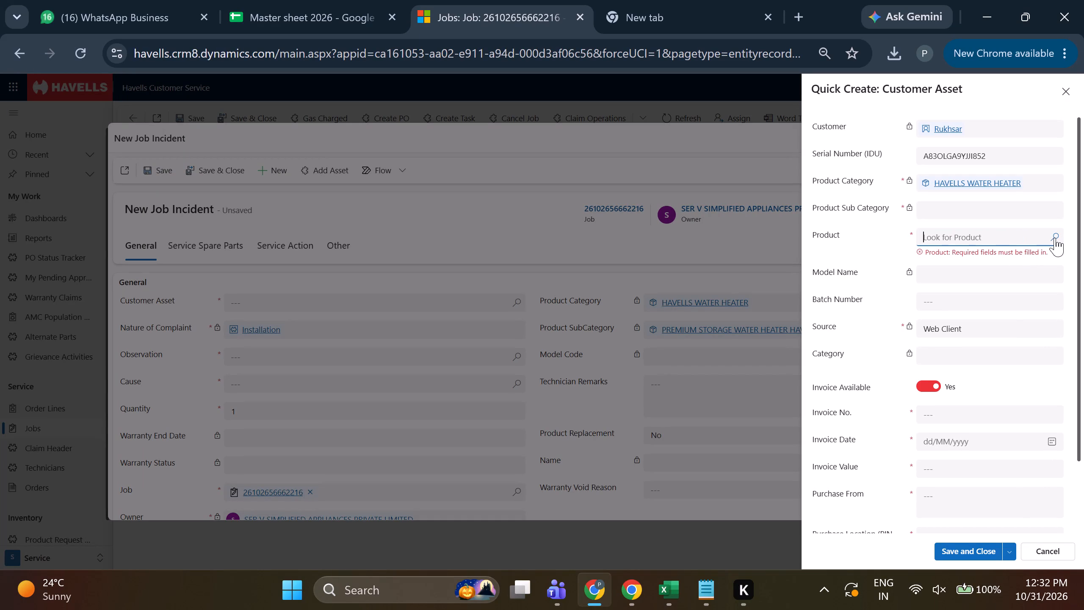
Find the Adonia water heaters and set the new customer asset's product to F48GHWCARTWH025.
left_click(1055, 238)
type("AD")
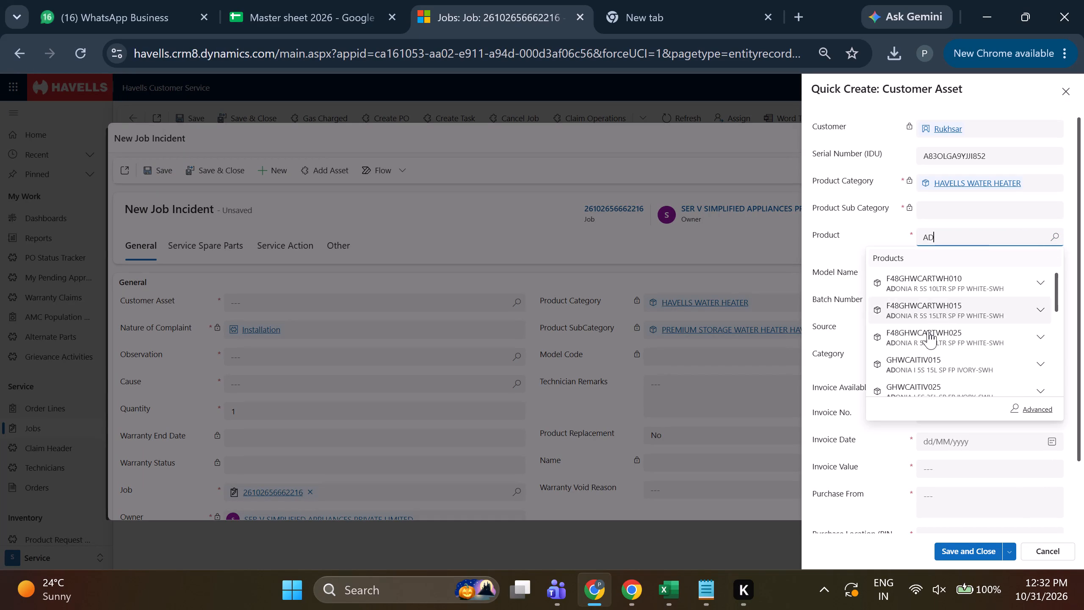
left_click(938, 347)
Fill in 548 as the invoice number of the new customer asset.
scroll(972, 330, "down", 1)
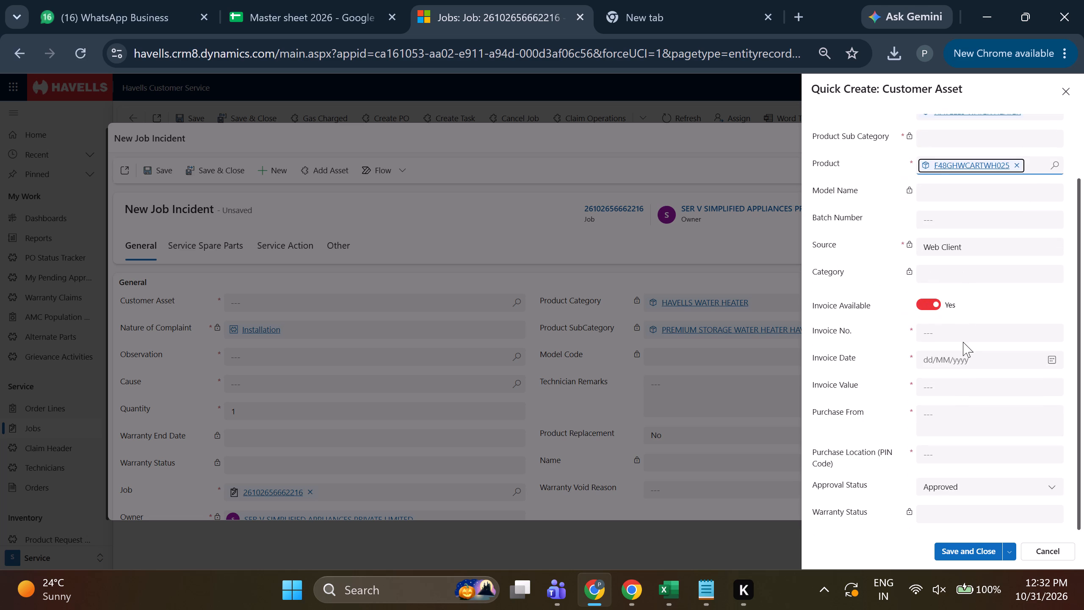
left_click(980, 327)
left_click(993, 427)
left_click(1037, 406)
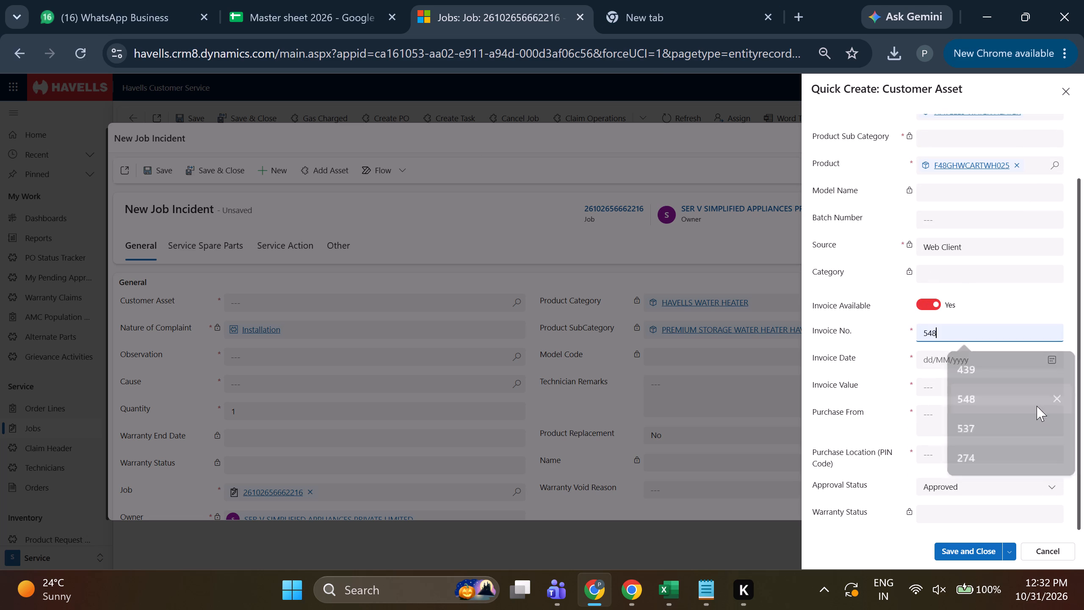
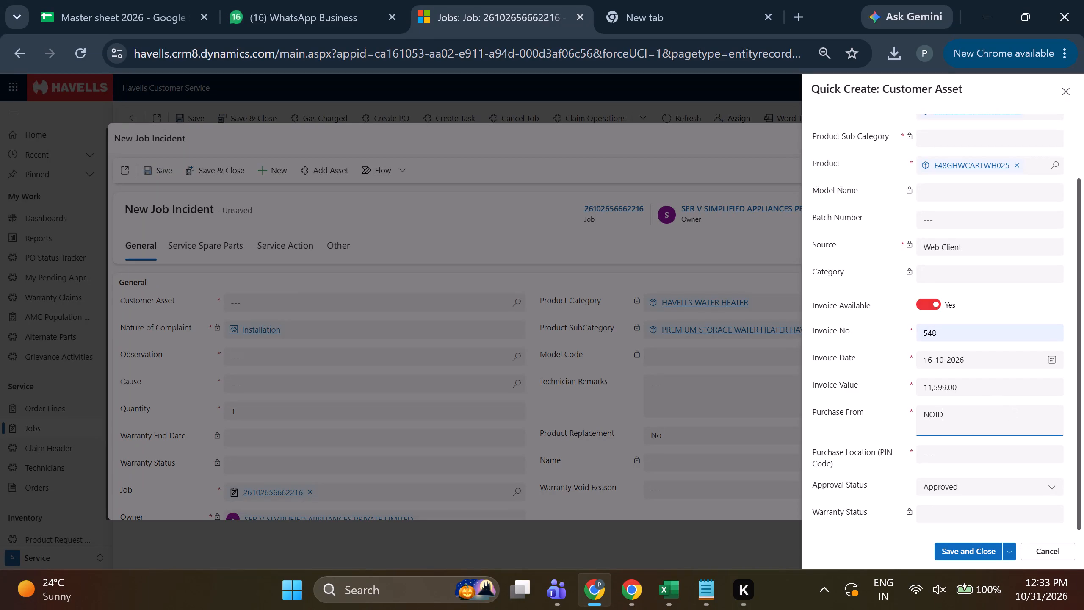
Complete the new customer asset with purchase location PIN code 201301 and save it.
key("Tab")
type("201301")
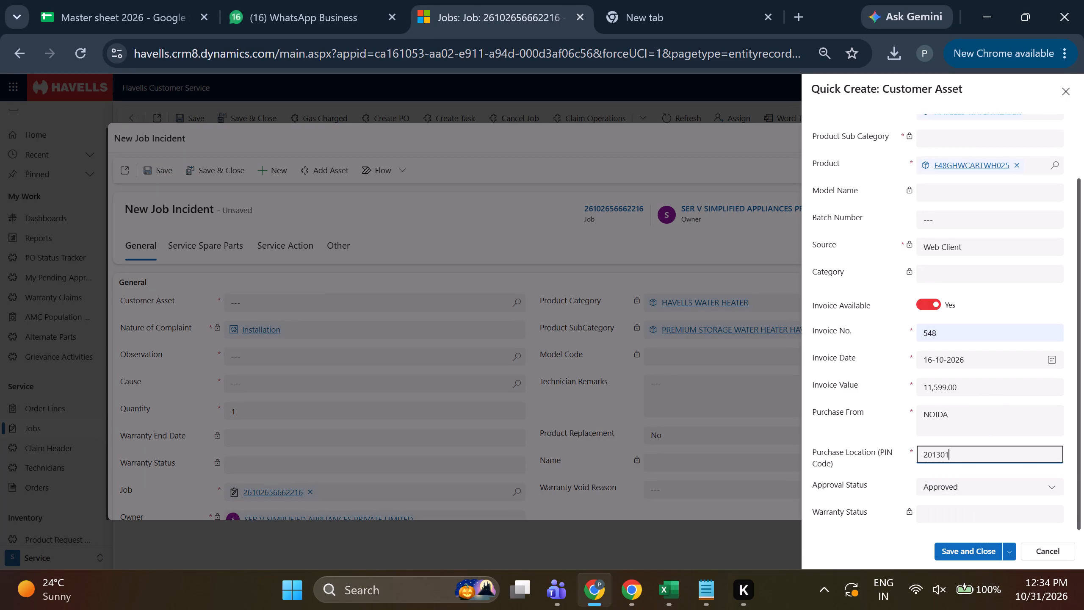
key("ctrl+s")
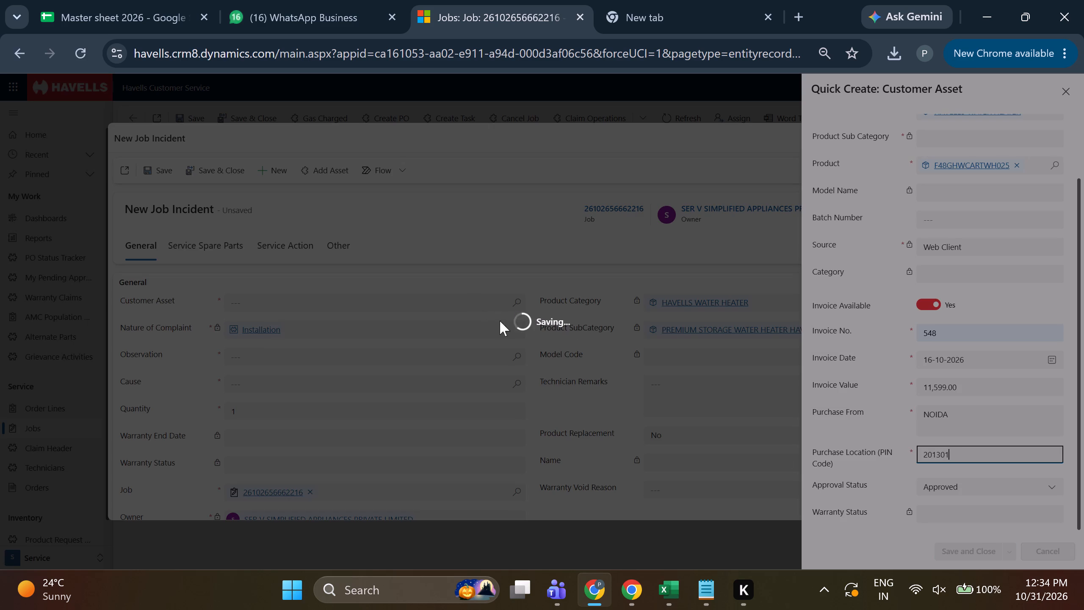
Set both Observation and Cause to Installation in the new job incident and save the incident.
left_click(525, 298)
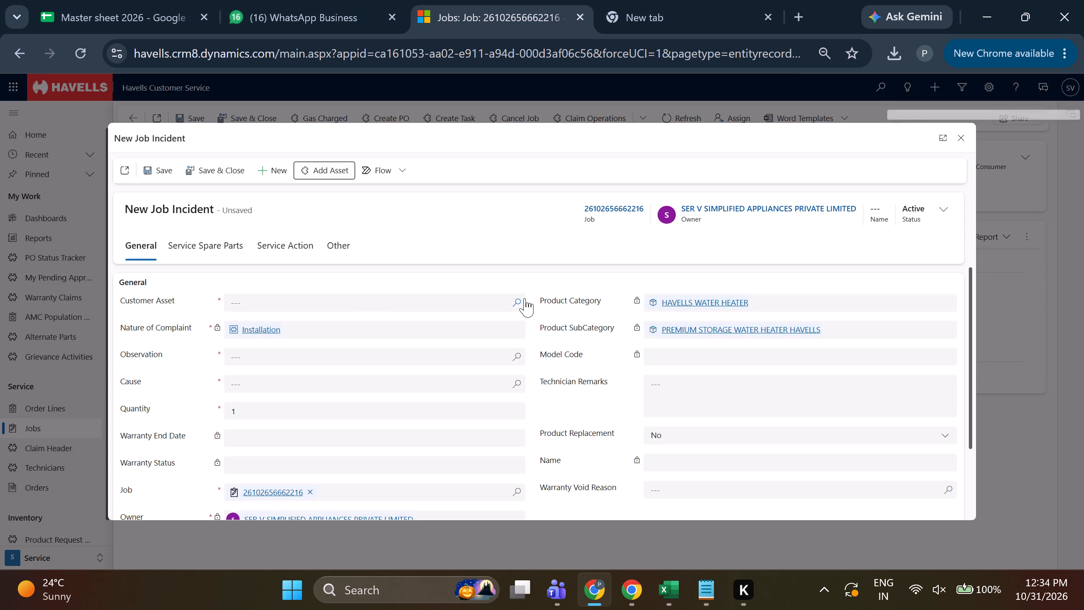
left_click(369, 351)
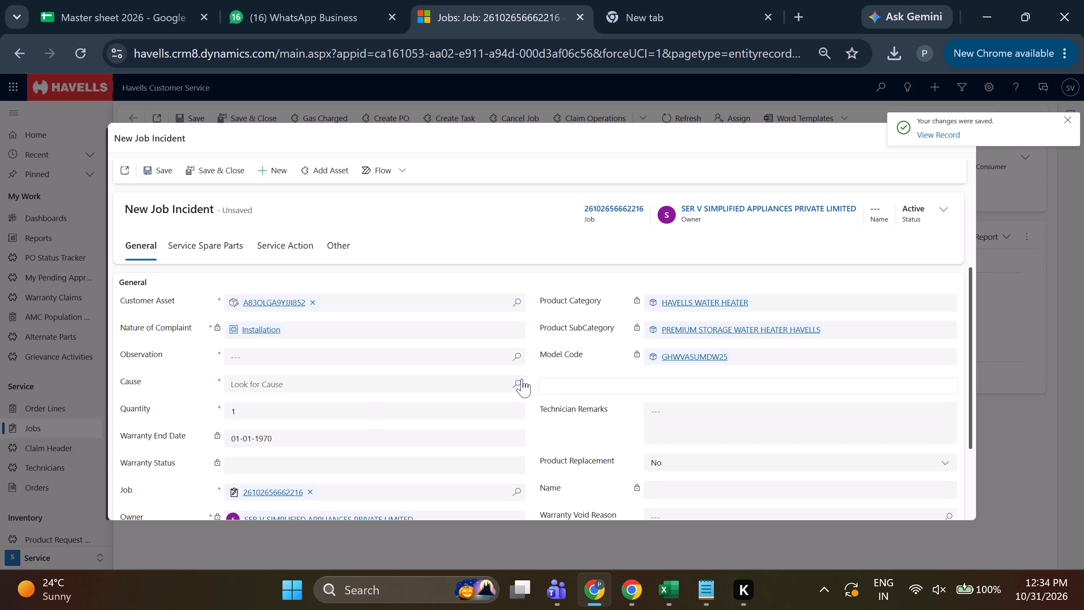
left_click(514, 361)
left_click(279, 268)
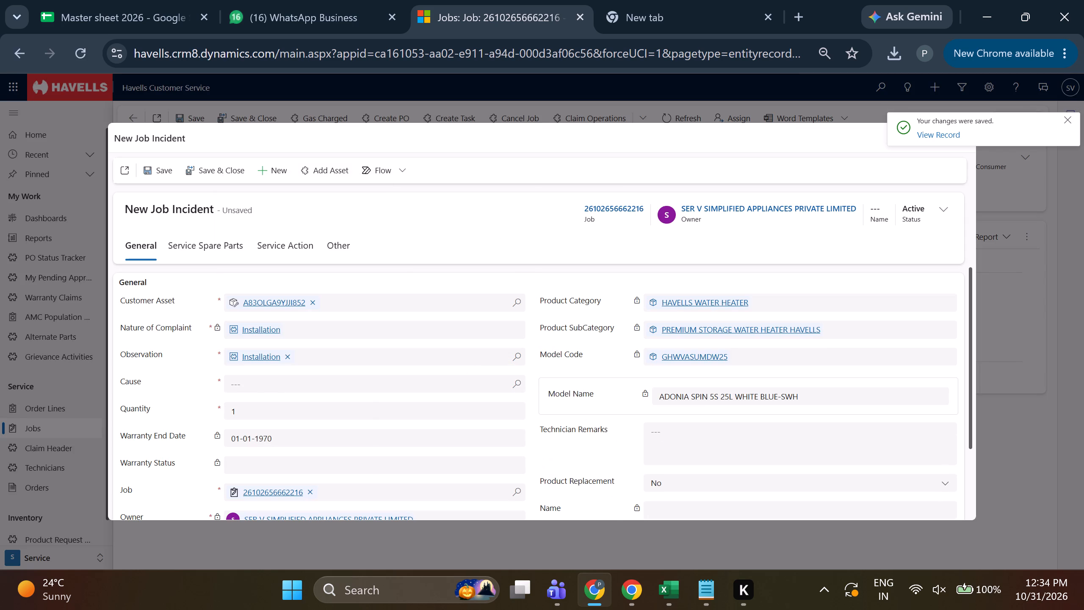
left_click(515, 387)
left_click(274, 346)
left_click(147, 166)
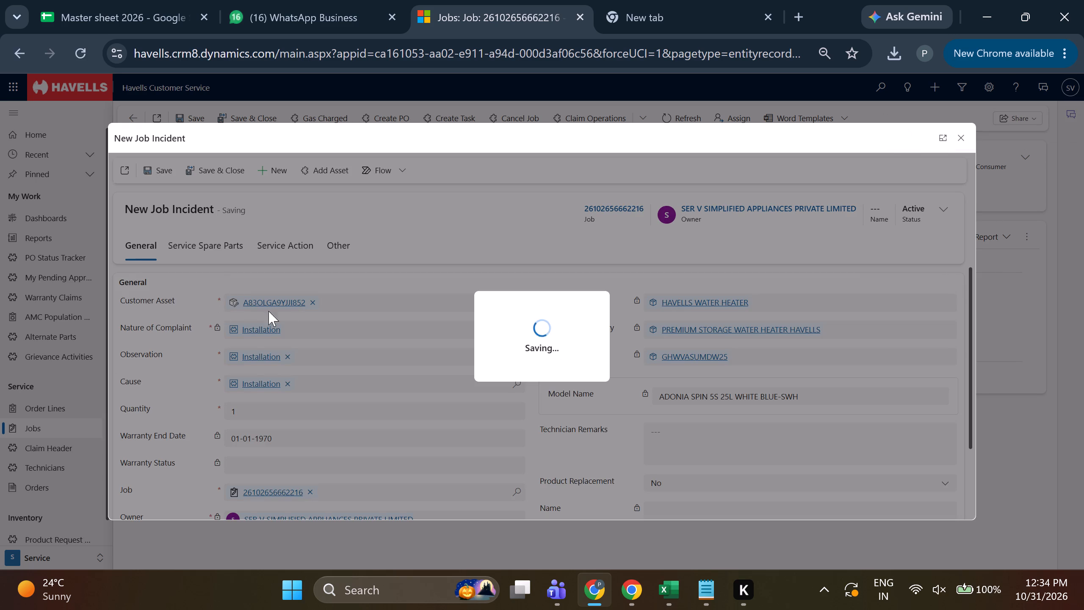
Check the service actions of the saved job incident, refreshing the list and the incident record repeatedly.
left_click(286, 249)
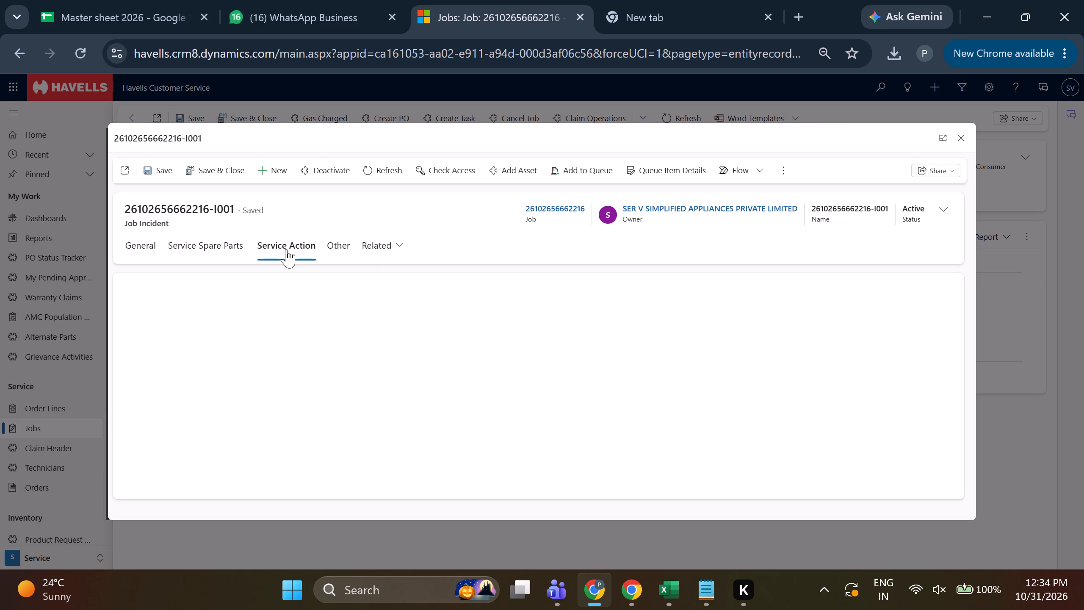
left_click(751, 293)
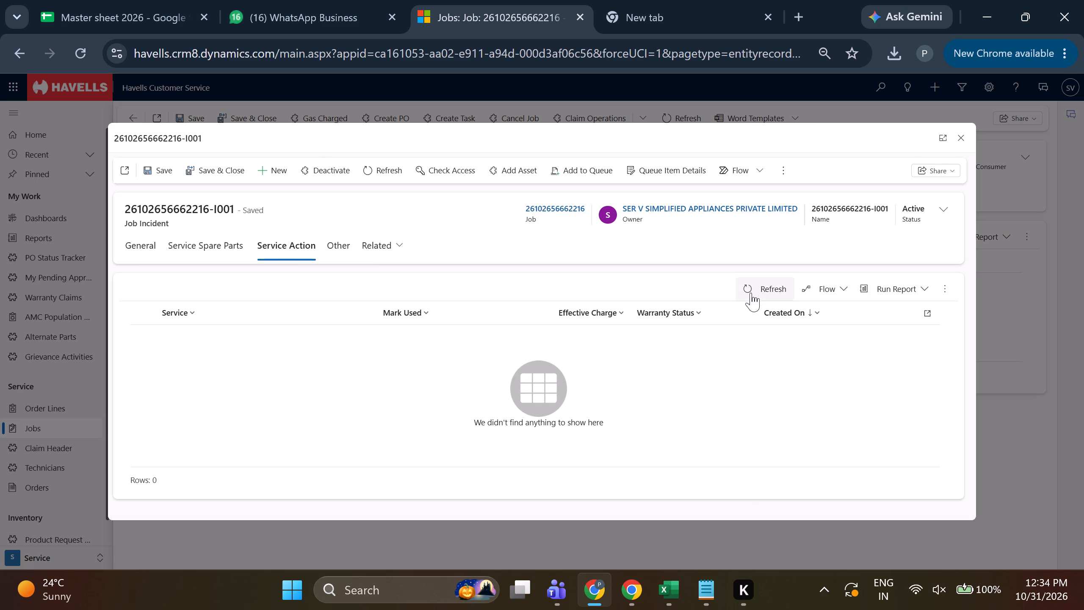
left_click(751, 293)
left_click(751, 293)
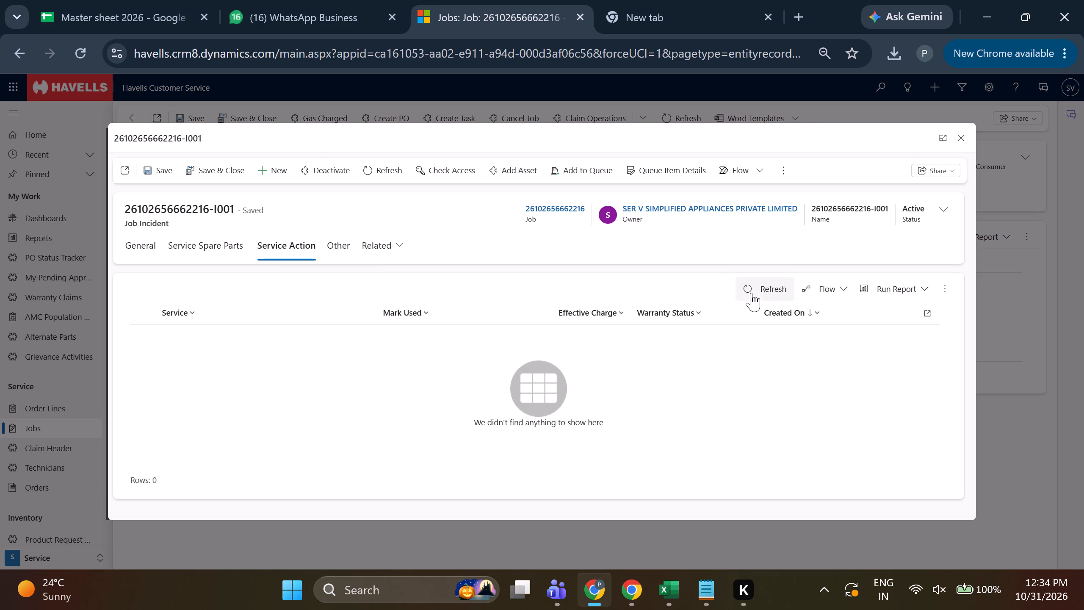
left_click(751, 293)
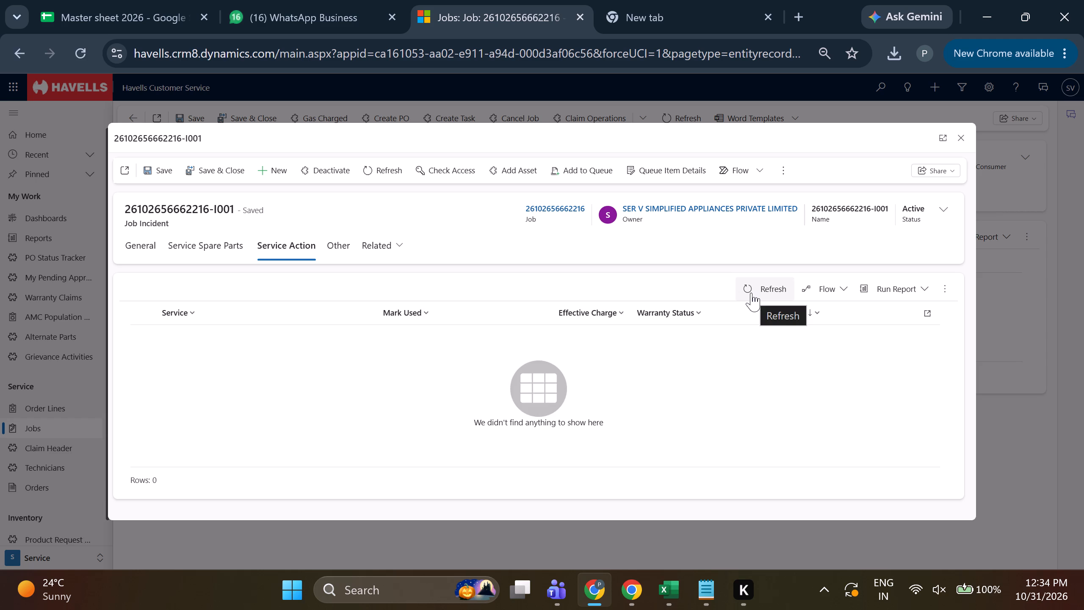
left_click(751, 293)
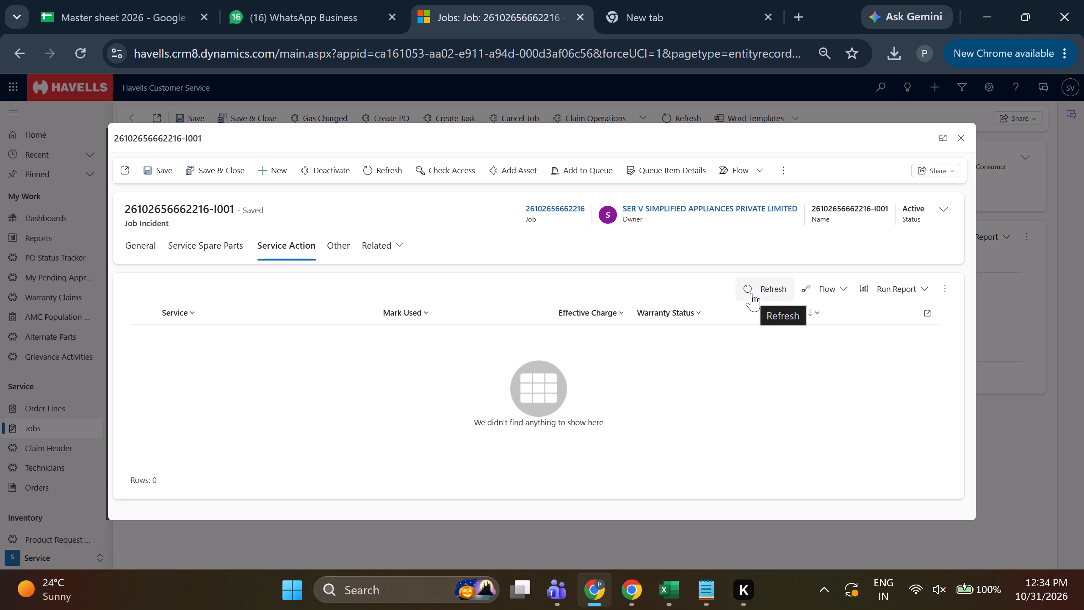
left_click(751, 293)
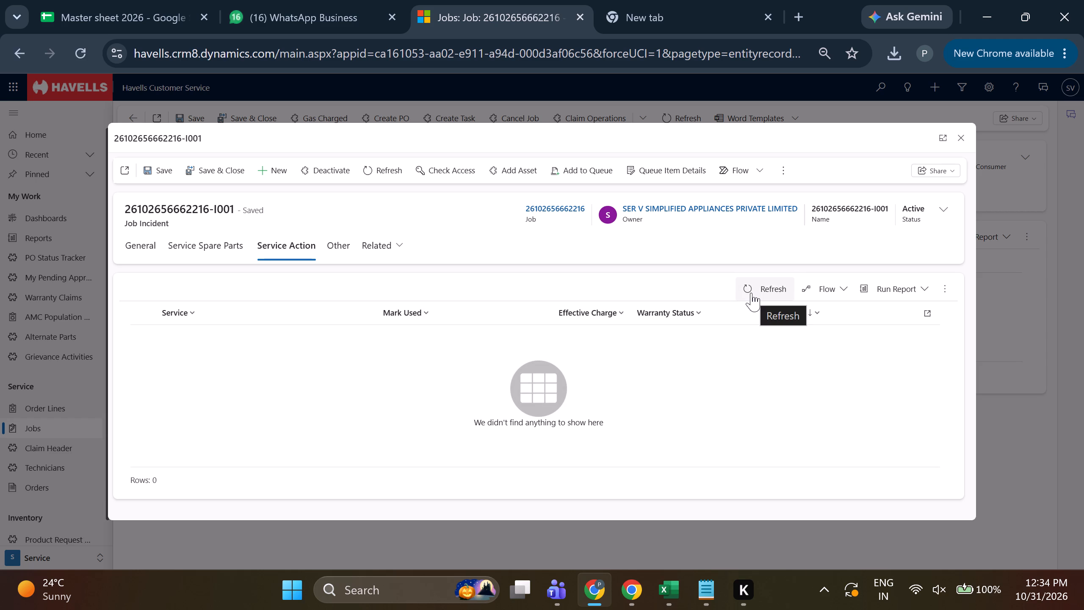
triple_click(750, 293)
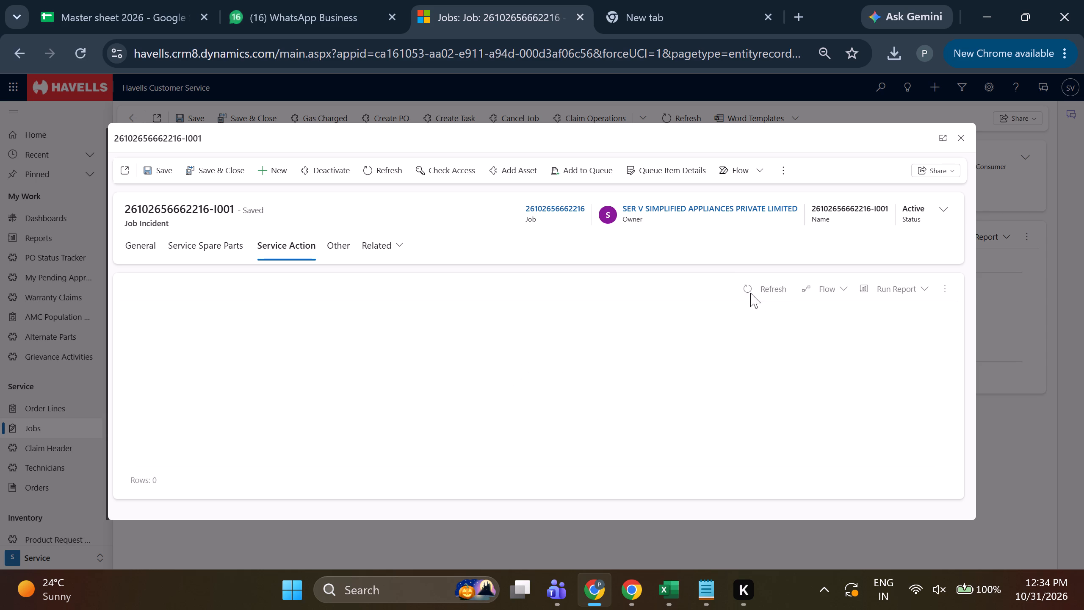
triple_click(750, 293)
double_click(750, 293)
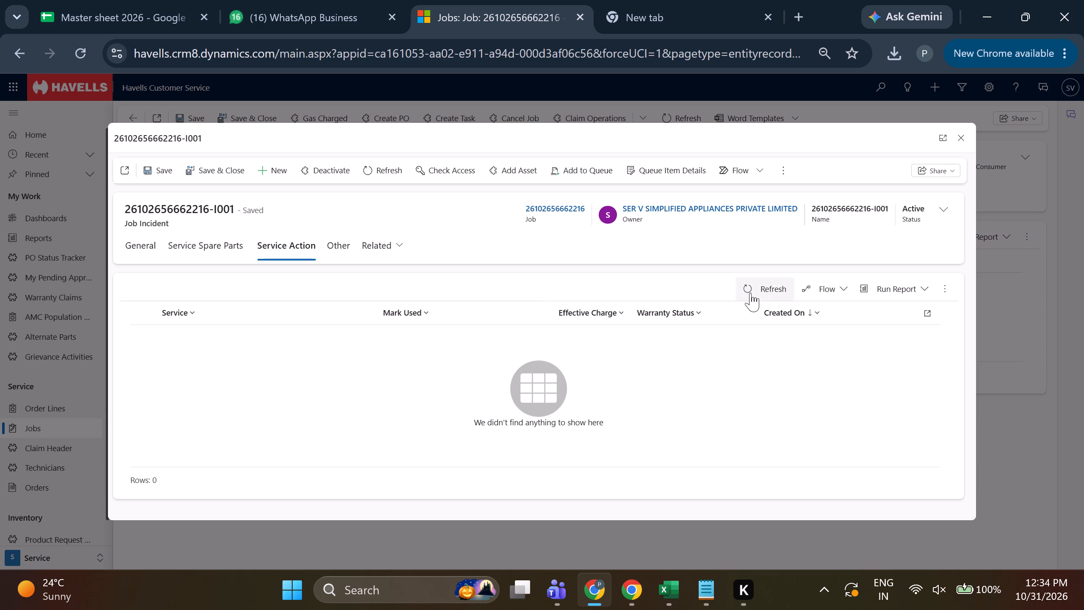
triple_click(750, 293)
left_click(377, 167)
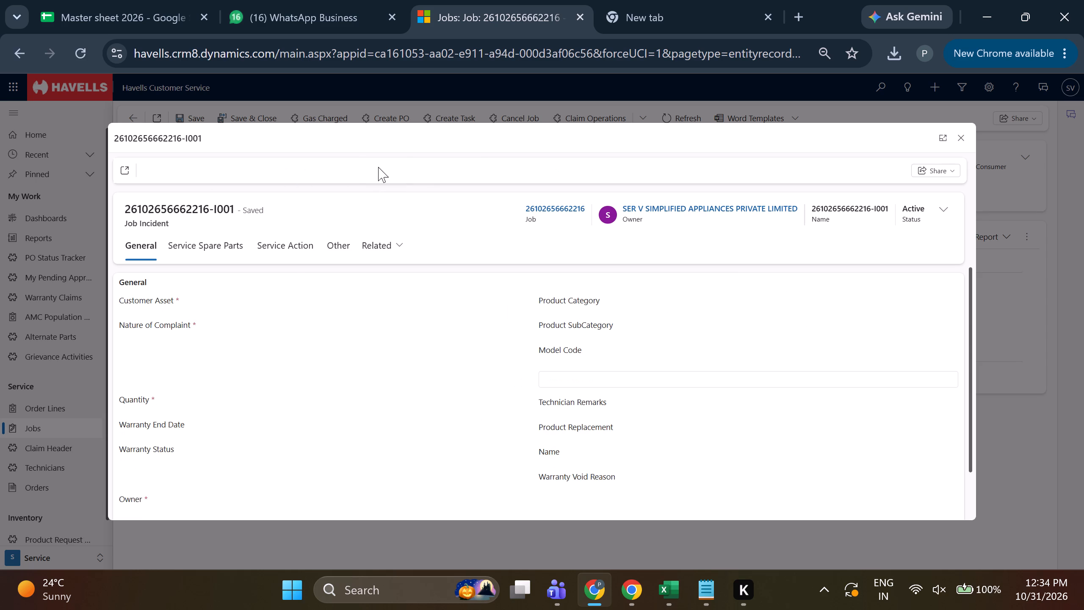
left_click(275, 242)
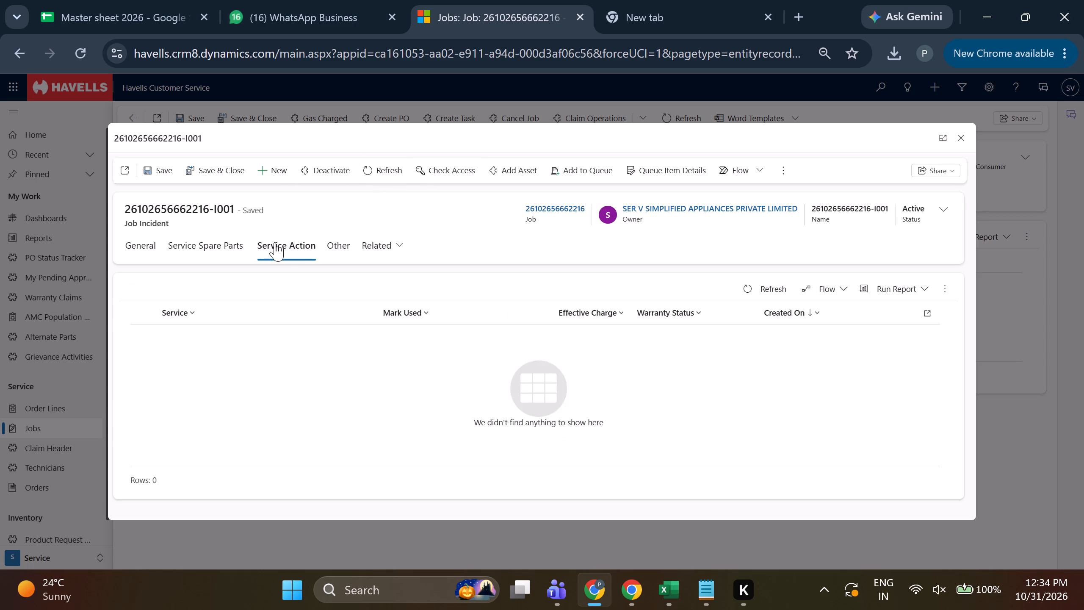
left_click(769, 292)
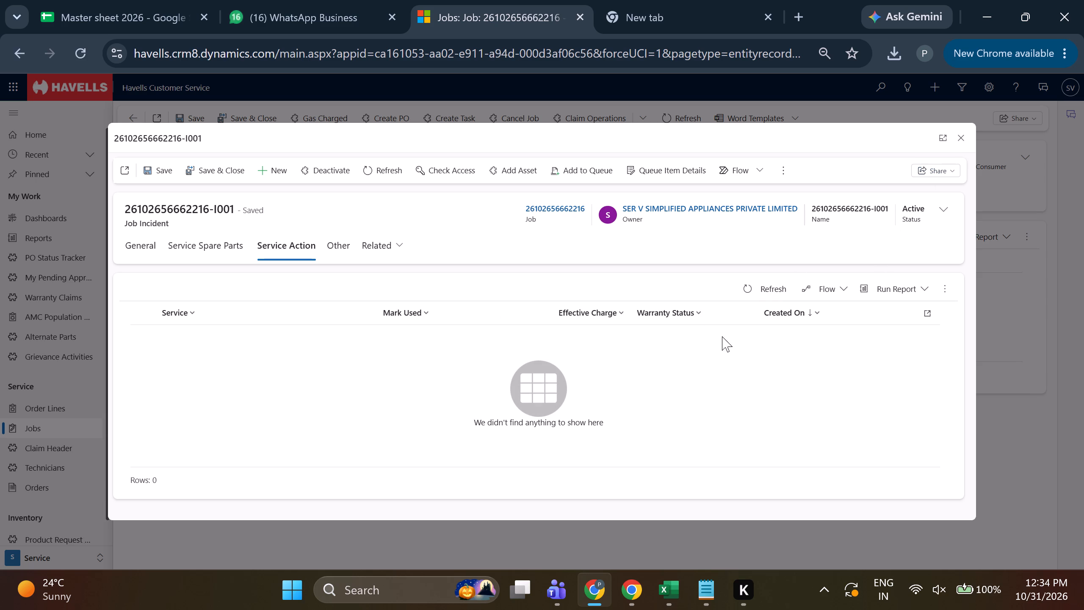
left_click(769, 283)
left_click(961, 139)
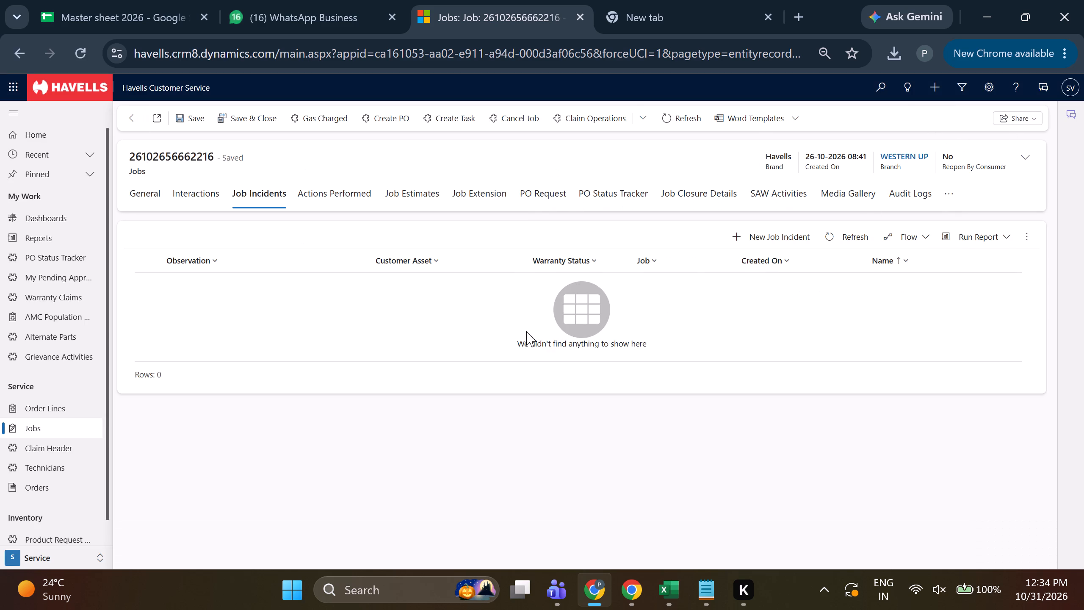
left_click(609, 345)
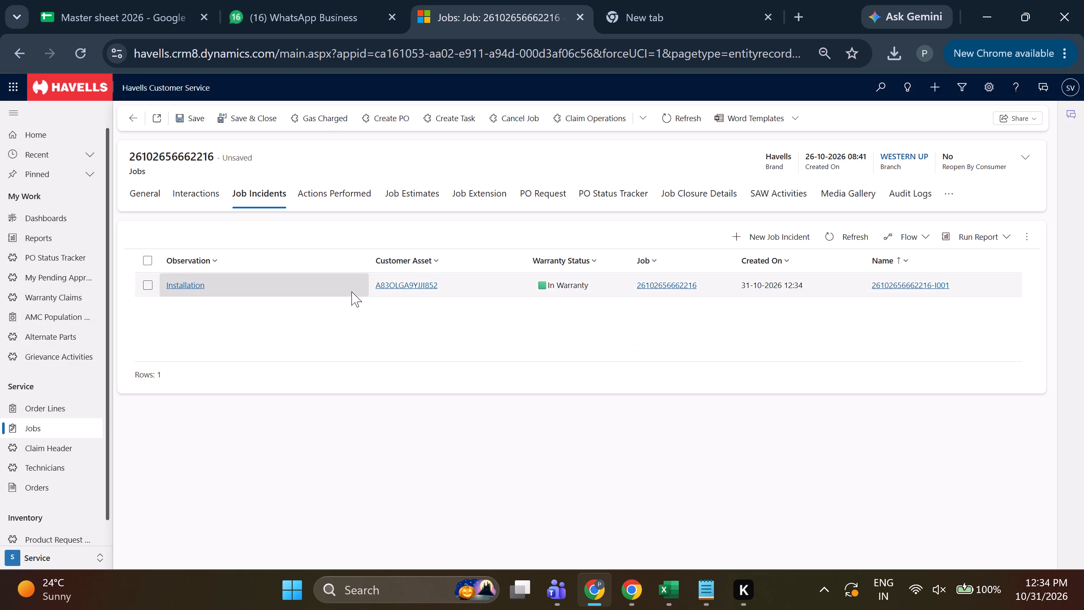
double_click(351, 291)
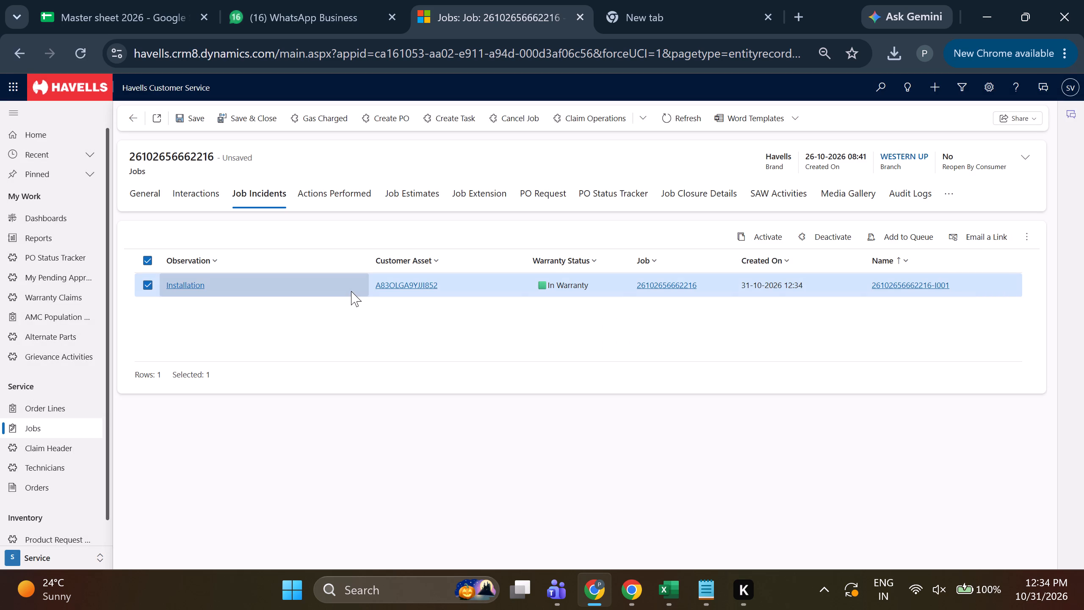
left_click(351, 291)
left_click(351, 291)
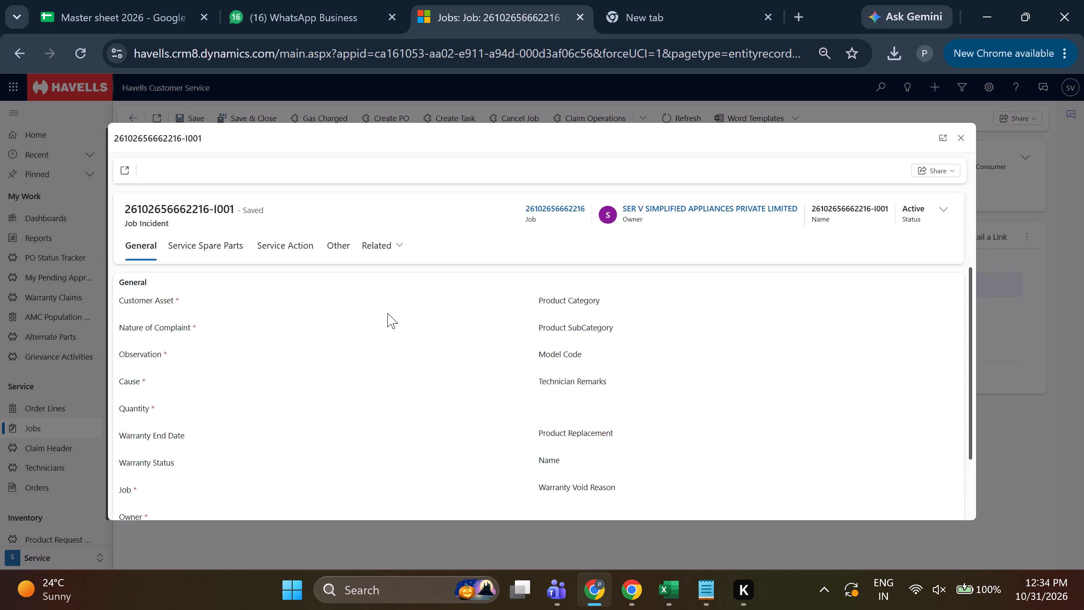
left_click(275, 252)
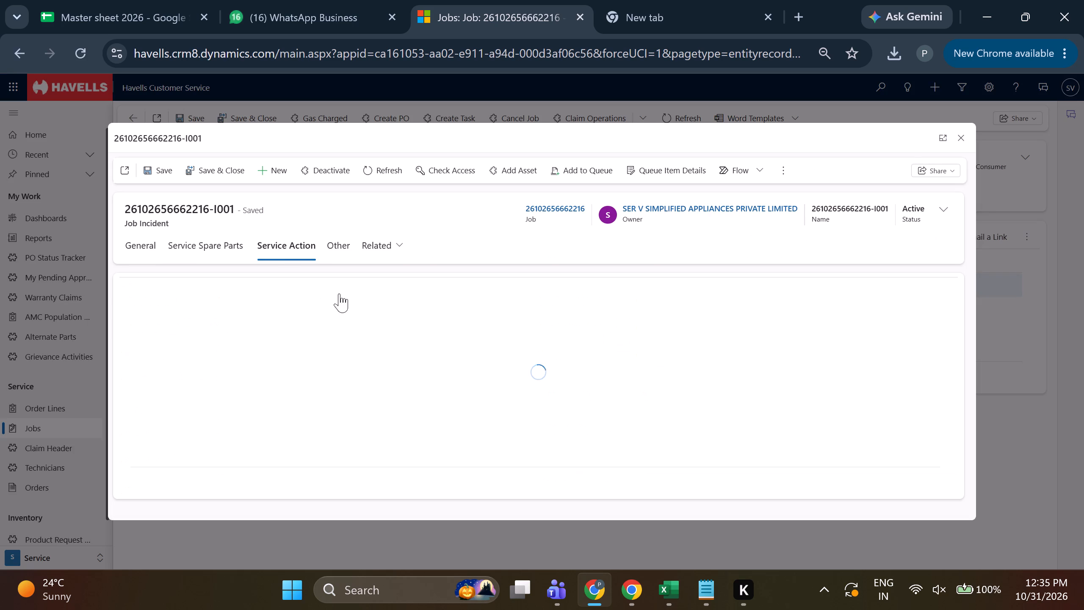
left_click(741, 285)
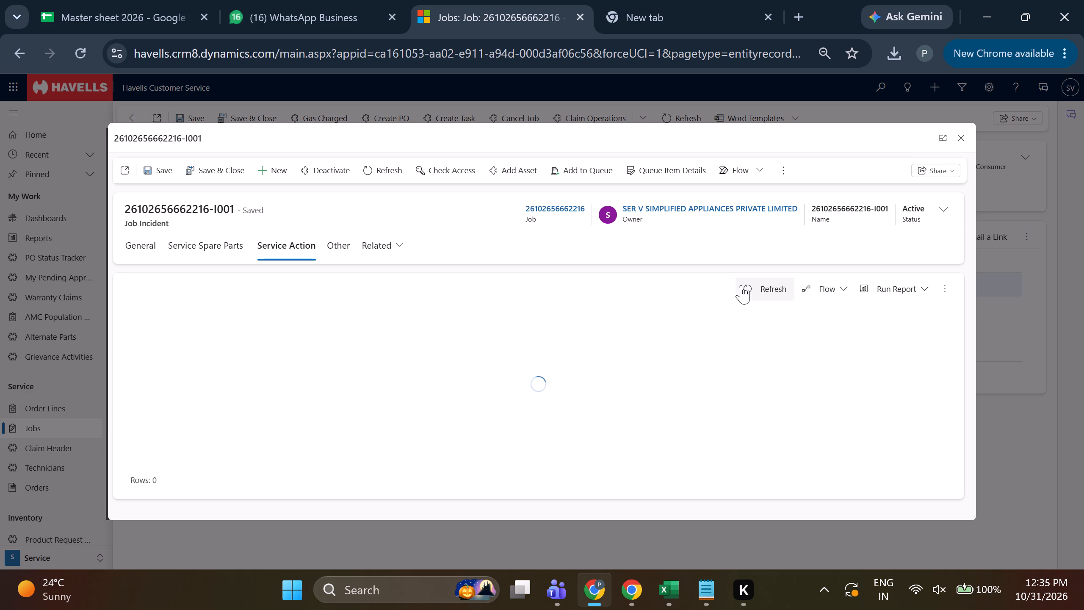
left_click(760, 285)
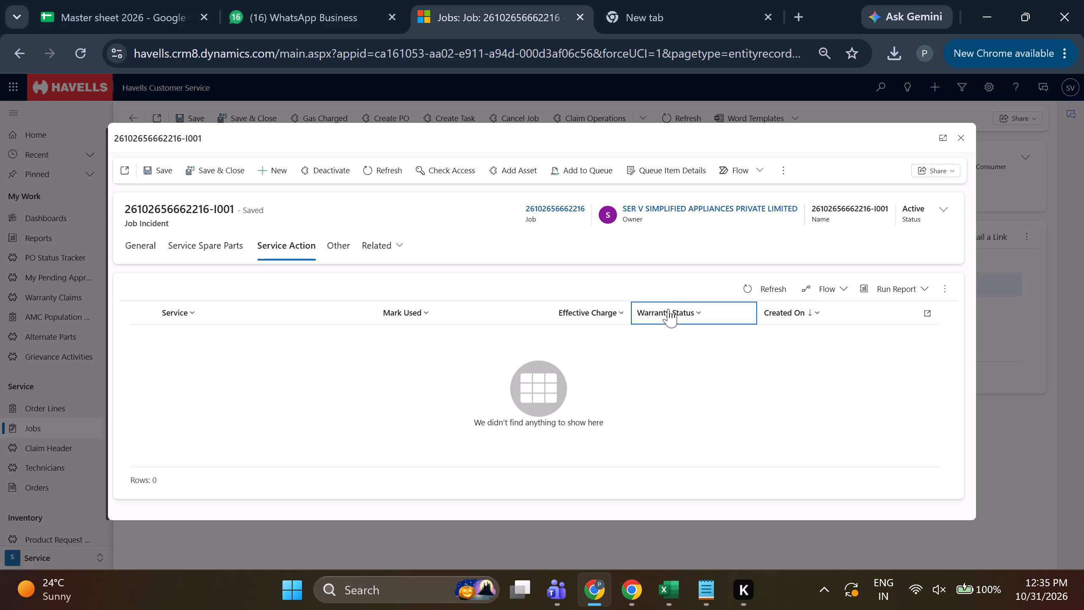
left_click(740, 289)
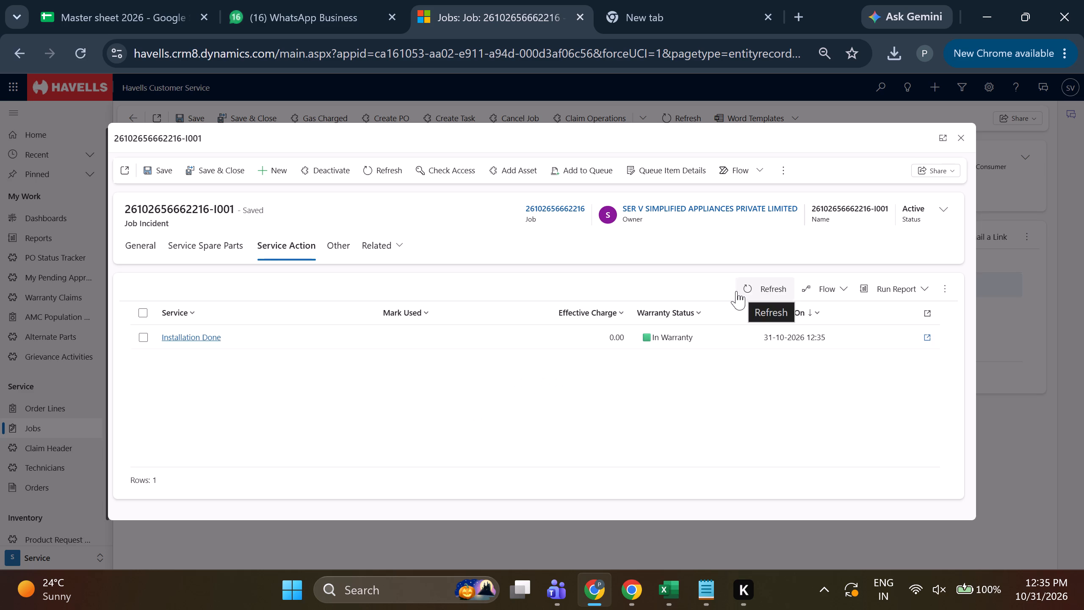
Open the Installation Done service action of the job incident.
triple_click(429, 342)
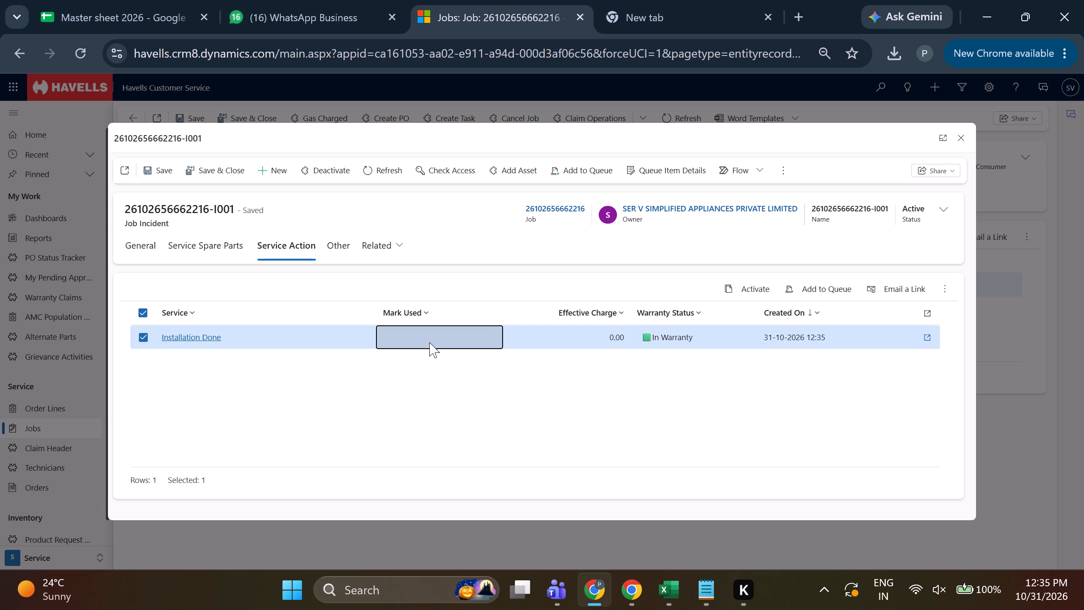
double_click(429, 342)
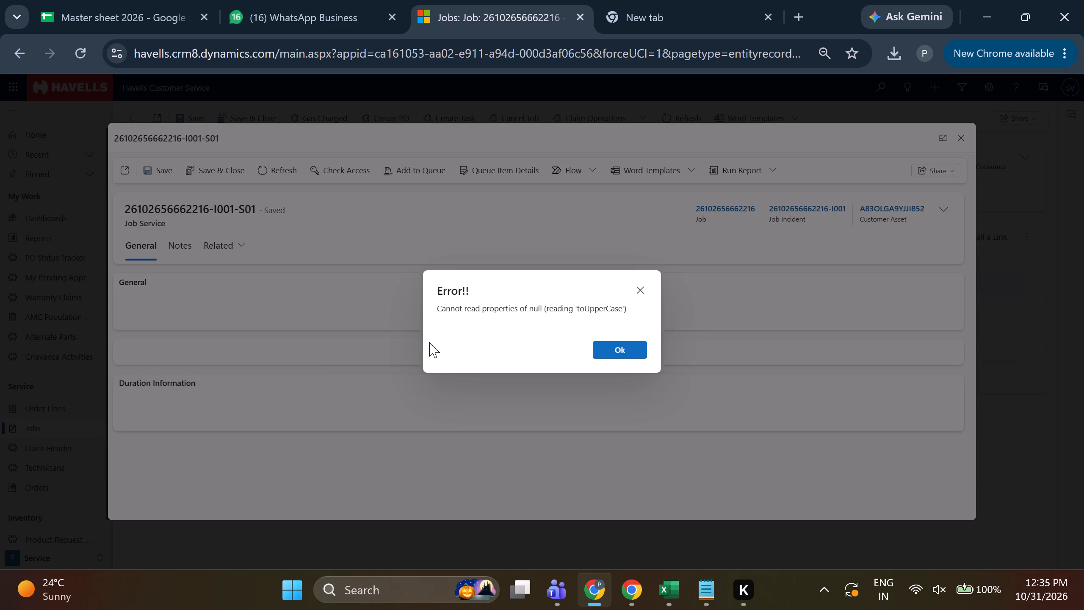
Set Mark Used to Used on the Installation Done job service, then save and close the record.
left_click(638, 292)
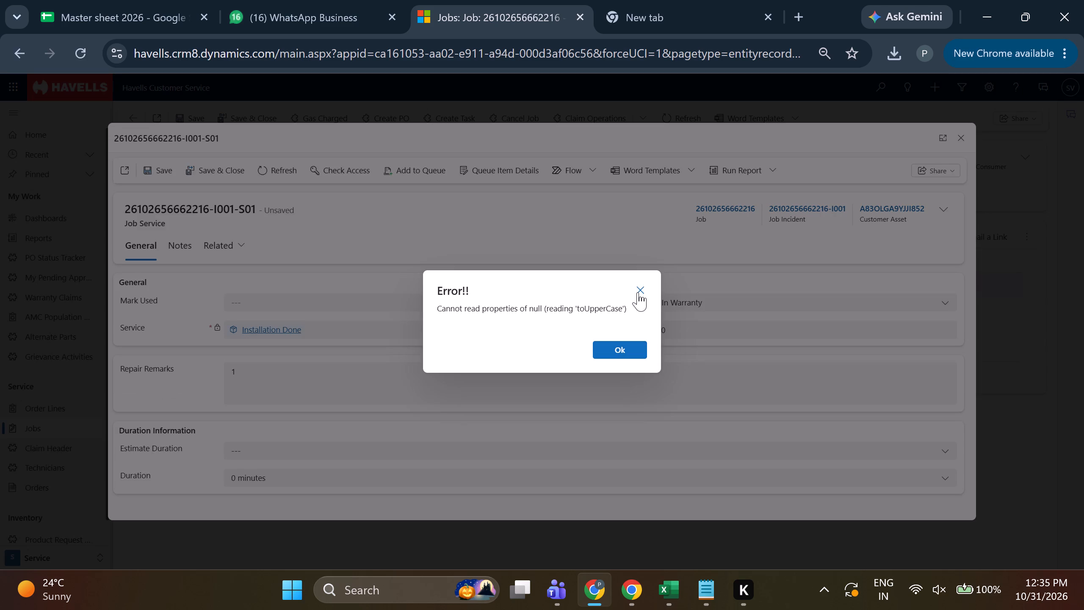
left_click(506, 303)
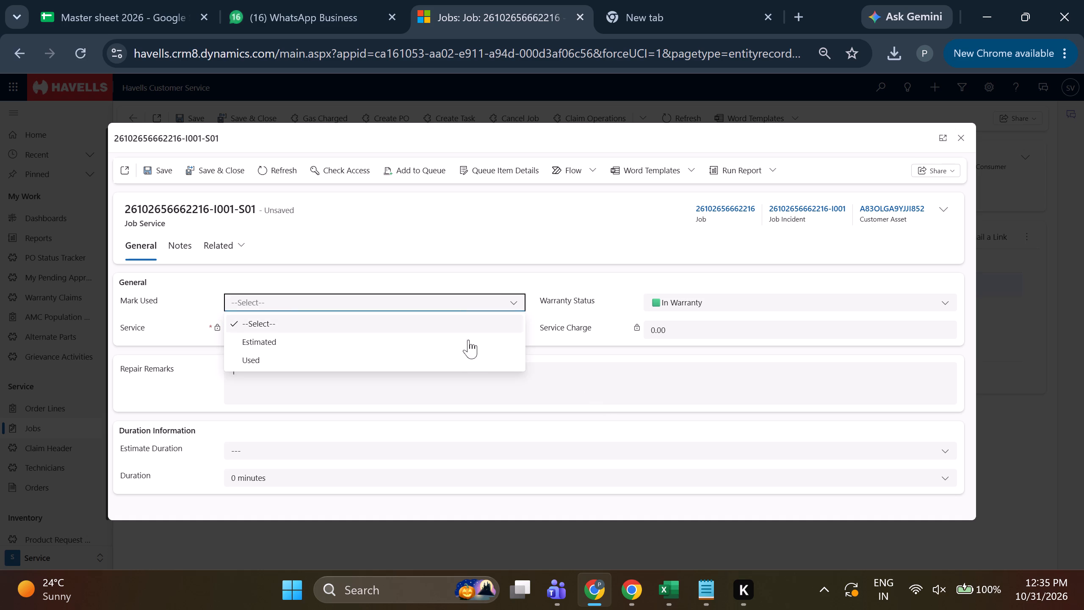
left_click(440, 358)
left_click(207, 166)
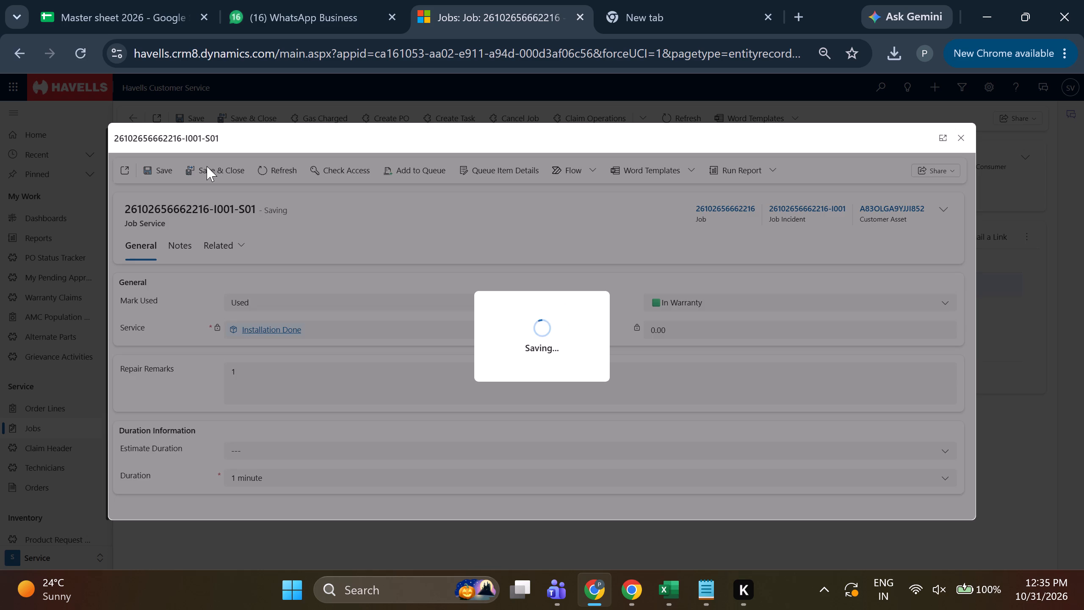
left_click(207, 166)
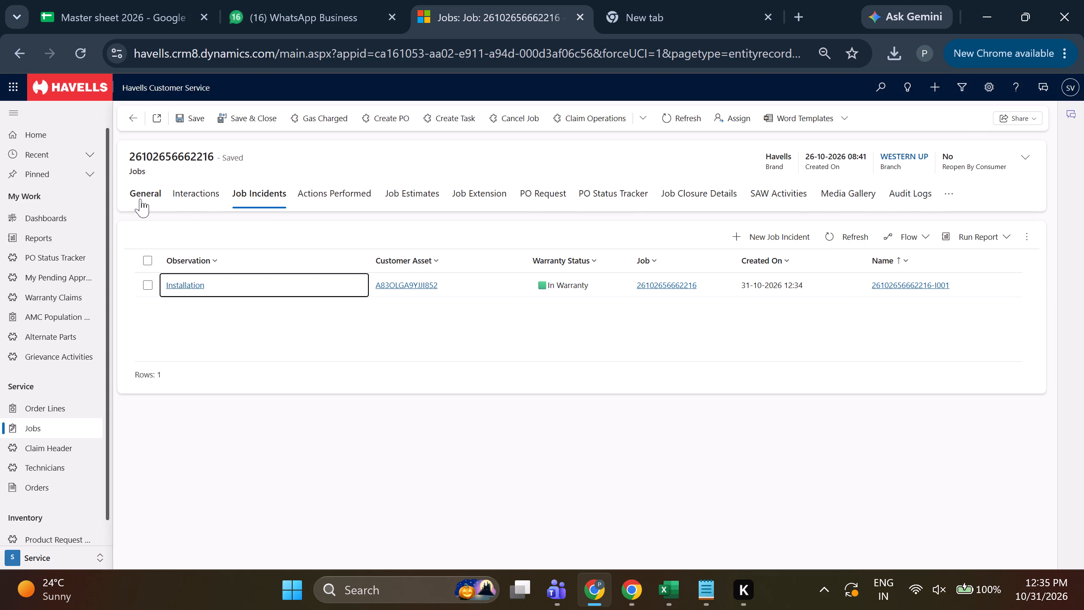
Attach WhatsApp Image 2026-10-26 at 1.42.20 PM (1).jpeg as a note on the job's customer asset.
left_click(392, 289)
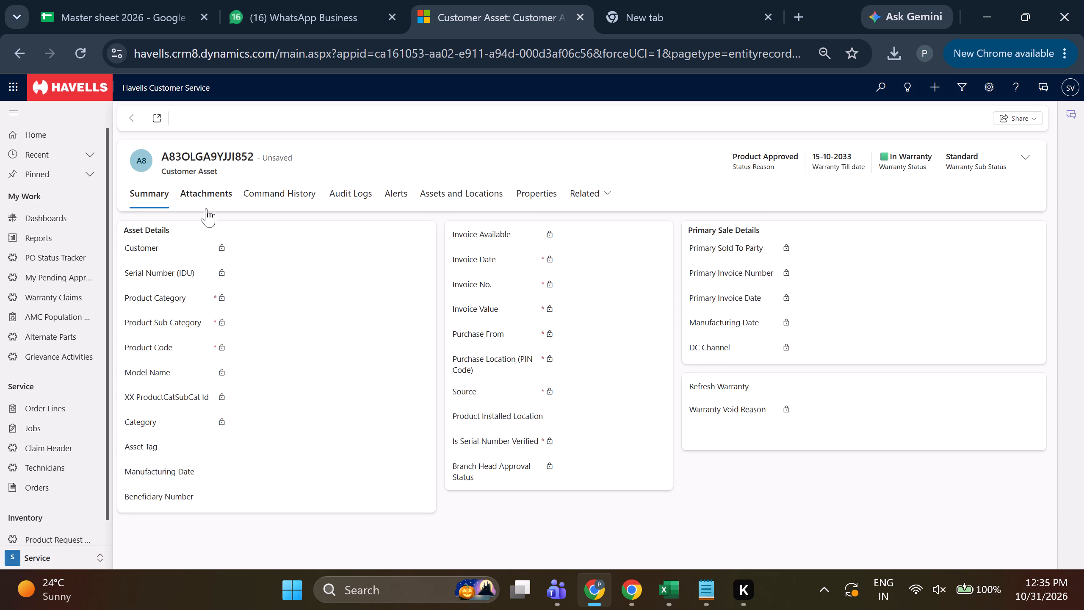
left_click(206, 208)
left_click(207, 195)
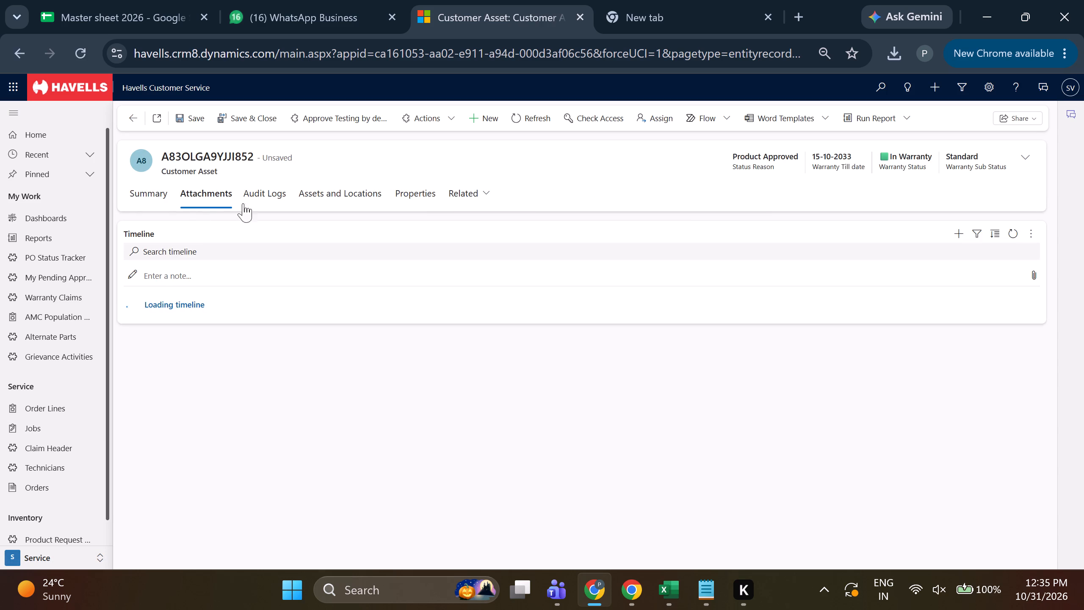
left_click(1033, 273)
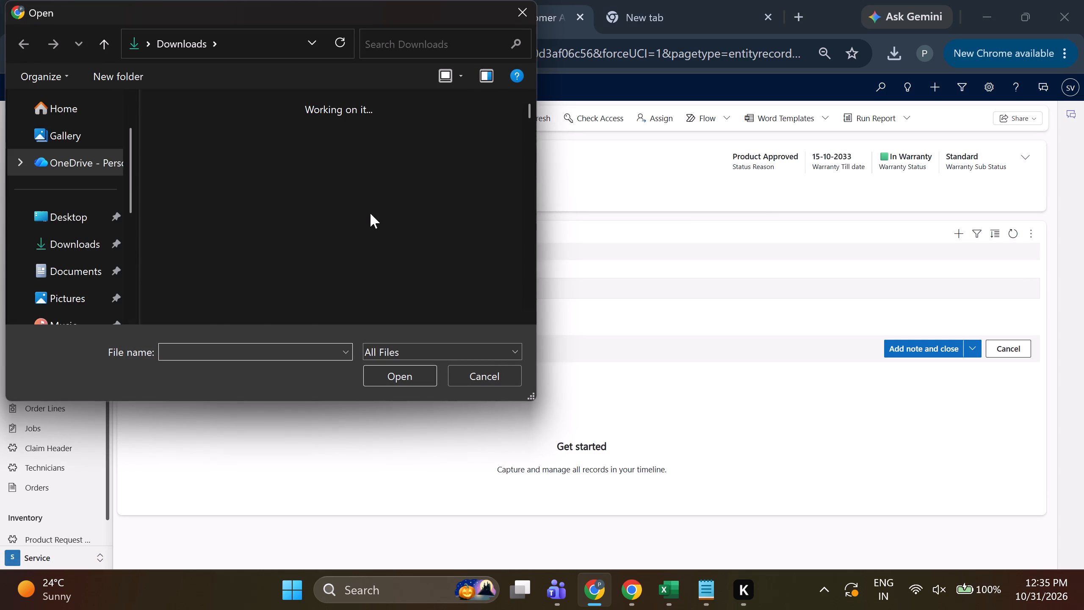
double_click(287, 159)
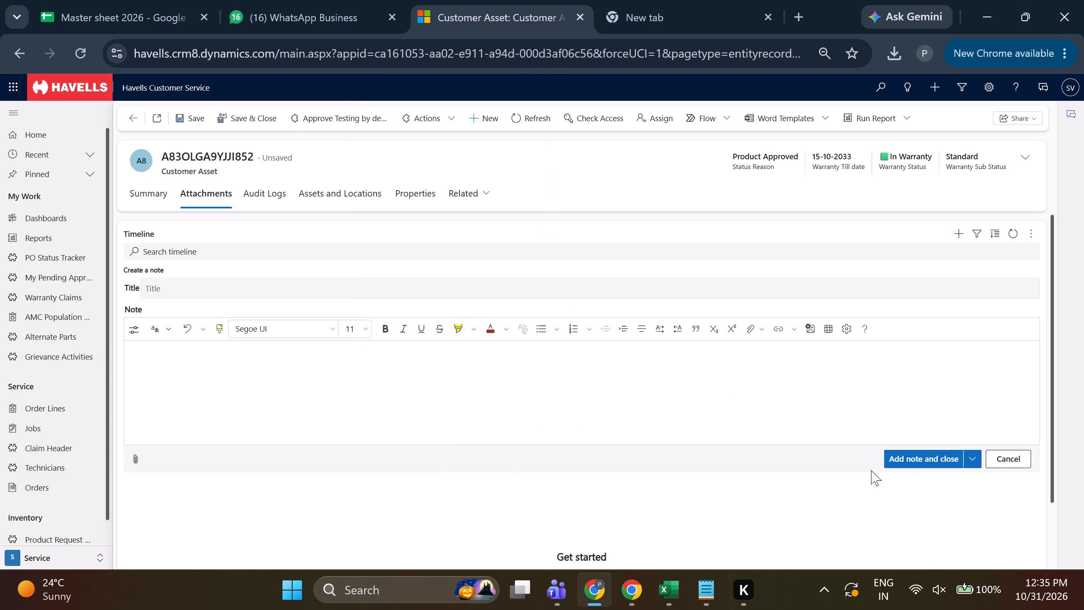
left_click(918, 464)
left_click(907, 469)
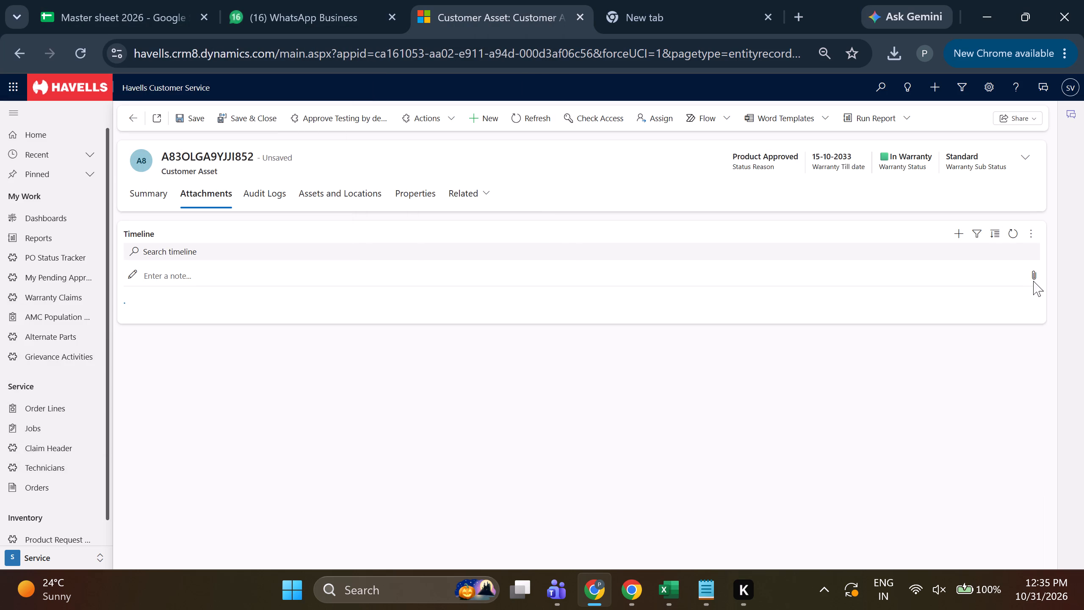
Add a second asset note with WhatsApp Image 2026-10-26 at 1.42.21 PM.jpeg attached and save the customer asset.
left_click(1035, 272)
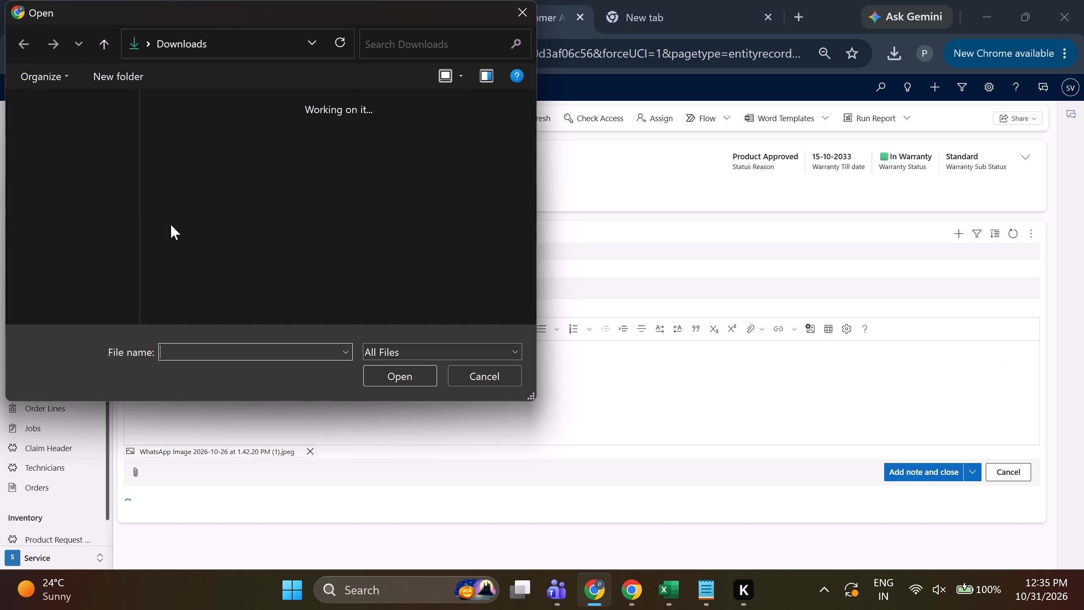
double_click(195, 158)
left_click(255, 117)
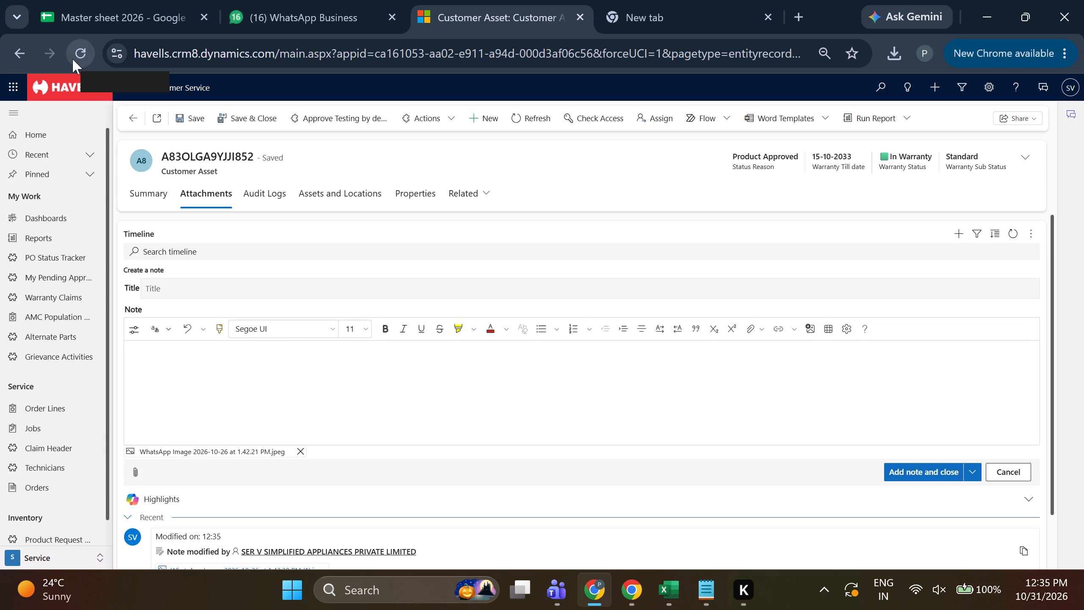
left_click(938, 476)
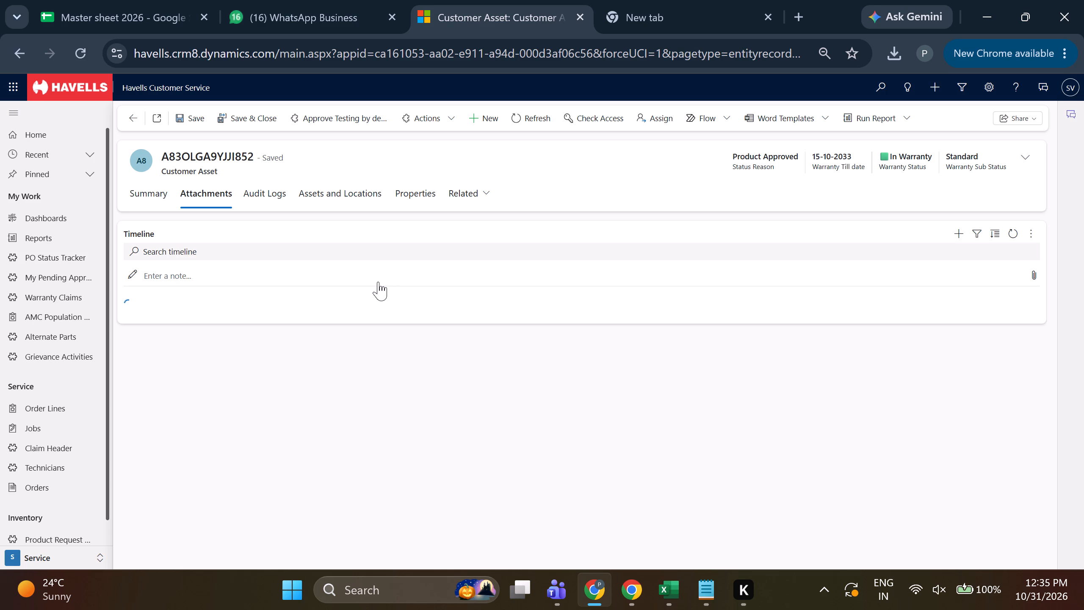
left_click(232, 119)
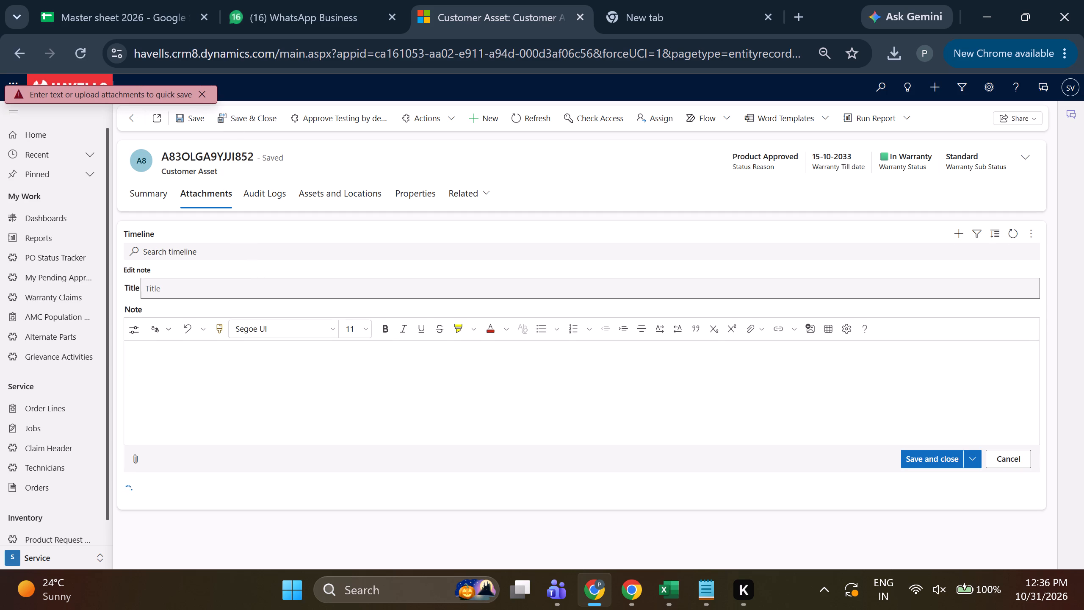
Reload the customer asset page.
left_click(61, 57)
left_click(80, 53)
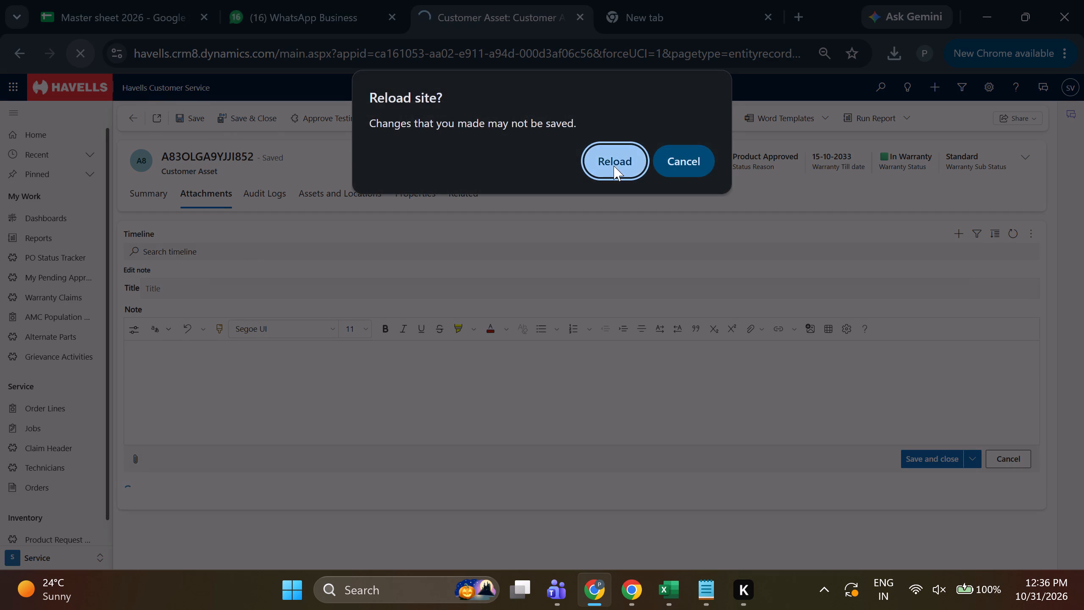
Reload the customer asset, attach WhatsApp Image 2026-10-26 at 1.42.21 PM to a new note, and save and close.
left_click(613, 166)
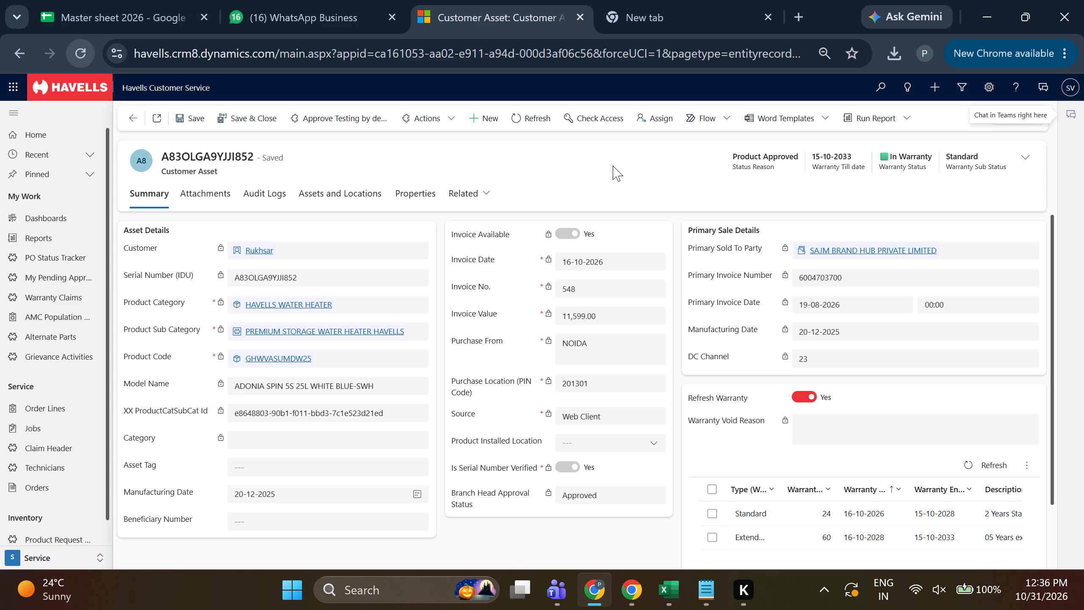
left_click(224, 199)
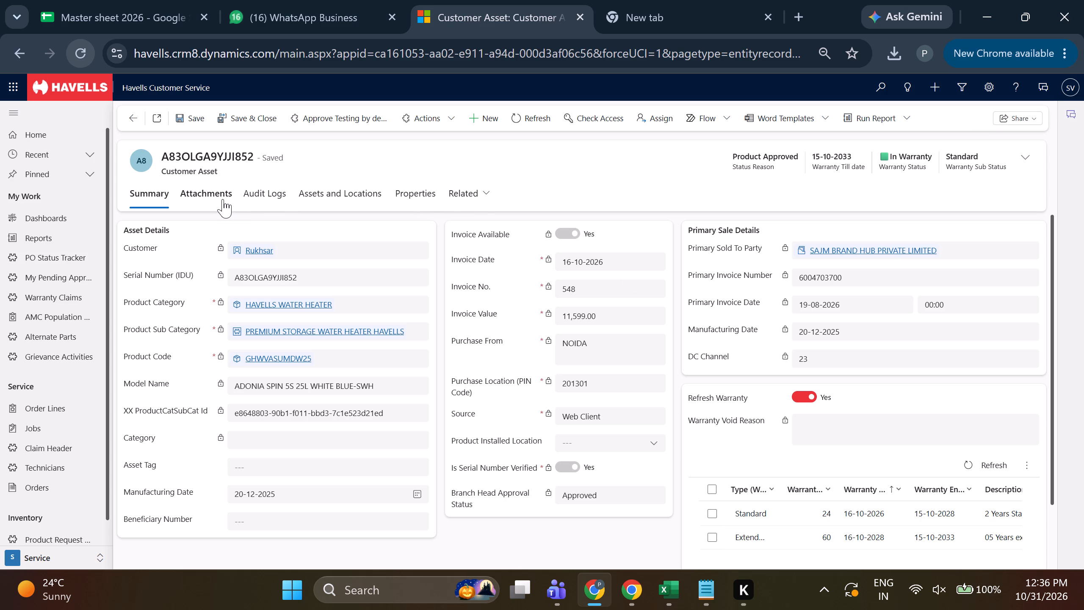
left_click(1029, 276)
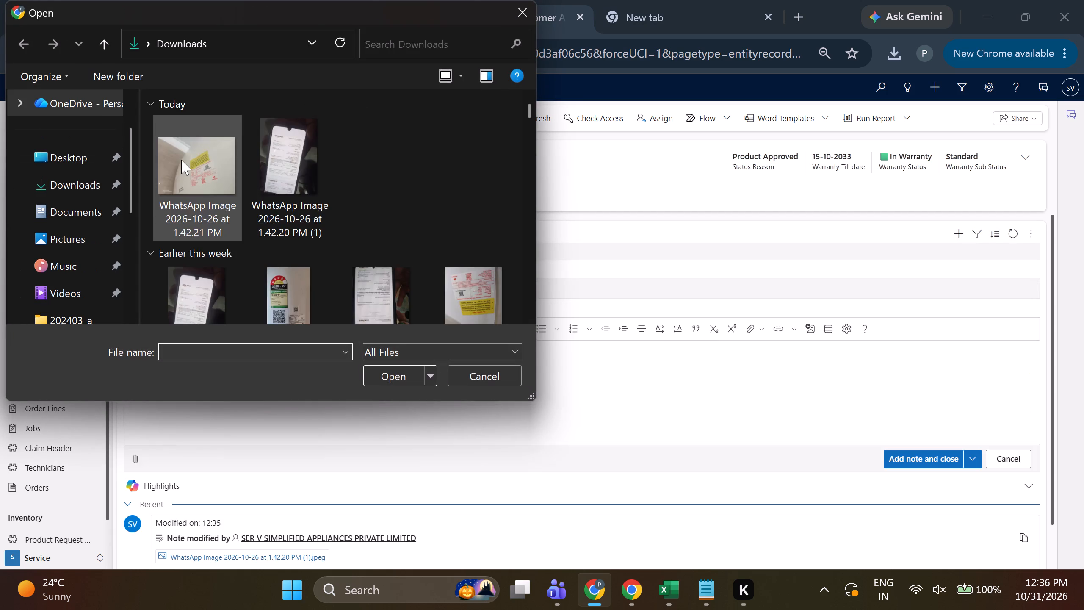
double_click(181, 160)
left_click(250, 116)
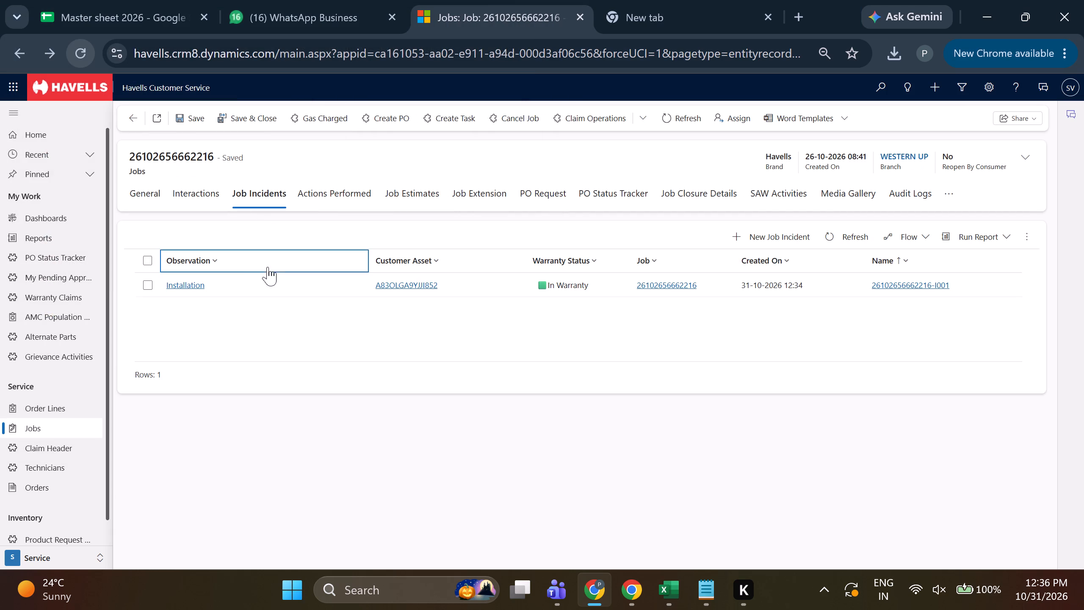
left_click(135, 205)
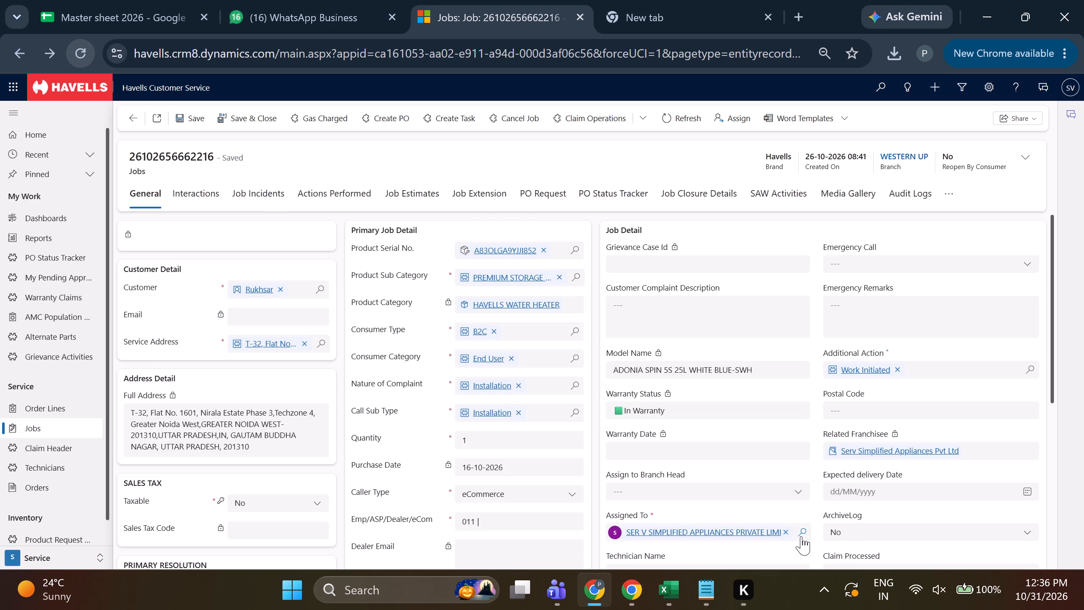
left_click(800, 533)
scroll(760, 433, "down", 3)
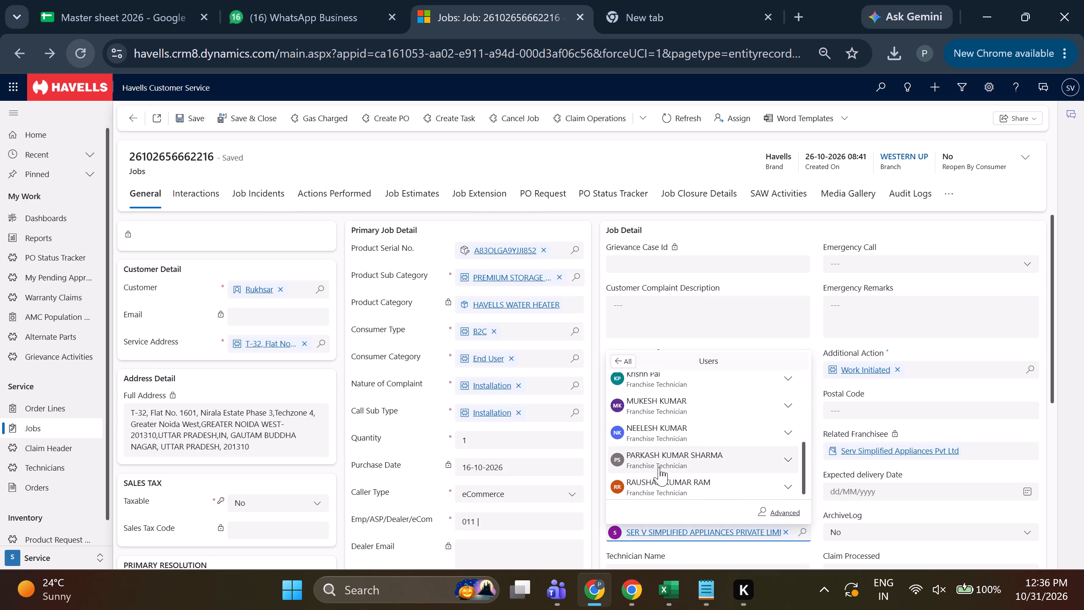
left_click(659, 467)
left_click(183, 112)
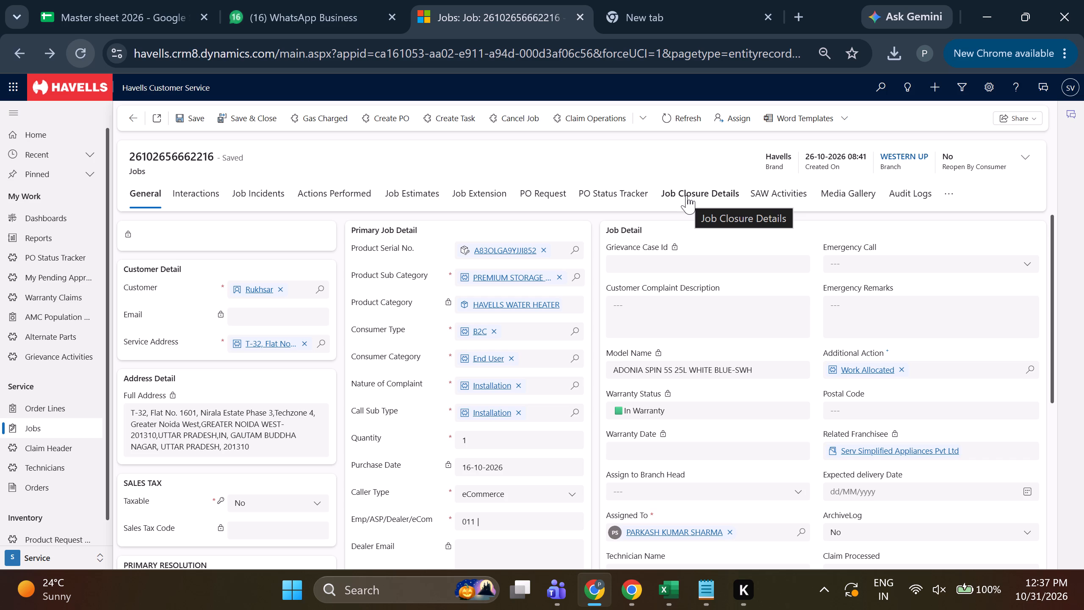
Enter INSTALLATION DONE as both the Consumer Remark and the Repair Description in the job closure details.
left_click(686, 195)
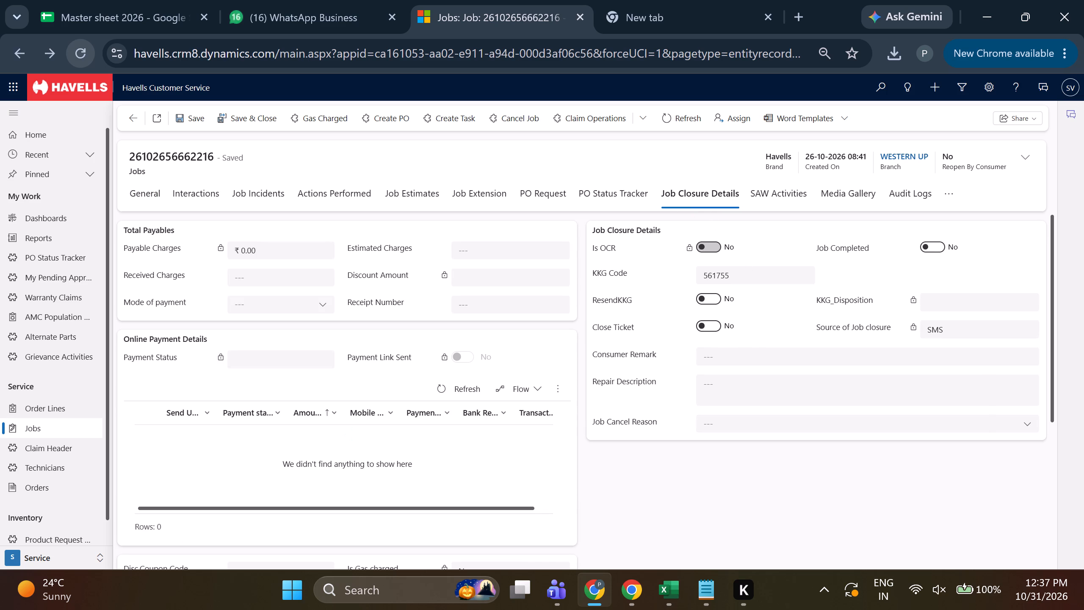
left_click(755, 359)
left_click(776, 354)
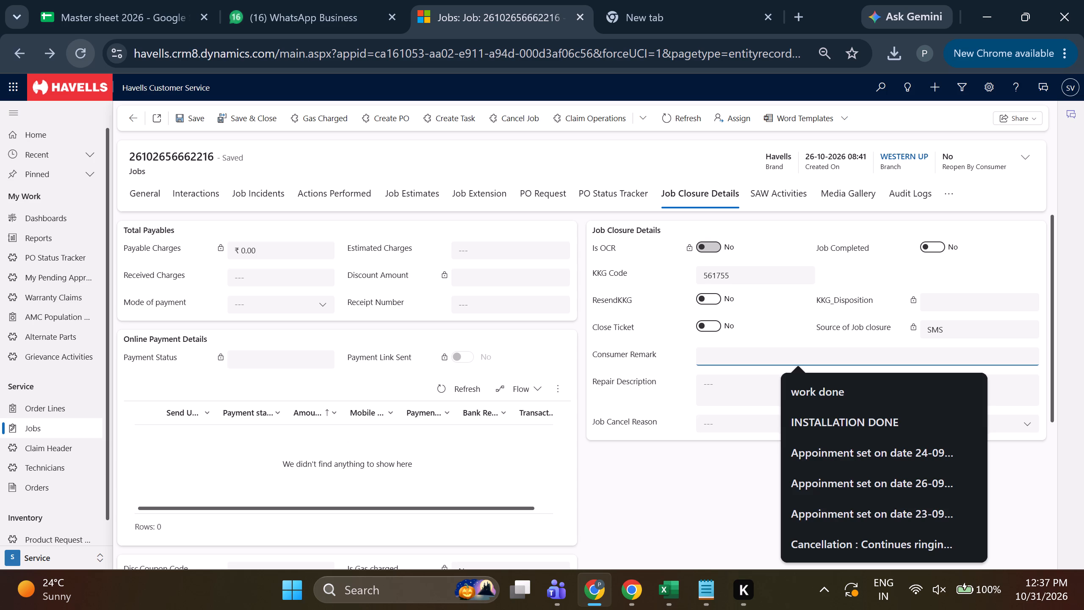
left_click(759, 356)
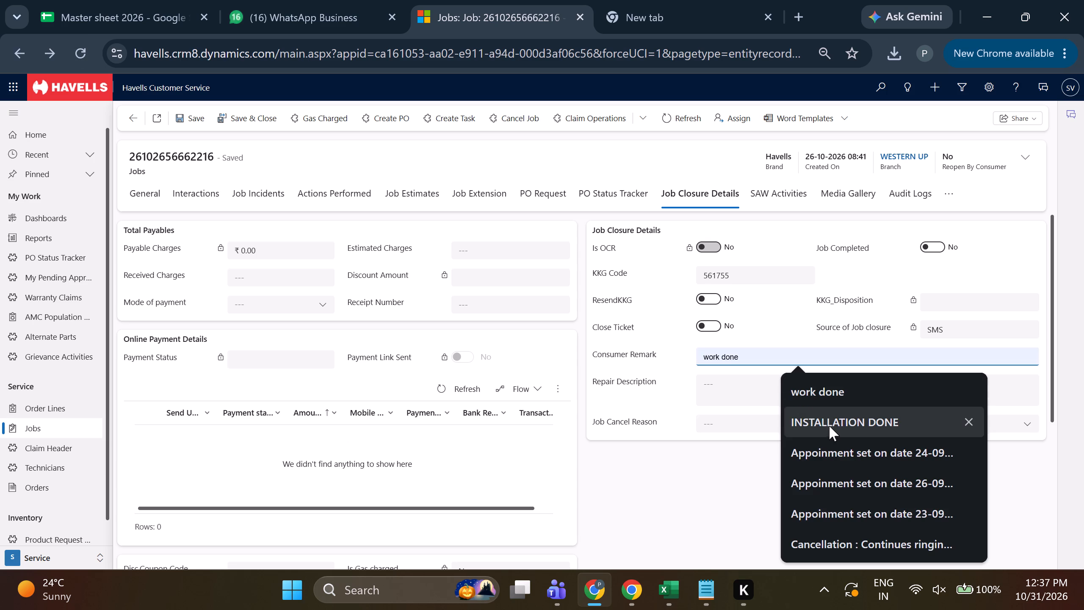
left_click(821, 430)
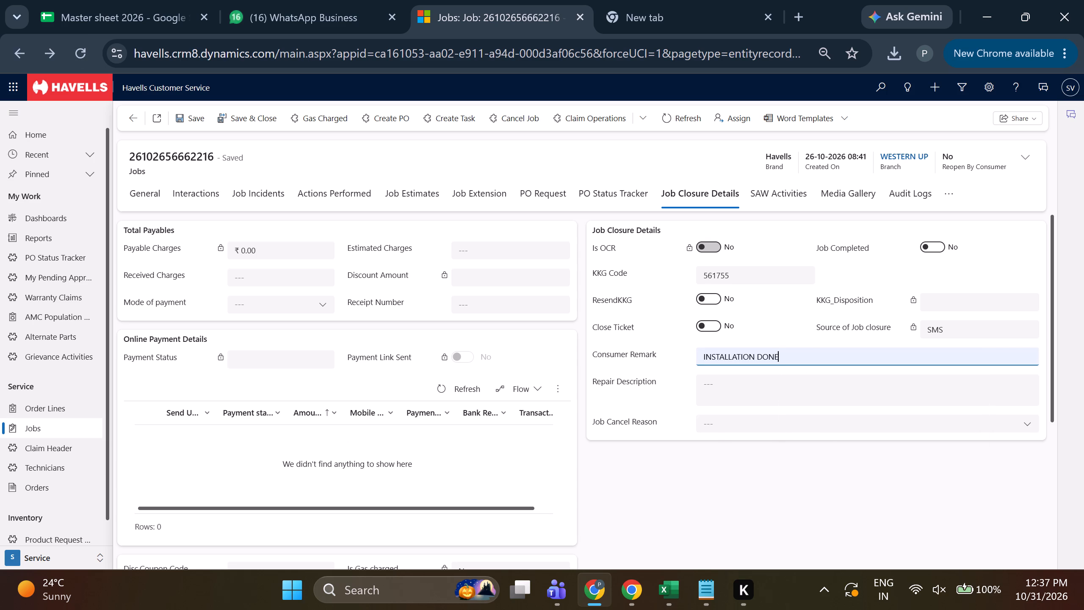
triple_click(810, 358)
key("ctrl+c")
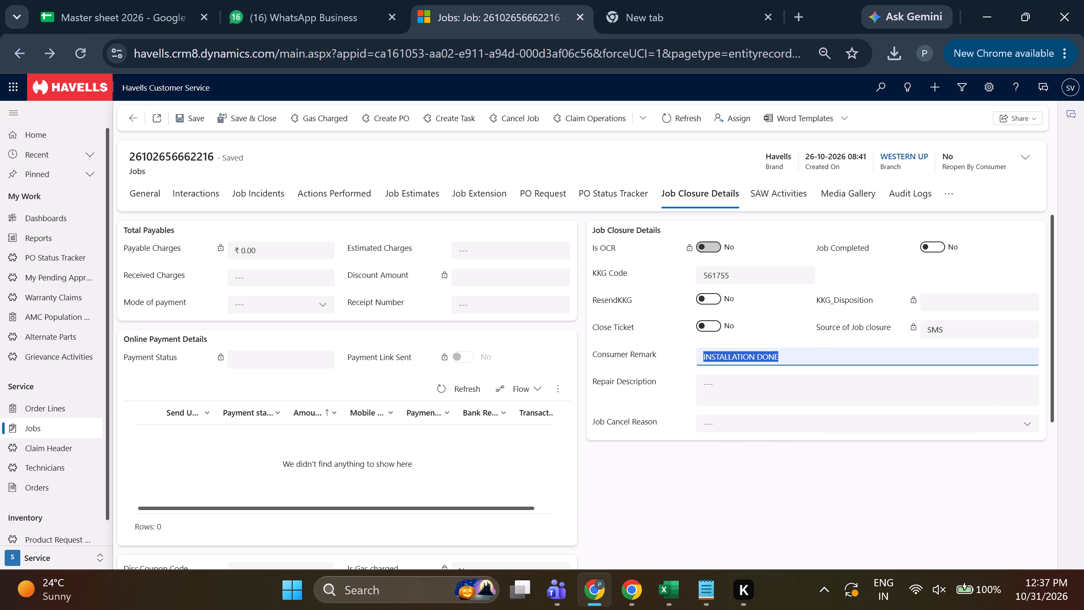
left_click(744, 390)
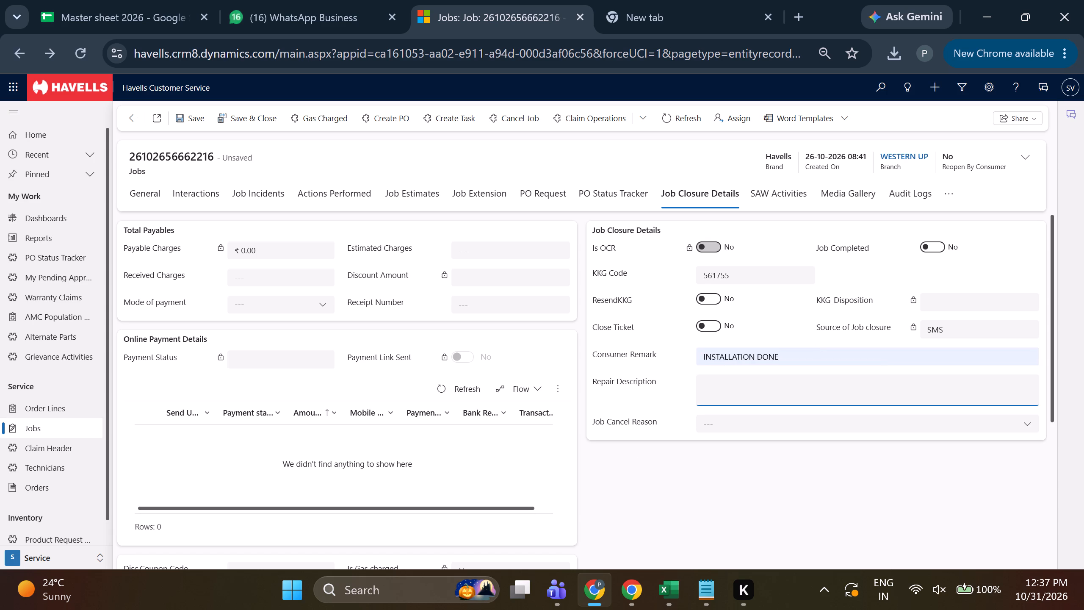
key("ctrl+v")
left_click(785, 571)
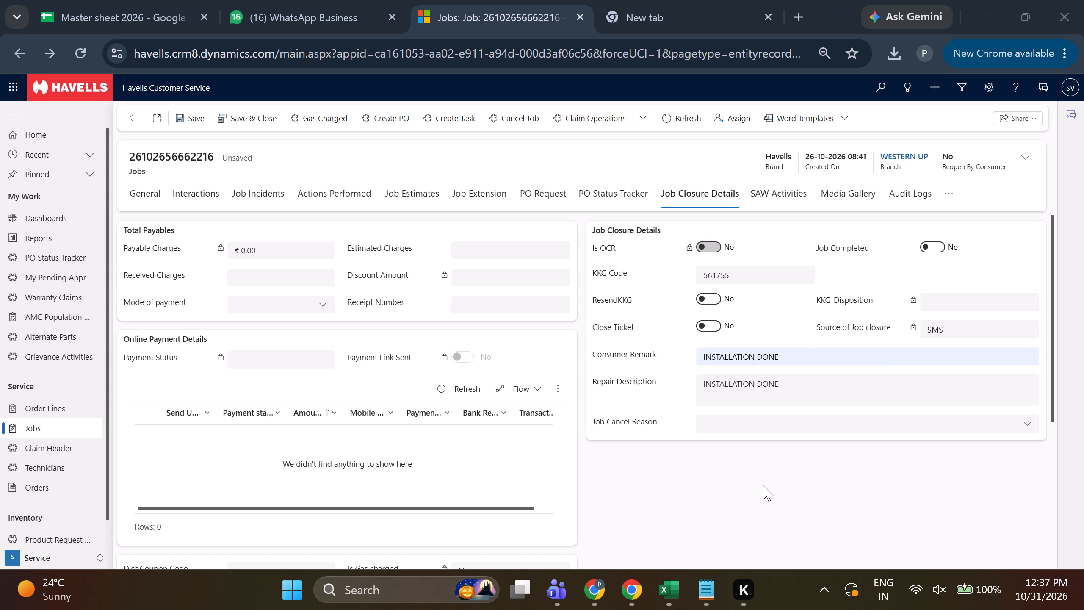
Set Job Completed to Yes in the closure details and save the job.
left_click(941, 247)
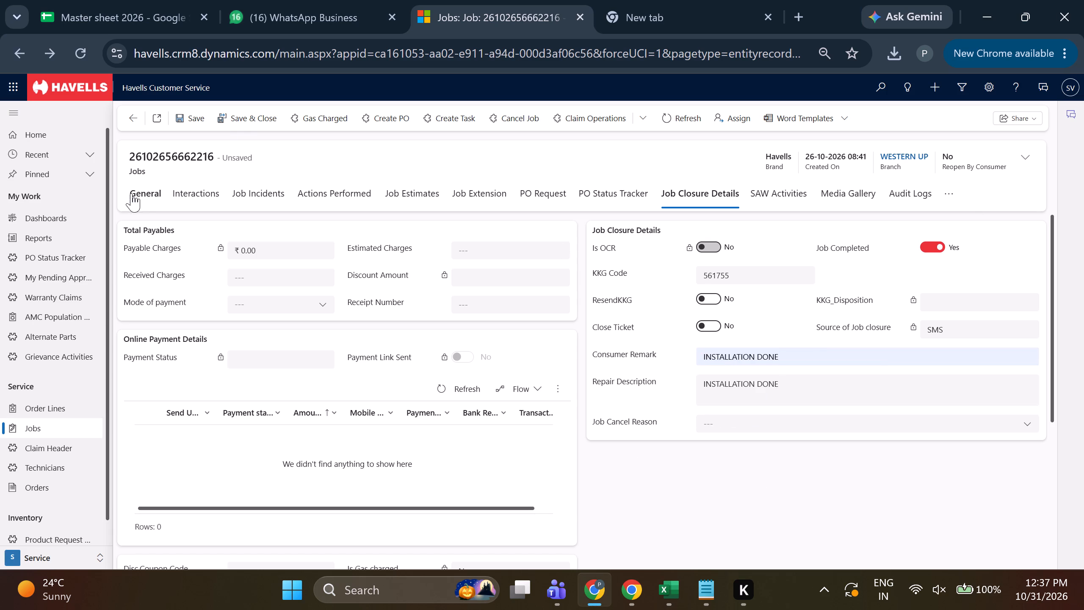
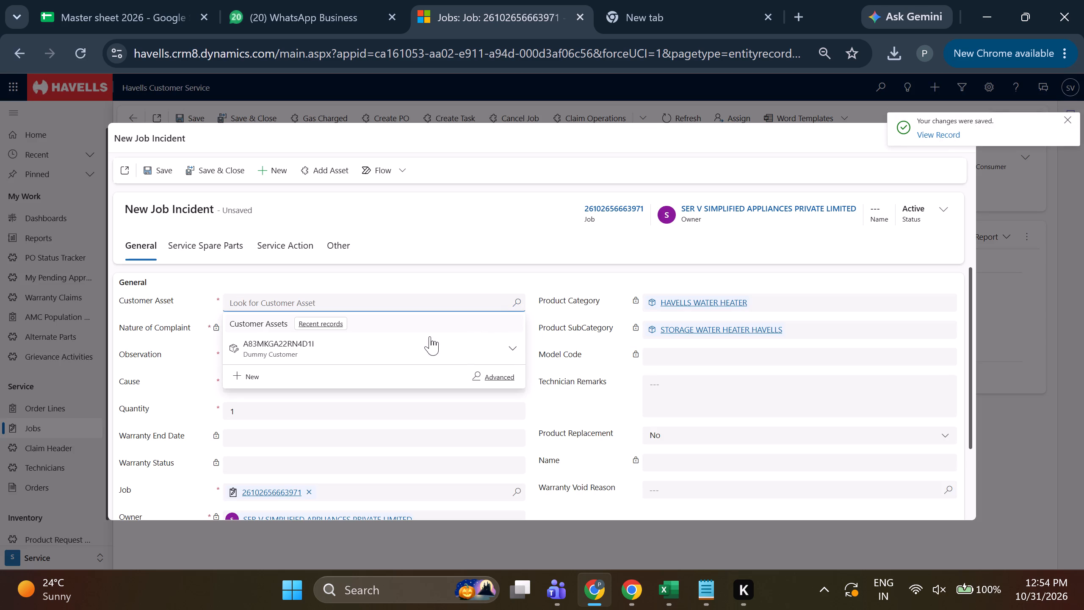
left_click(428, 338)
left_click(514, 353)
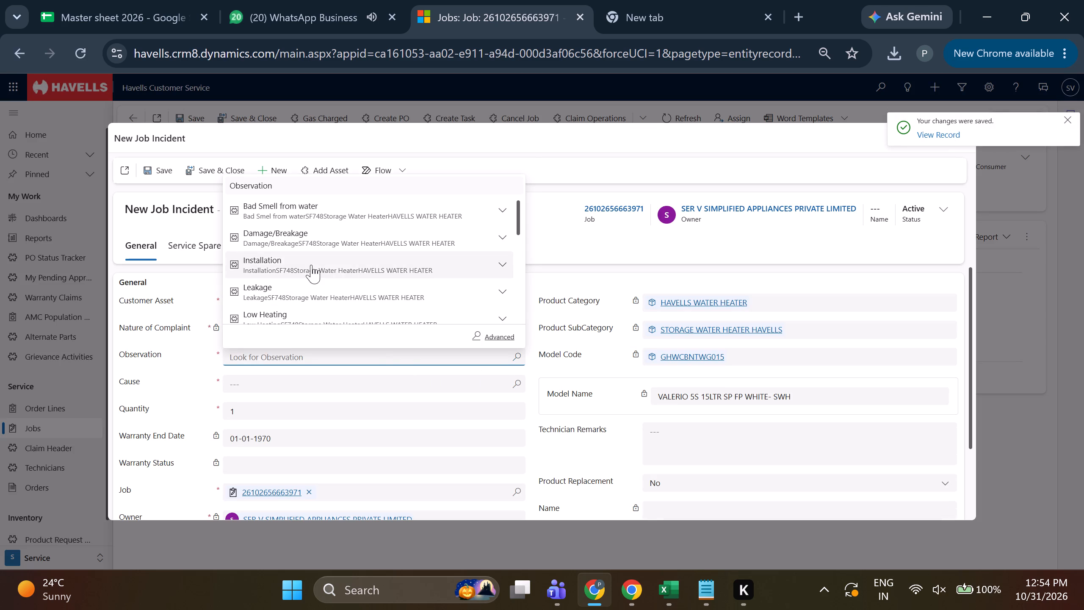
left_click(311, 265)
left_click(523, 384)
left_click(355, 342)
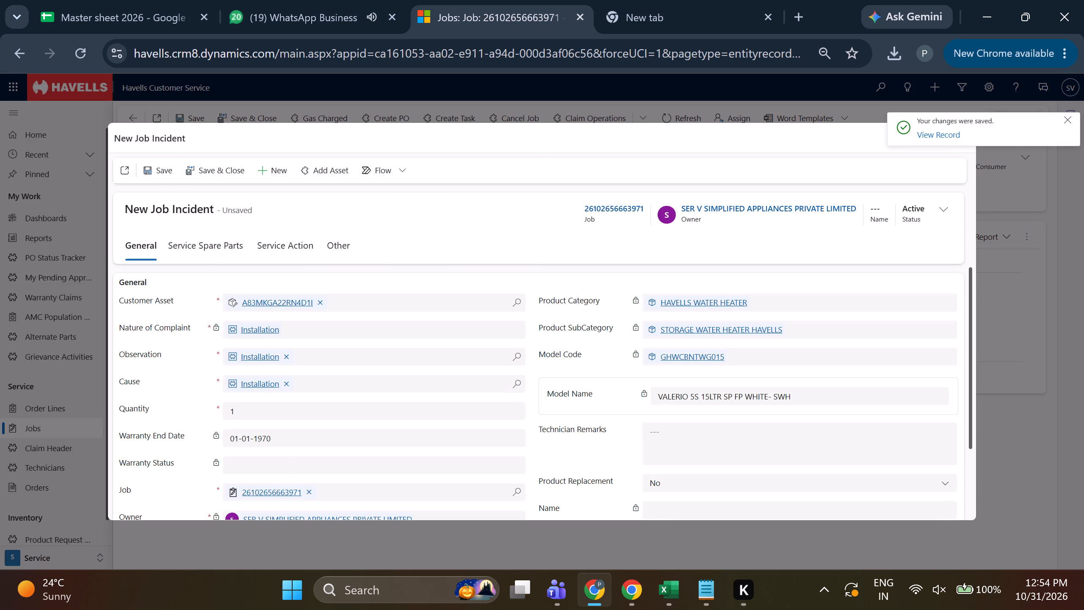
left_click_drag(161, 177, 162, 183)
left_click(142, 172)
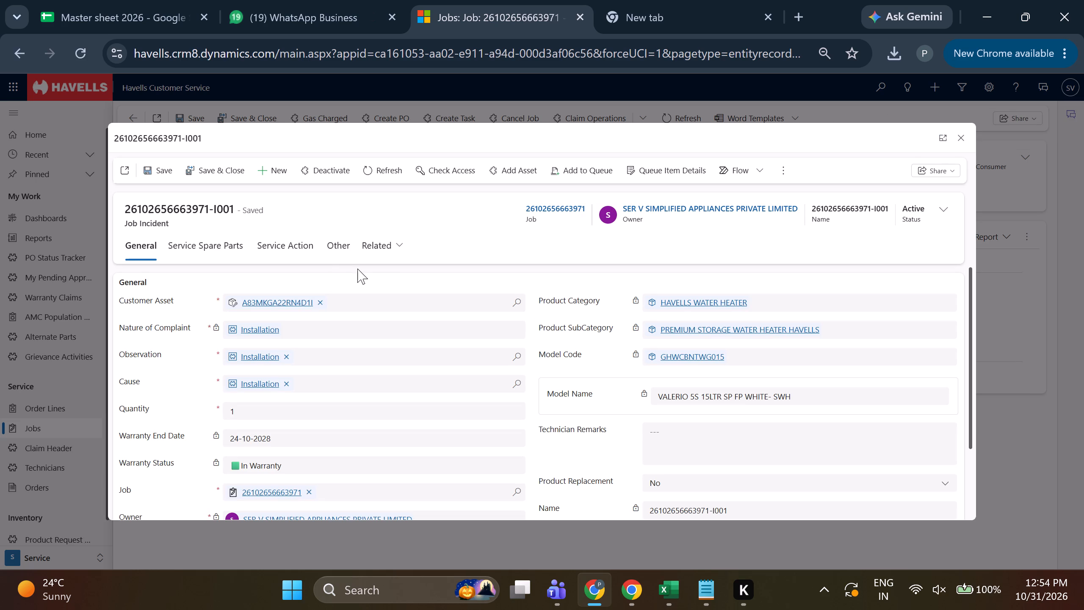
Refresh the incident's service actions, set Mark Used to Used on the Installation Done service, and save and close that service record.
left_click(293, 249)
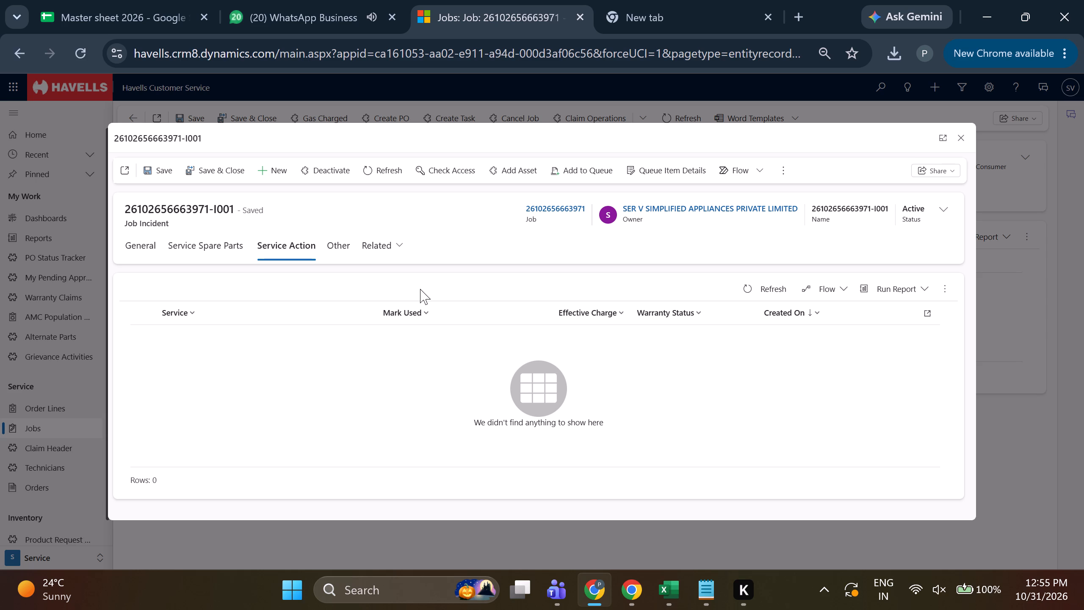
left_click(734, 293)
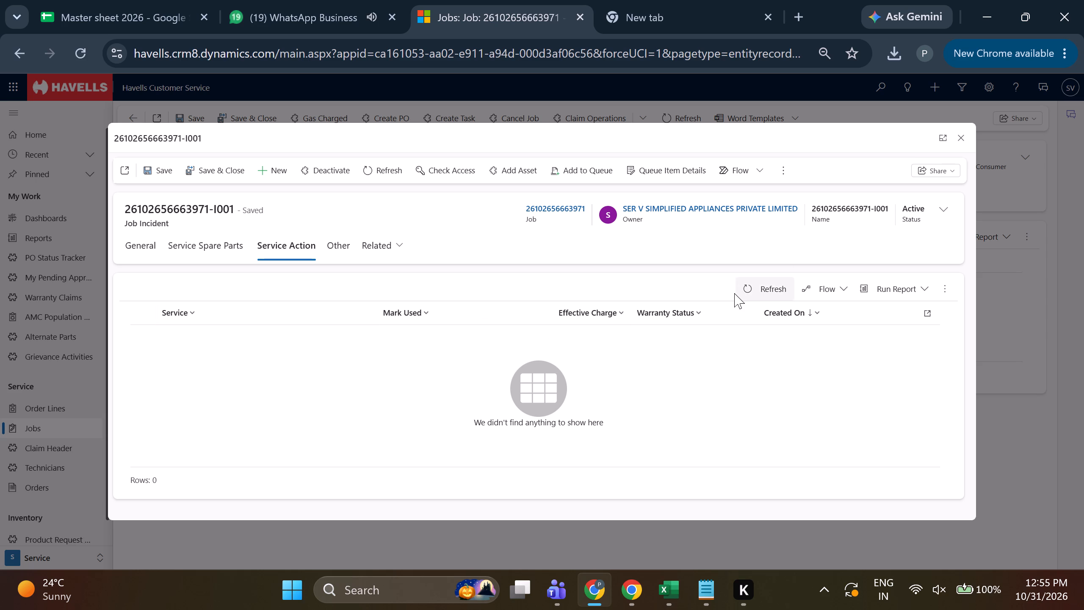
left_click(737, 293)
left_click(749, 288)
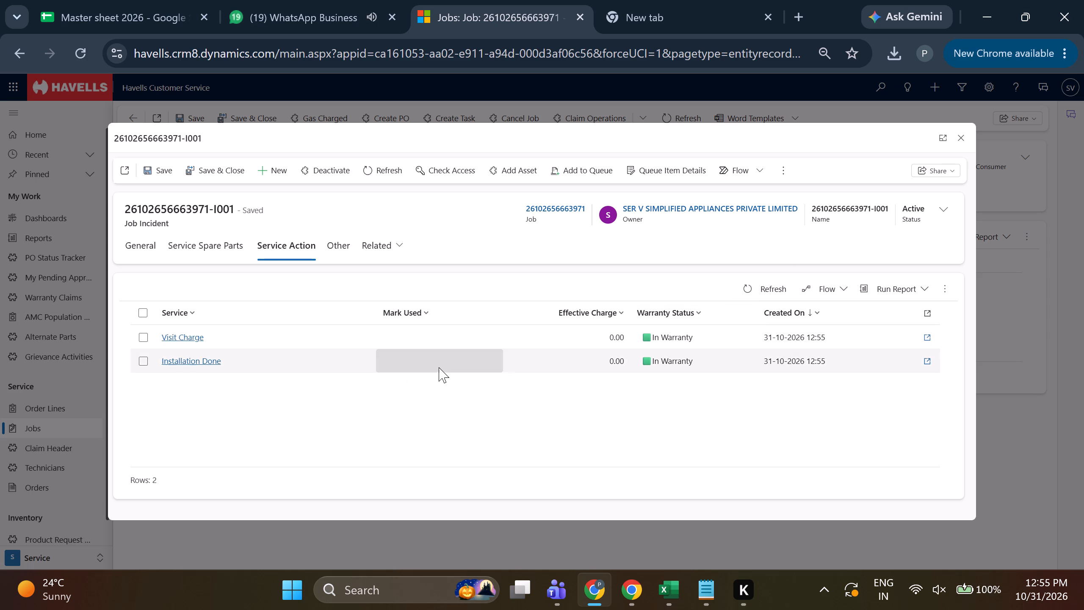
triple_click(439, 367)
left_click(439, 367)
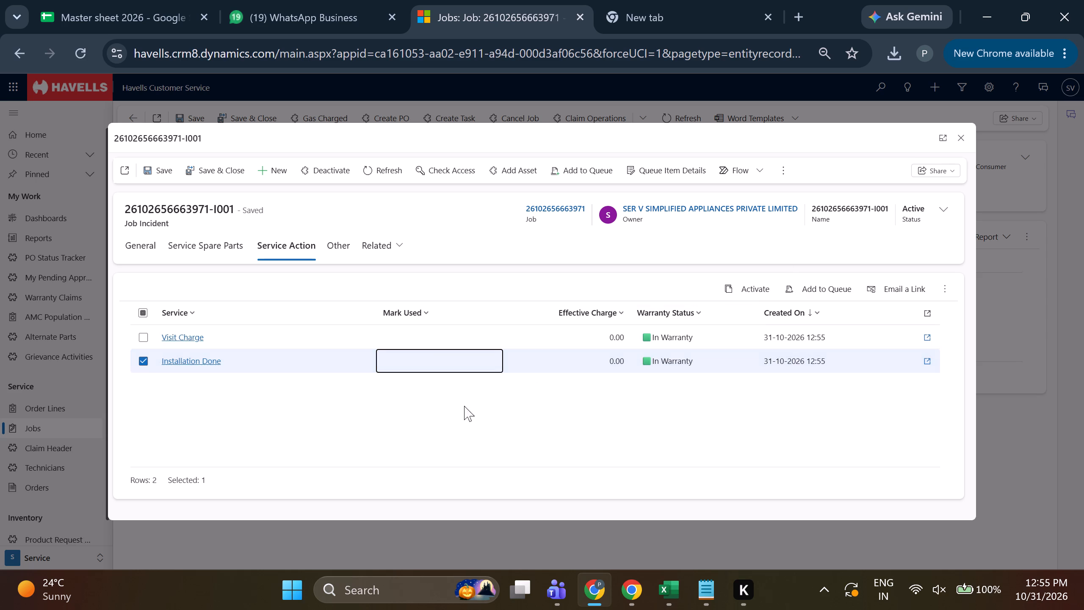
left_click(420, 359)
left_click(425, 357)
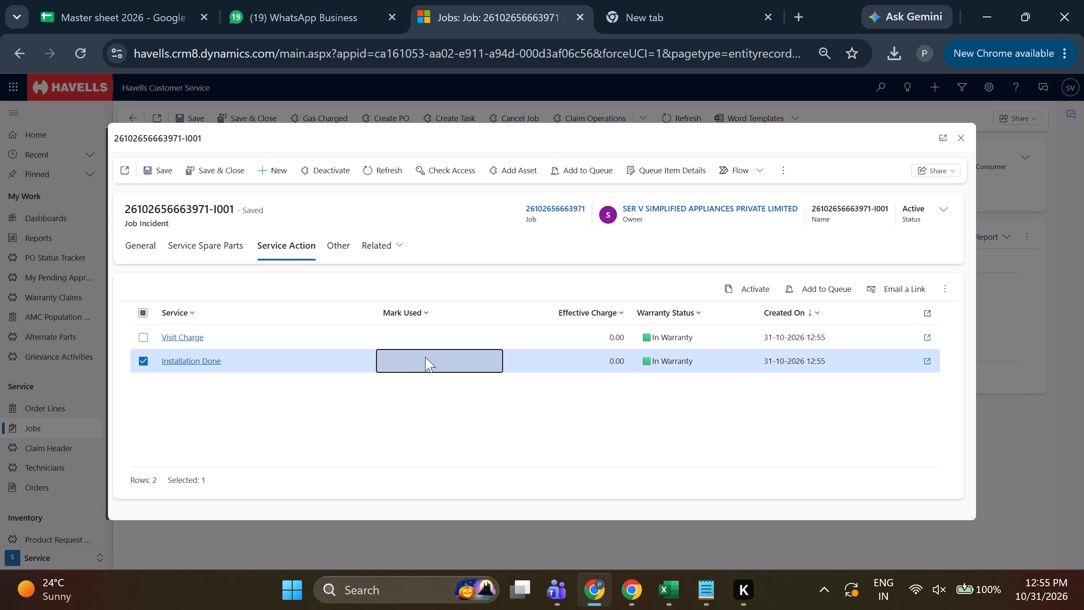
double_click(460, 366)
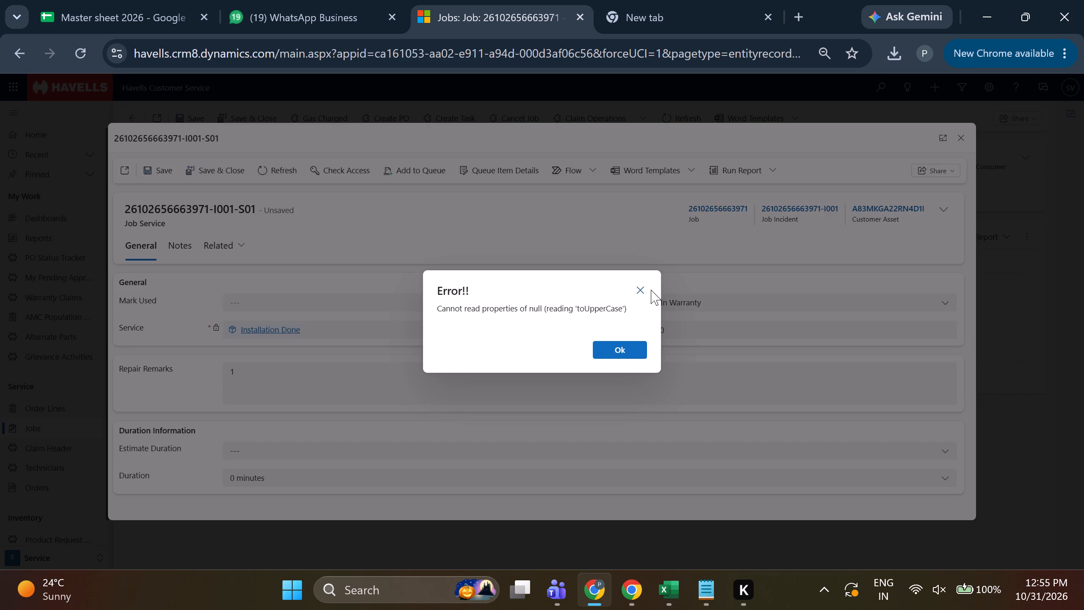
left_click(644, 289)
left_click(472, 300)
left_click(467, 365)
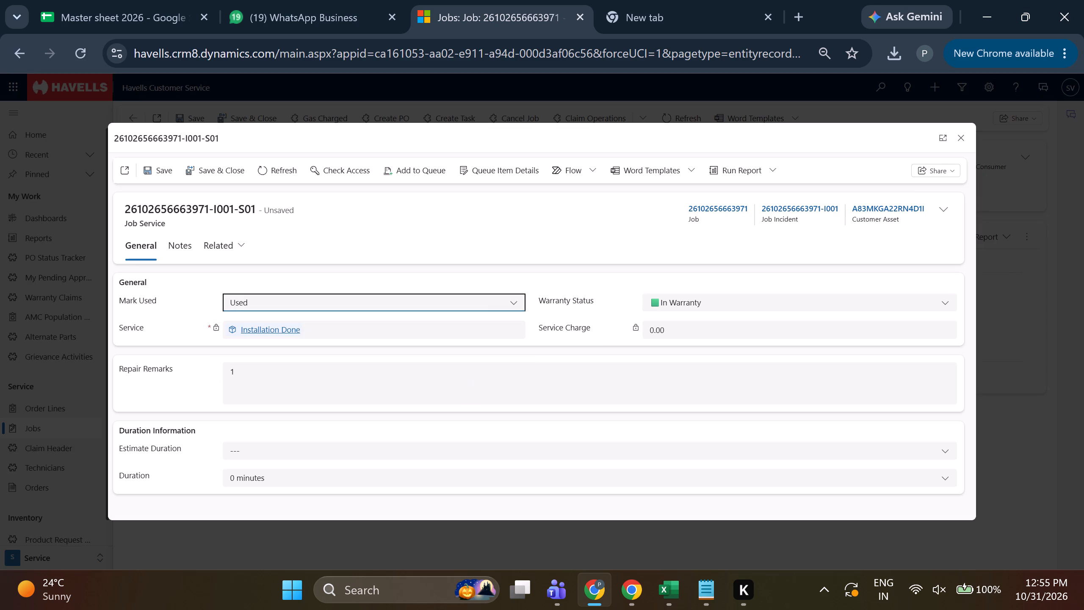
left_click(212, 164)
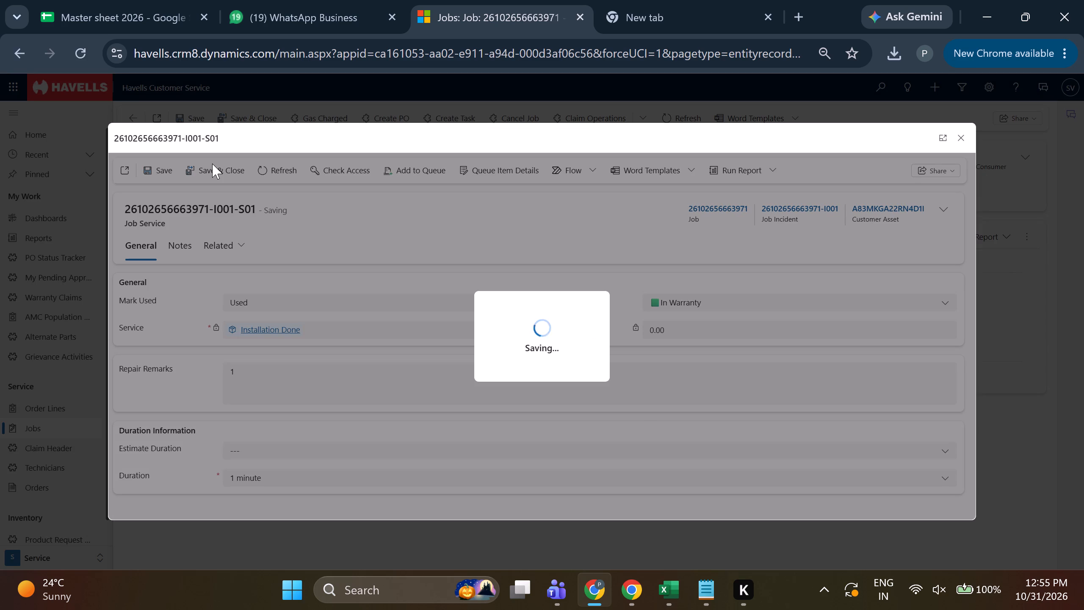
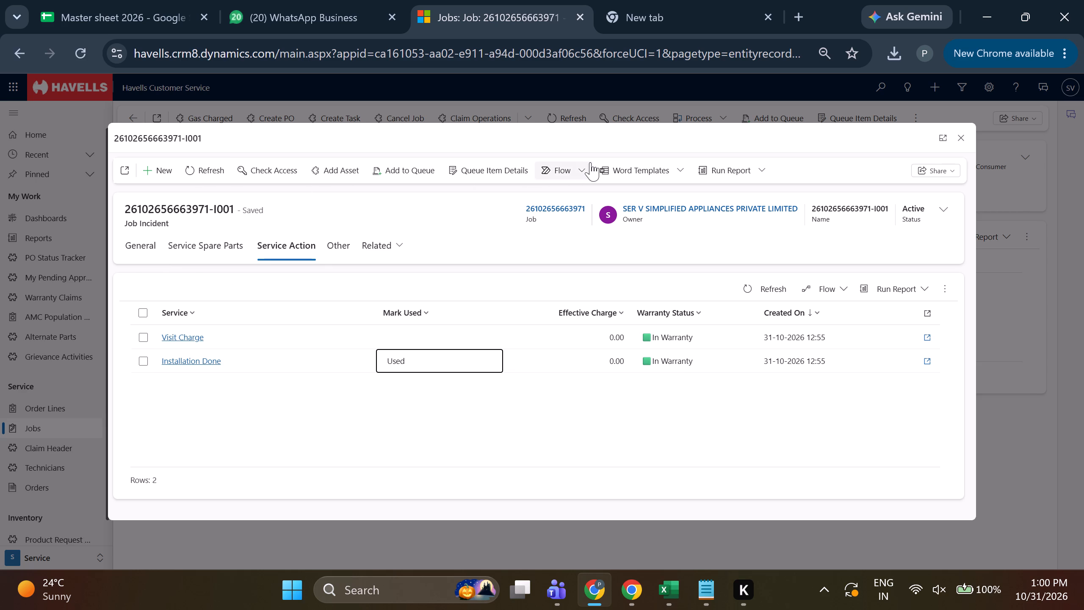
left_click(194, 173)
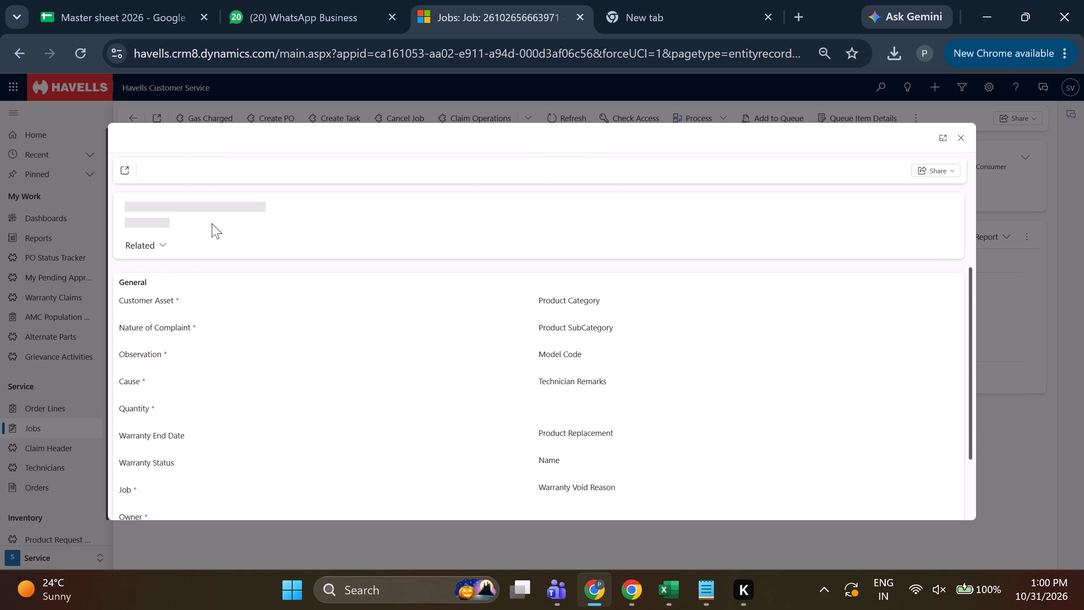
Save and close the Installation job incident and acknowledge the warranty notice.
left_click(216, 177)
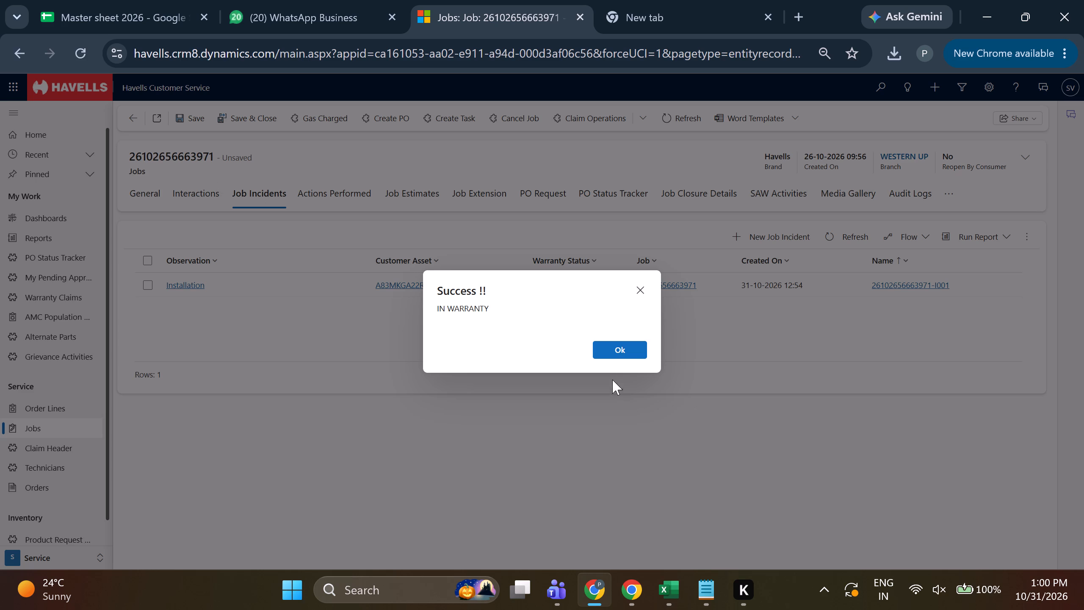
left_click(622, 338)
left_click(613, 349)
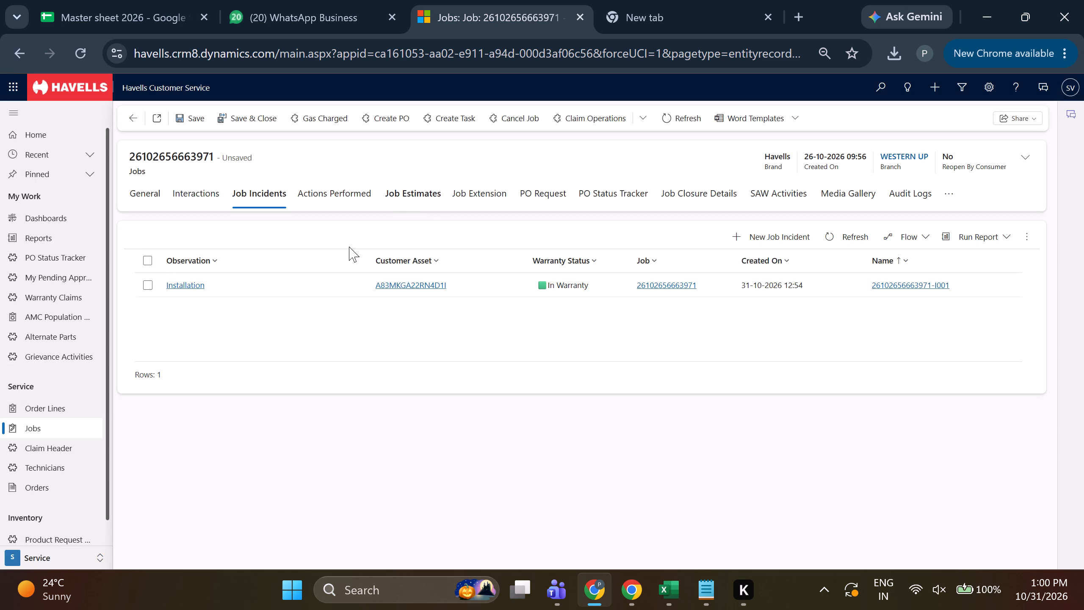
Attach WhatsApp Image 2026-10-26 at 1.14.43 PM as a note on the customer asset linked to the Installation incident.
left_click(416, 284)
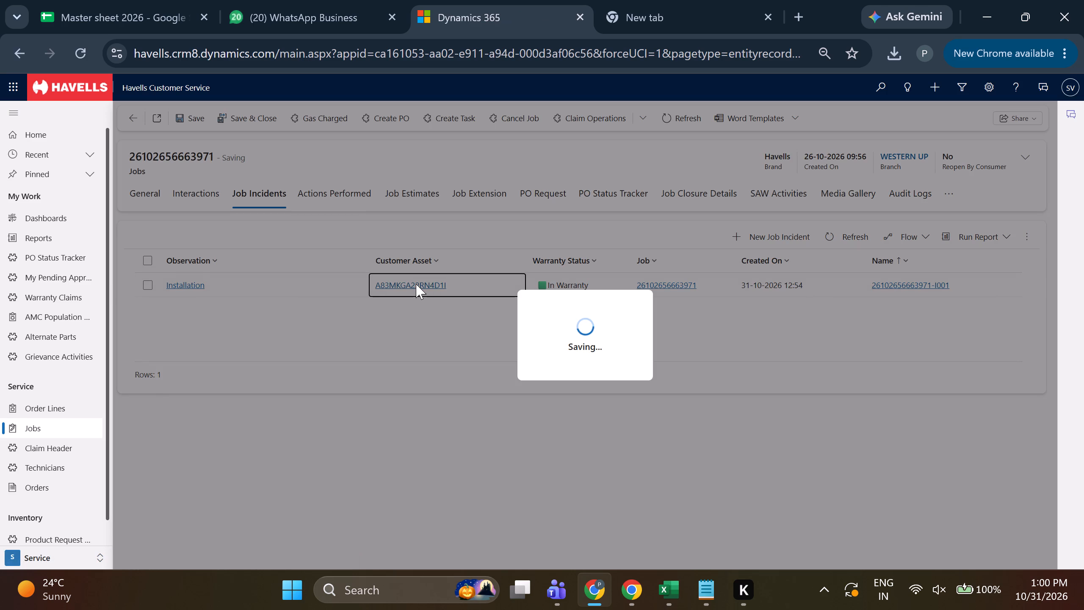
left_click(188, 197)
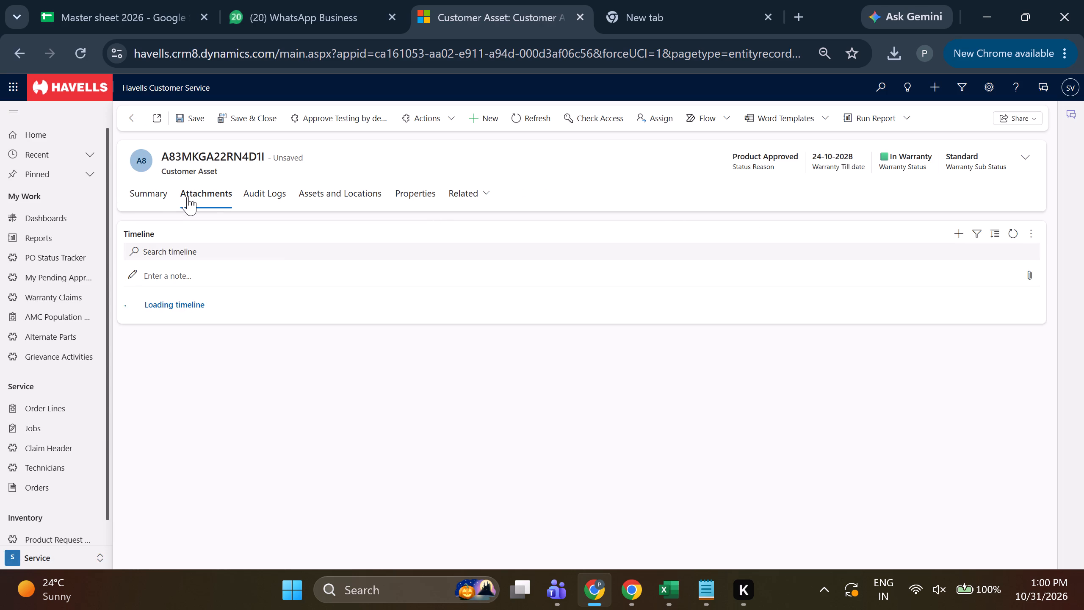
left_click(1029, 277)
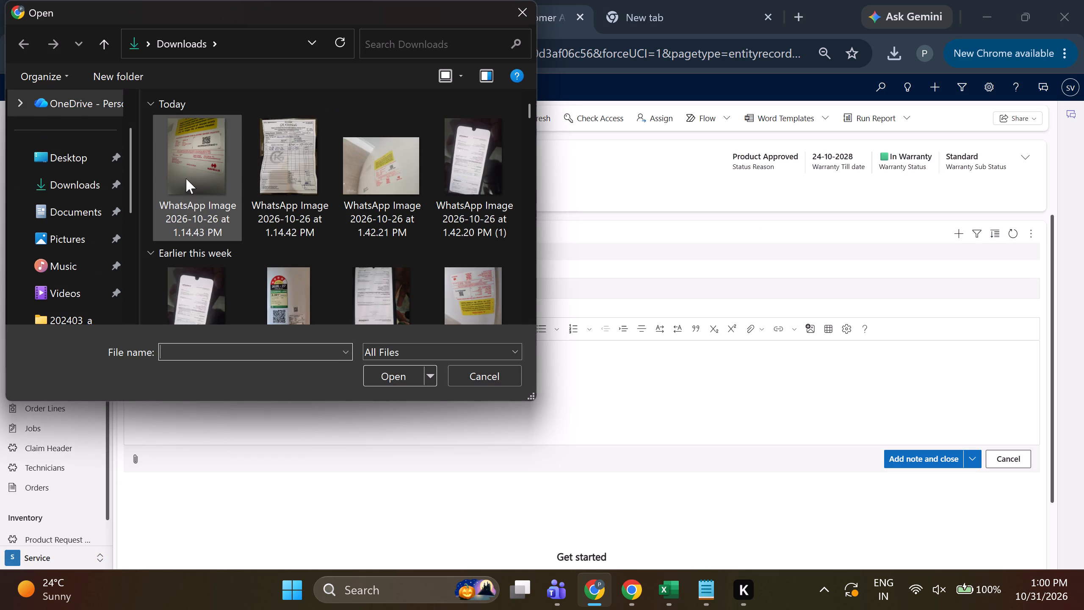
double_click(182, 174)
left_click(931, 476)
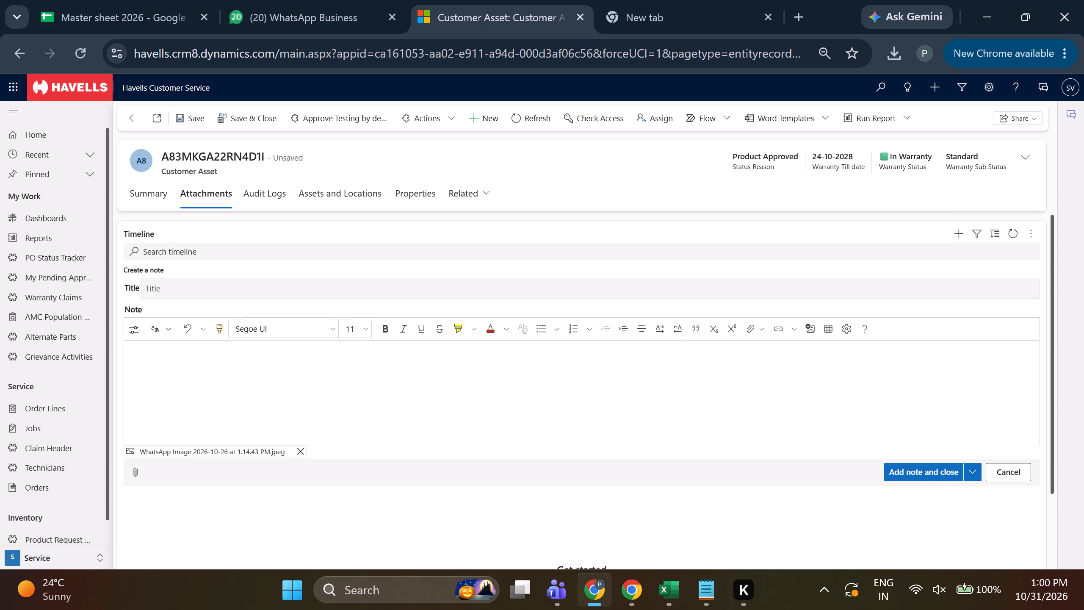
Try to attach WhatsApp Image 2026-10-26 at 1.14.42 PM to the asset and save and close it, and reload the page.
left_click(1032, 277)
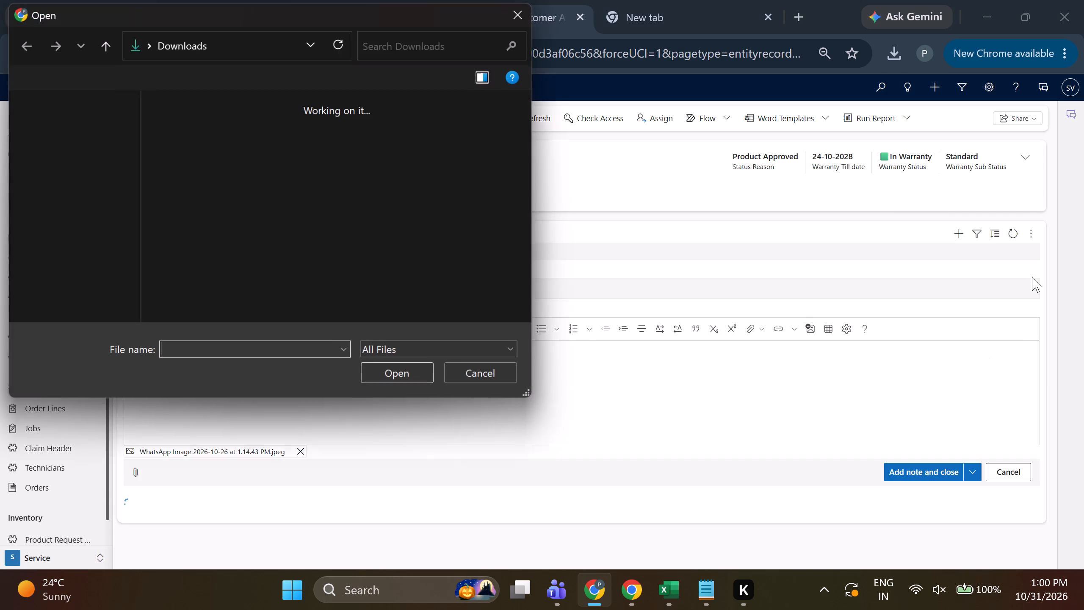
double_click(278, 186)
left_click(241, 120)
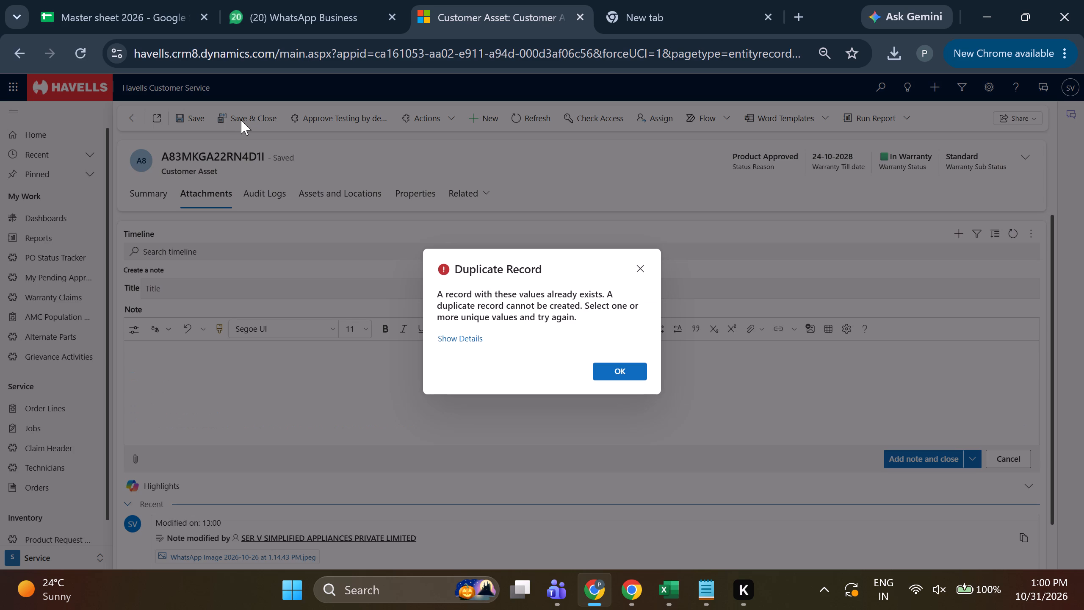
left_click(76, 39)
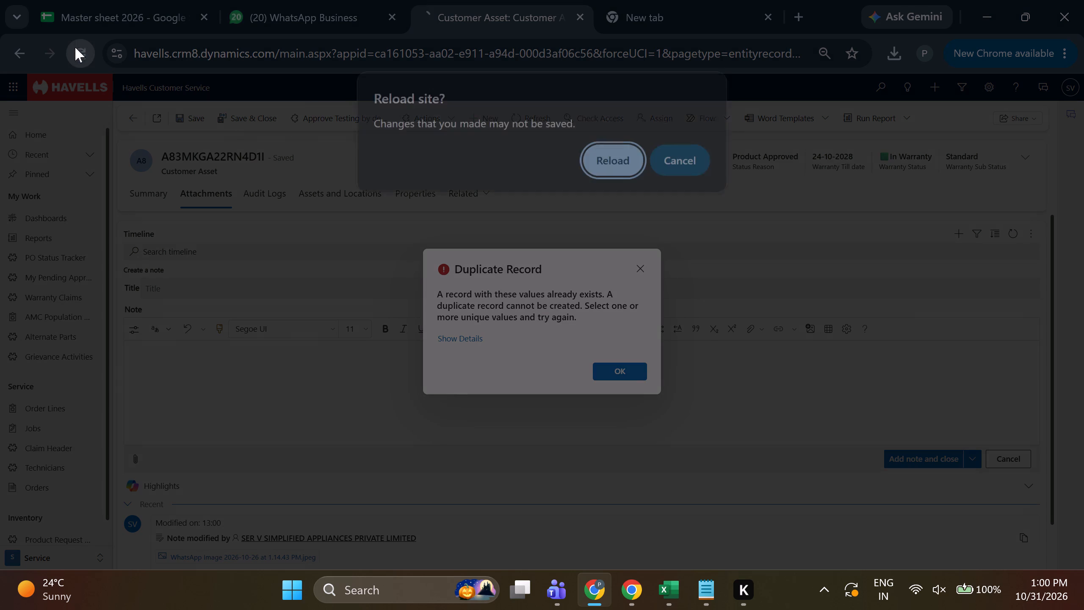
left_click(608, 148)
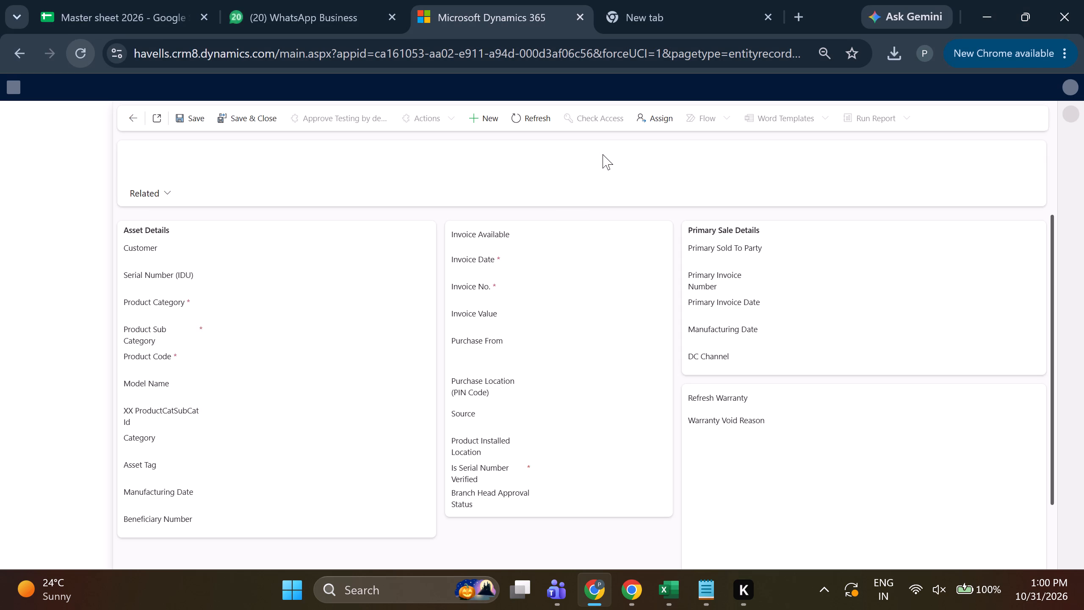
Attach WhatsApp Image 2026-10-26 at 1.14.42 PM to the customer asset's timeline and save and close the asset.
left_click(194, 205)
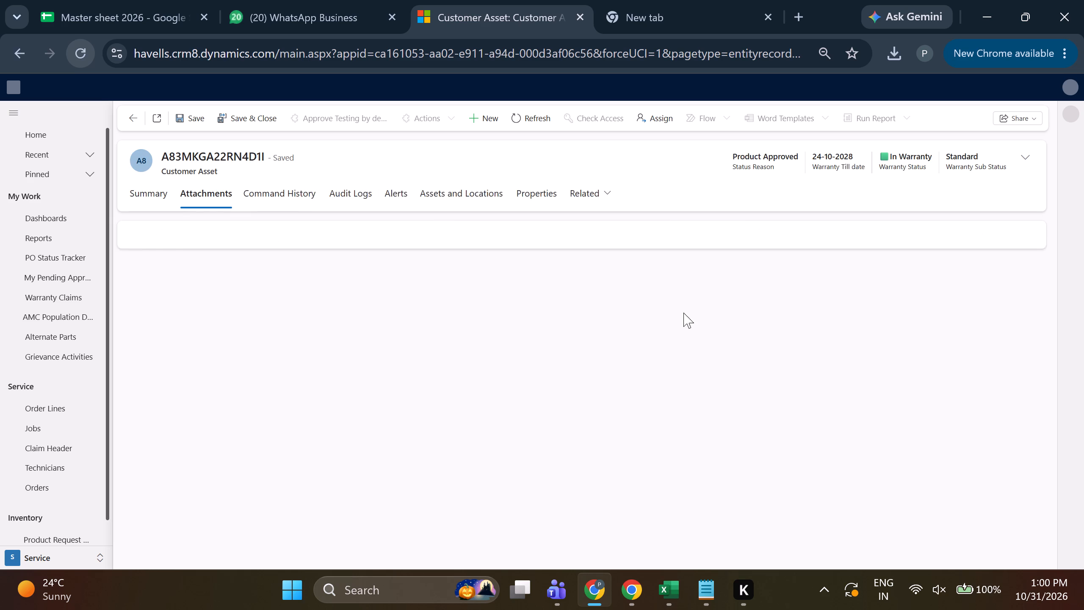
left_click(1034, 275)
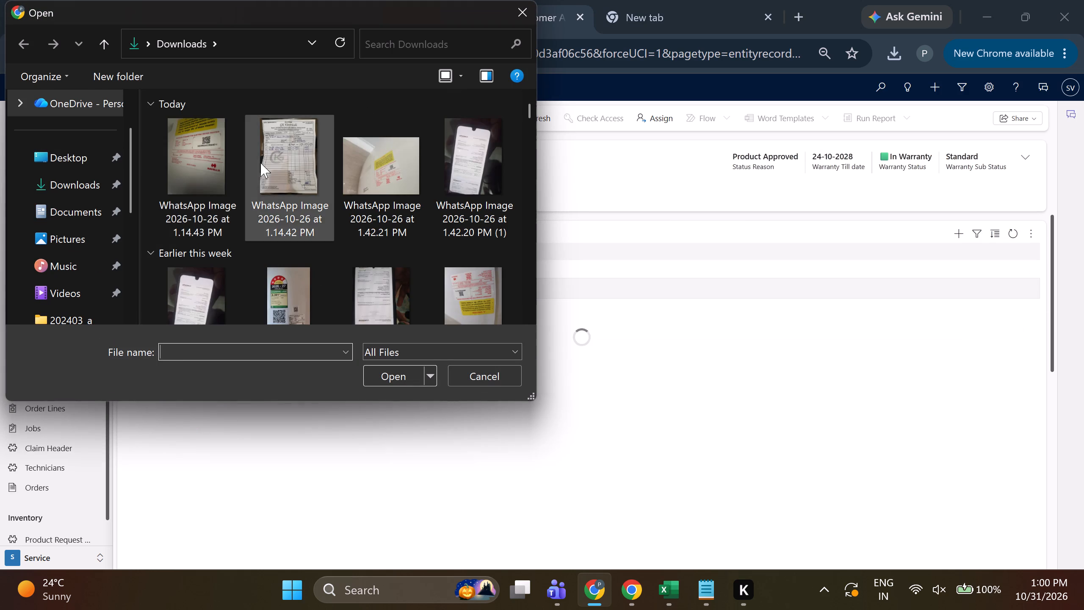
double_click(268, 160)
left_click(246, 114)
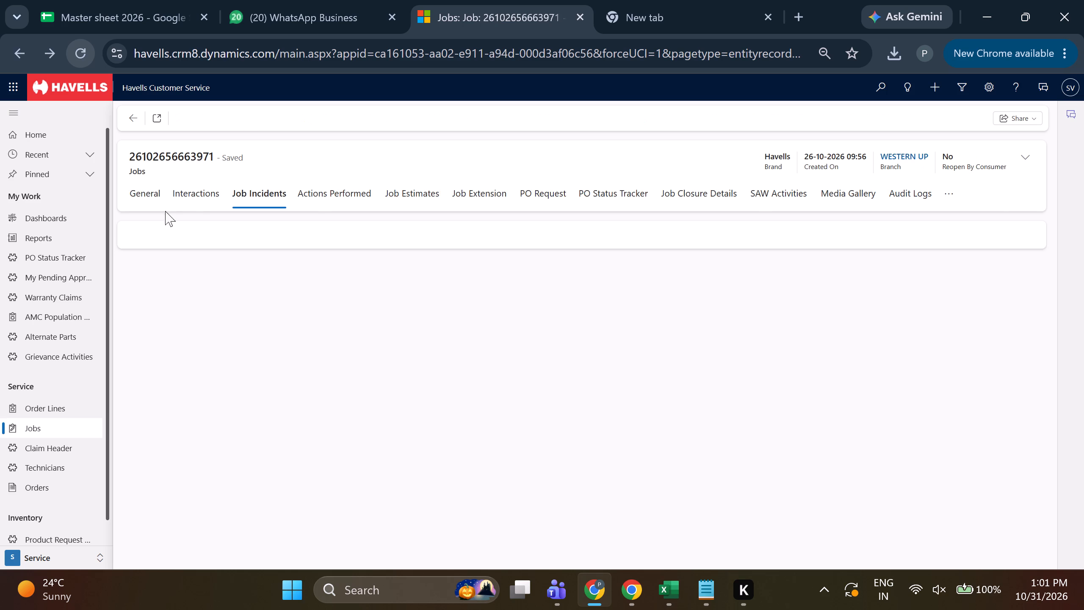
left_click(144, 197)
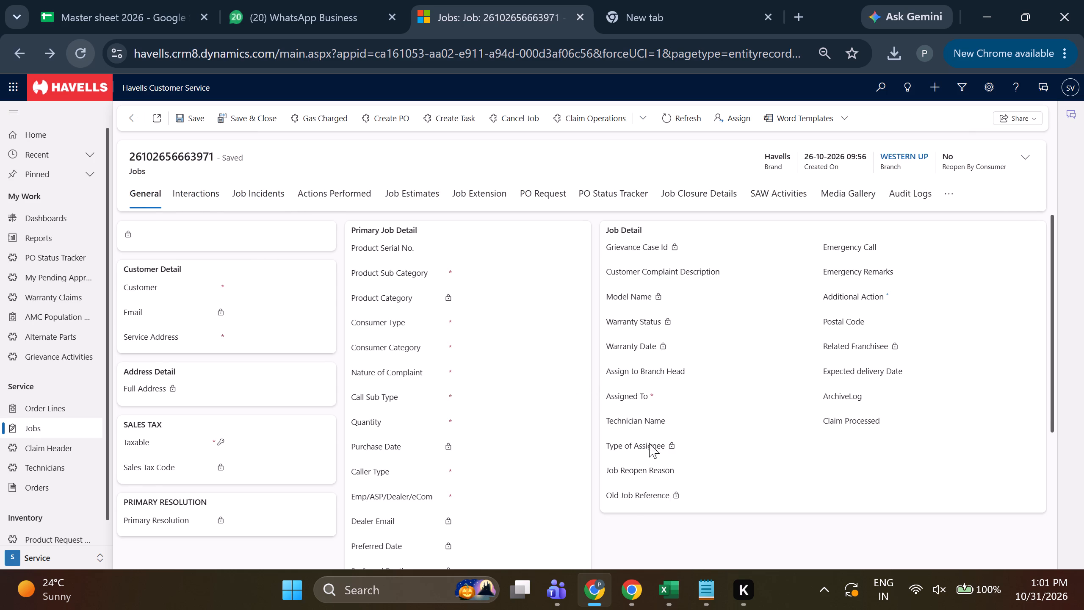
left_click(798, 528)
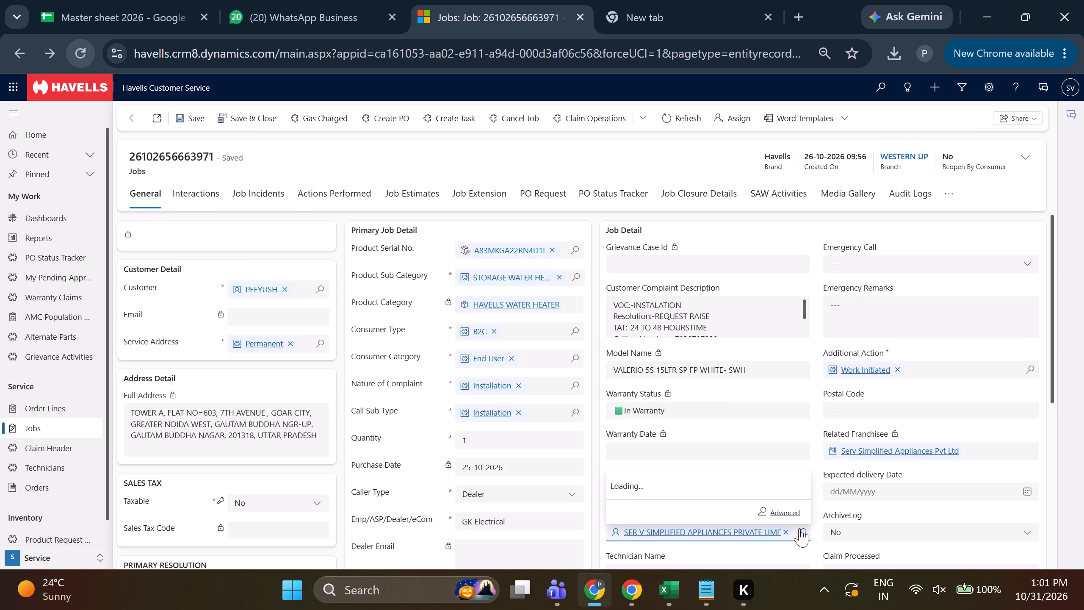
scroll(684, 436, "down", 2)
left_click(671, 468)
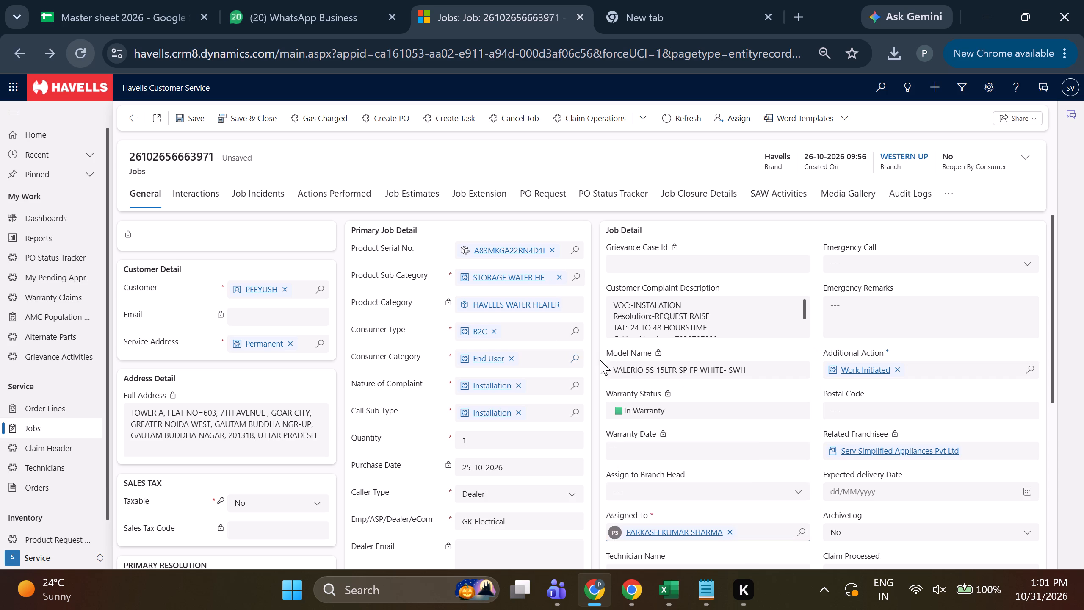
left_click(196, 109)
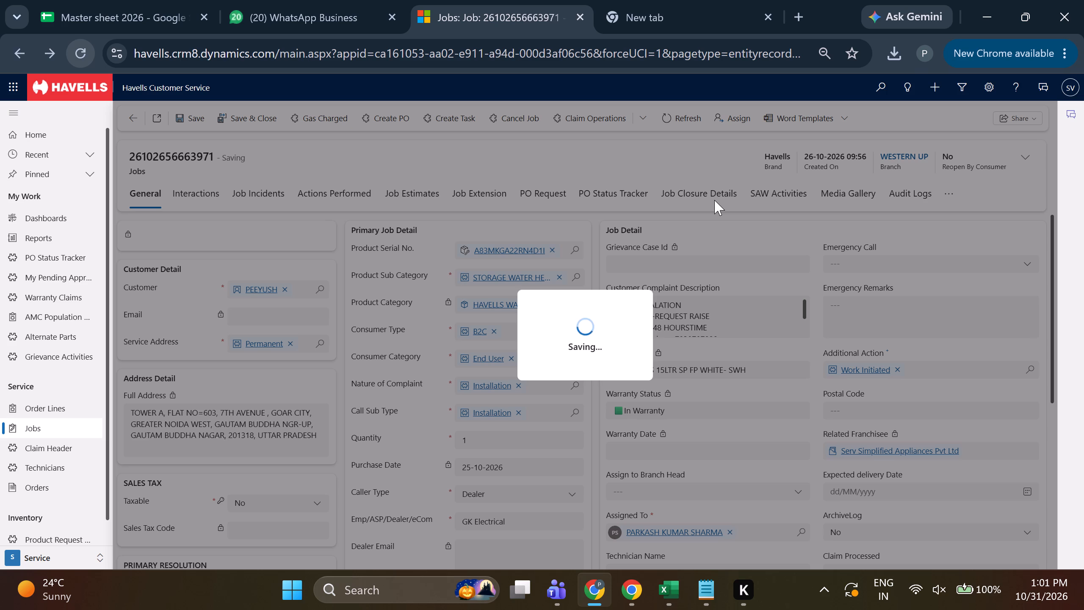
left_click(695, 211)
left_click(695, 208)
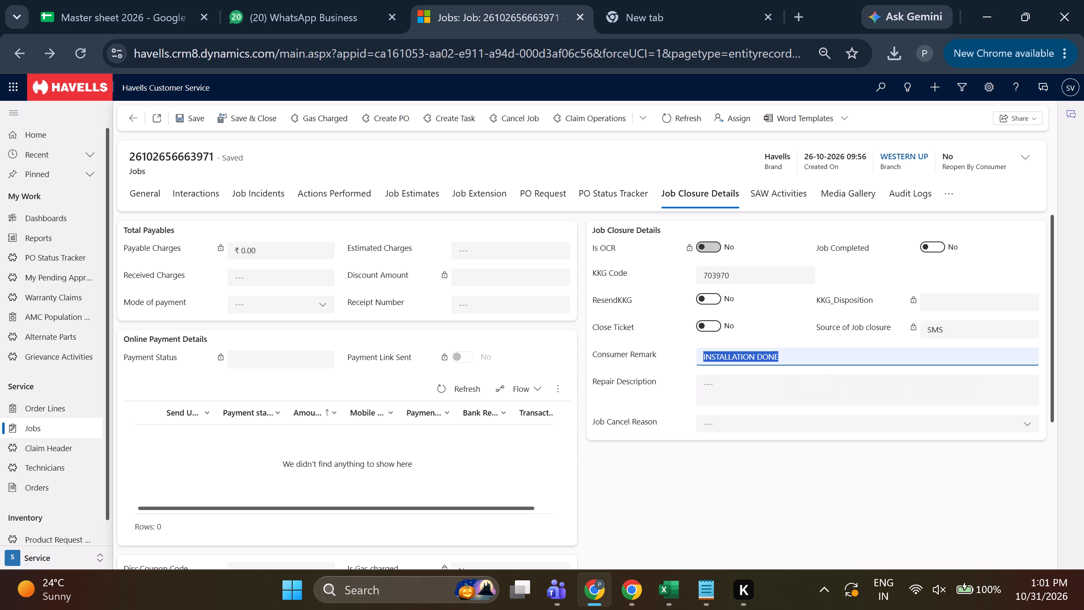
left_click(809, 385)
key("ctrl+v")
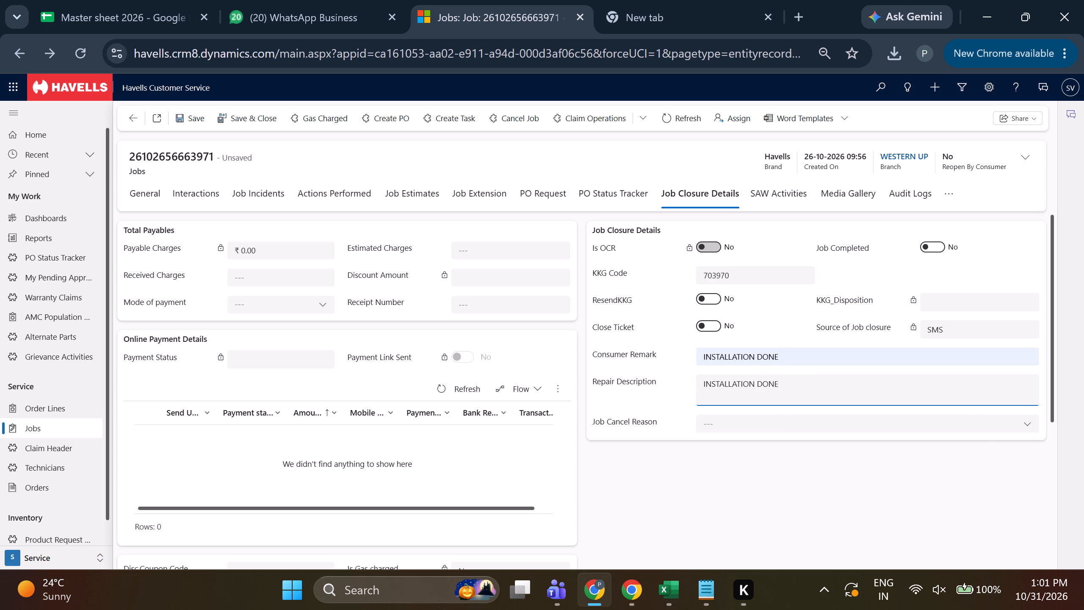
left_click(929, 248)
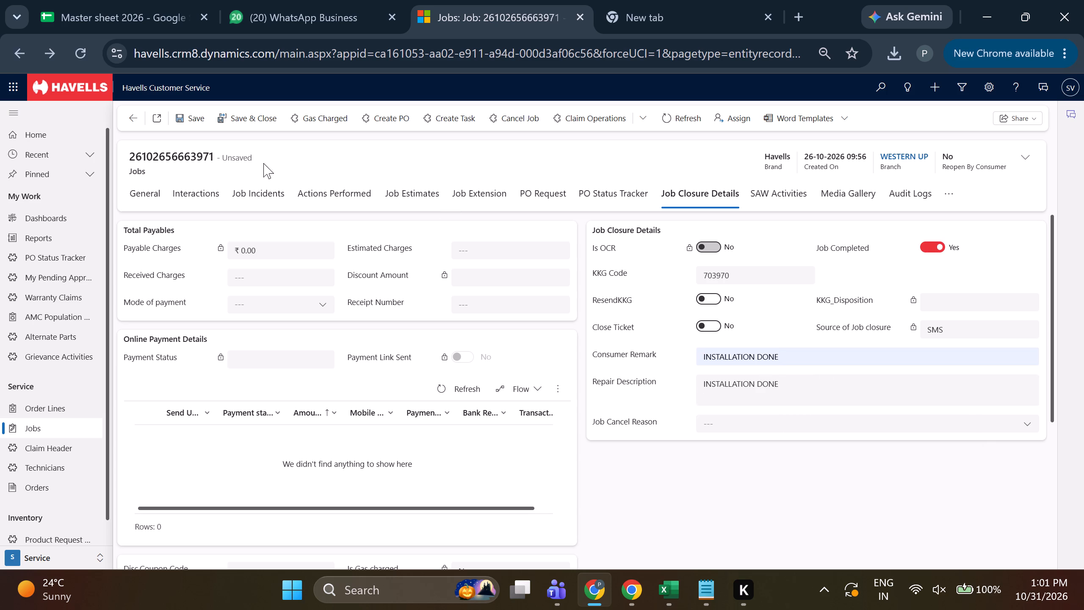
left_click(177, 111)
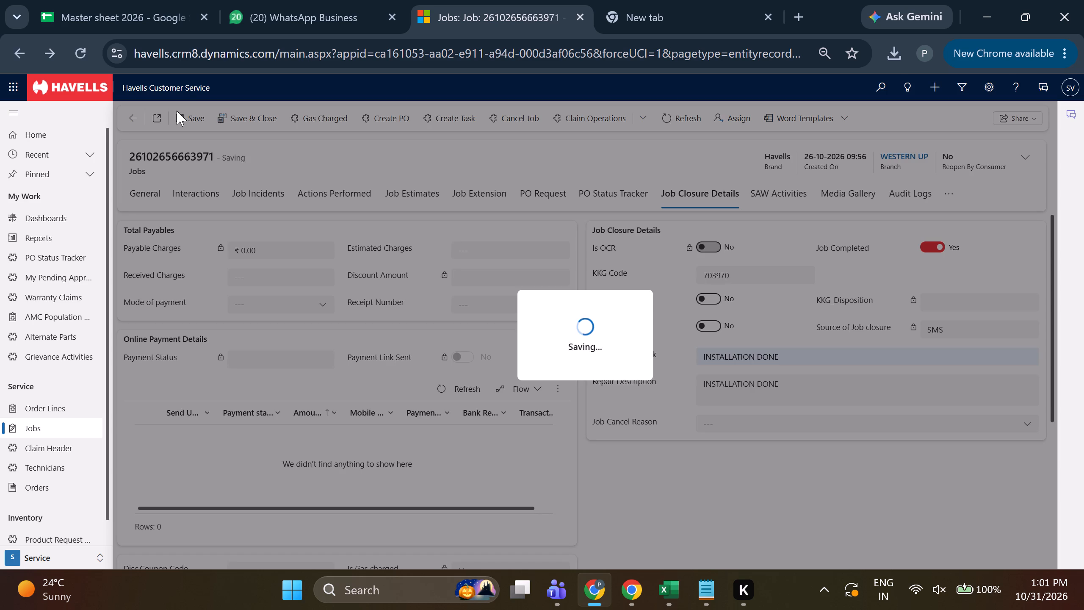
left_click(113, 2)
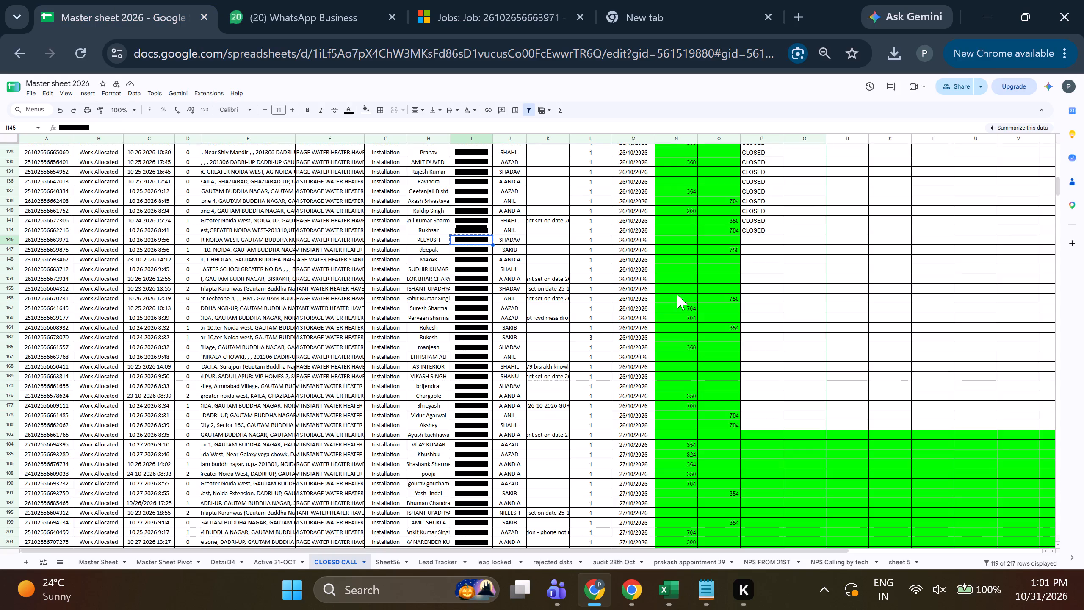
key("Right")
key("Right")
key("Right")
key("Right")
key("Right")
key("Right")
key("Right")
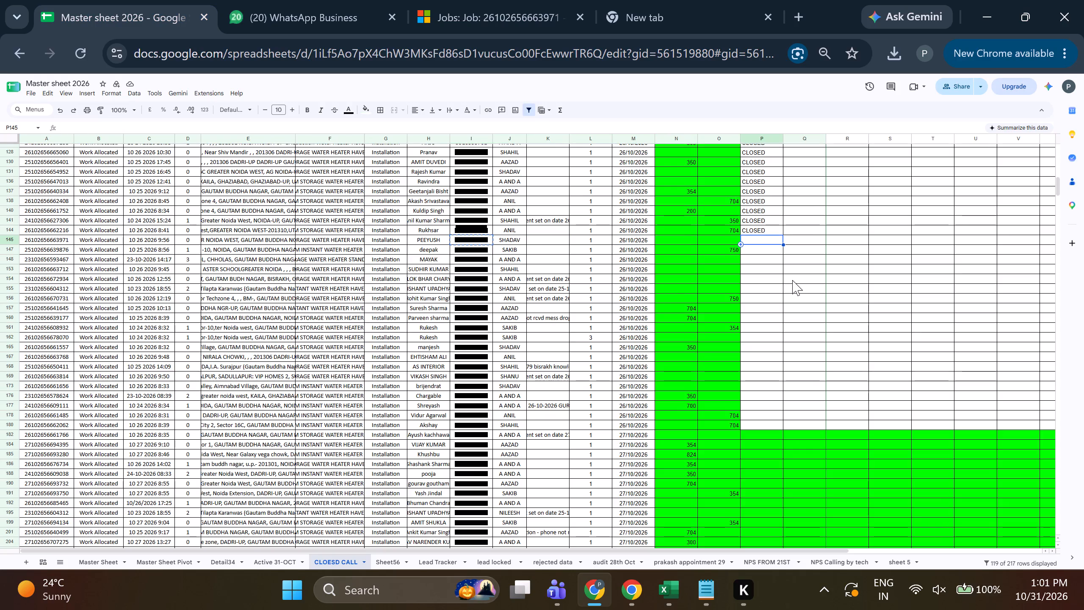
key("Up")
key("ctrl+c")
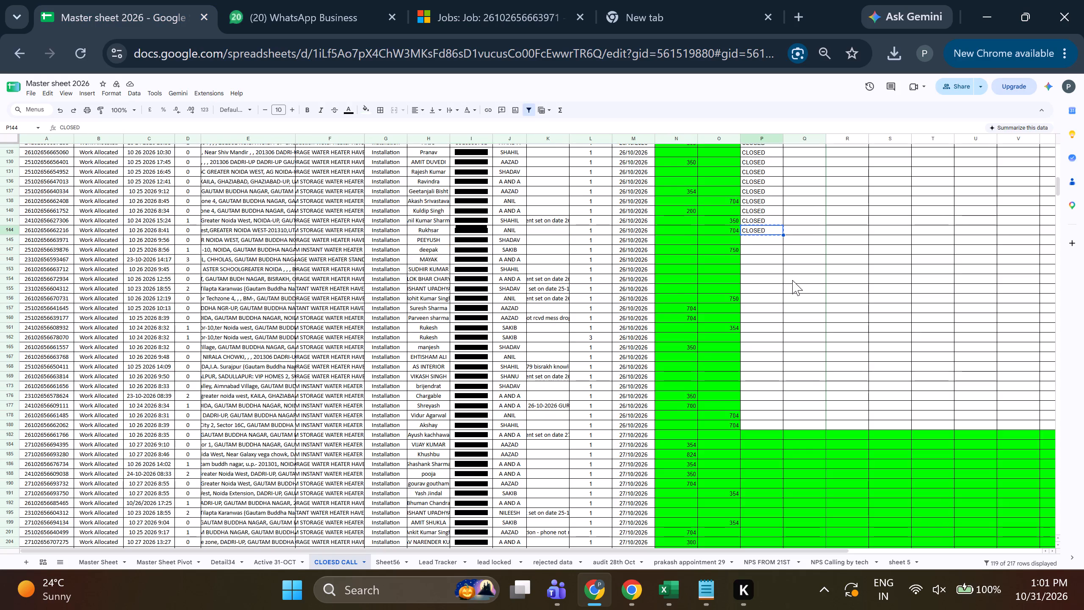
key("Down")
key("ctrl+v")
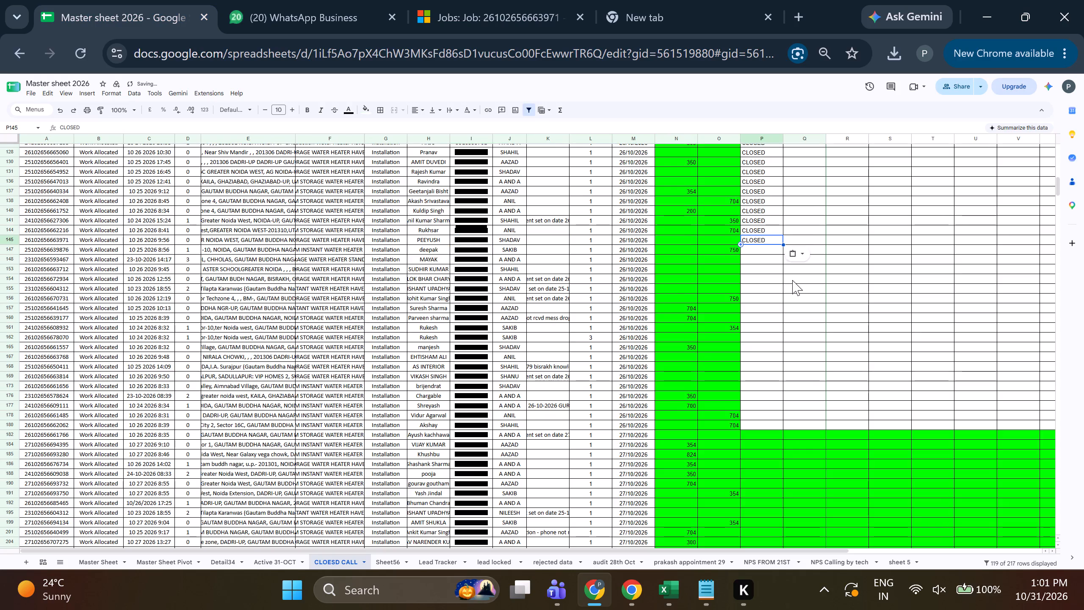
Move to the next call without a closed status, in row 147 of the CLOESD CALL sheet.
key("Down")
key("Left")
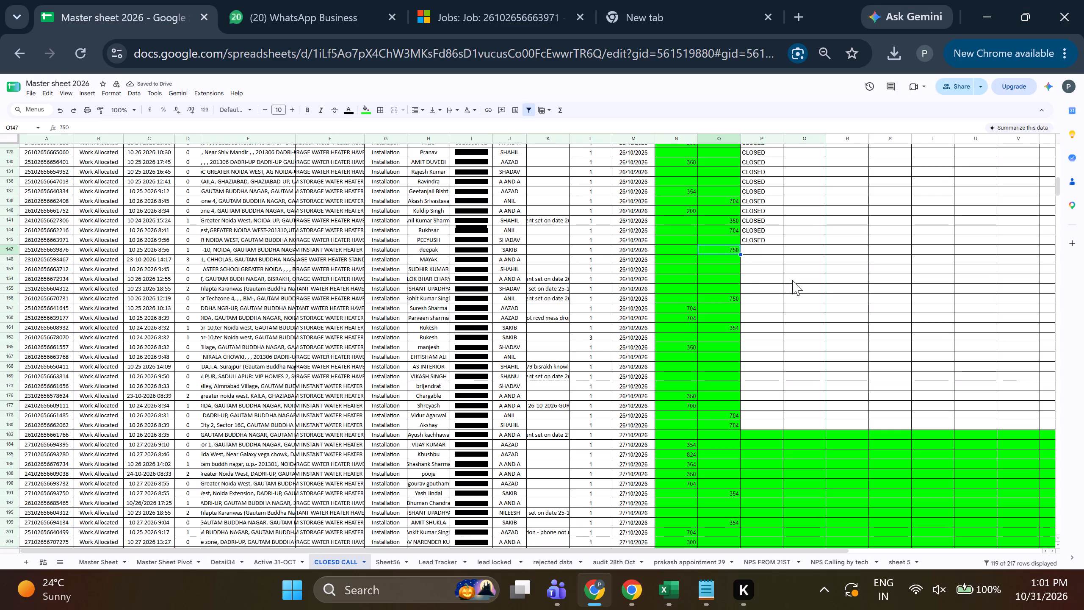
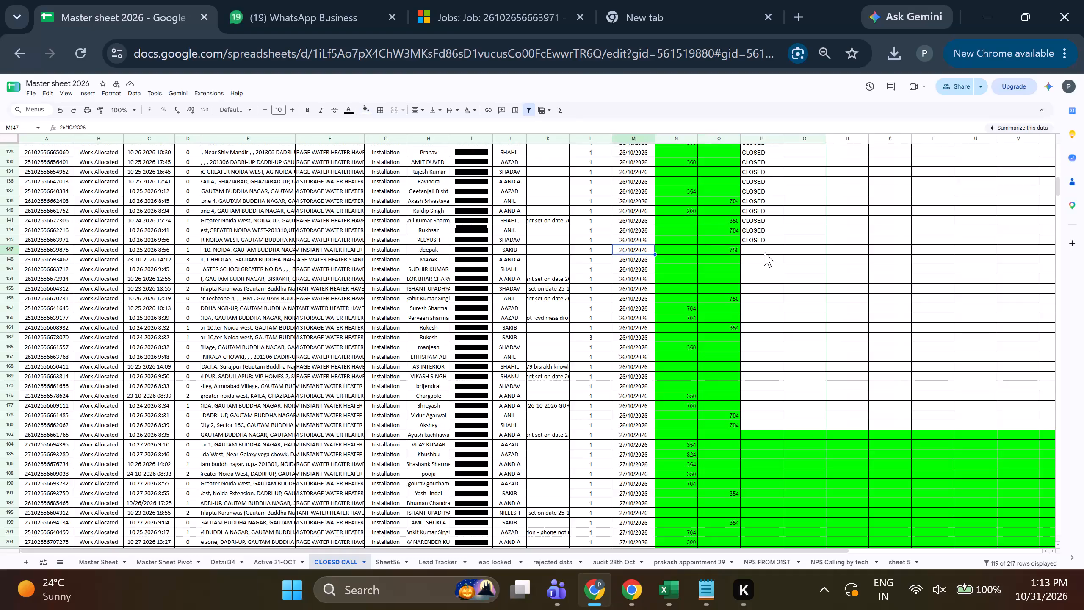
Copy the row 147 customer's contact number, save and close the open job in Havells Customer Service, and search for that number.
key("Left")
key("Left")
key("Left")
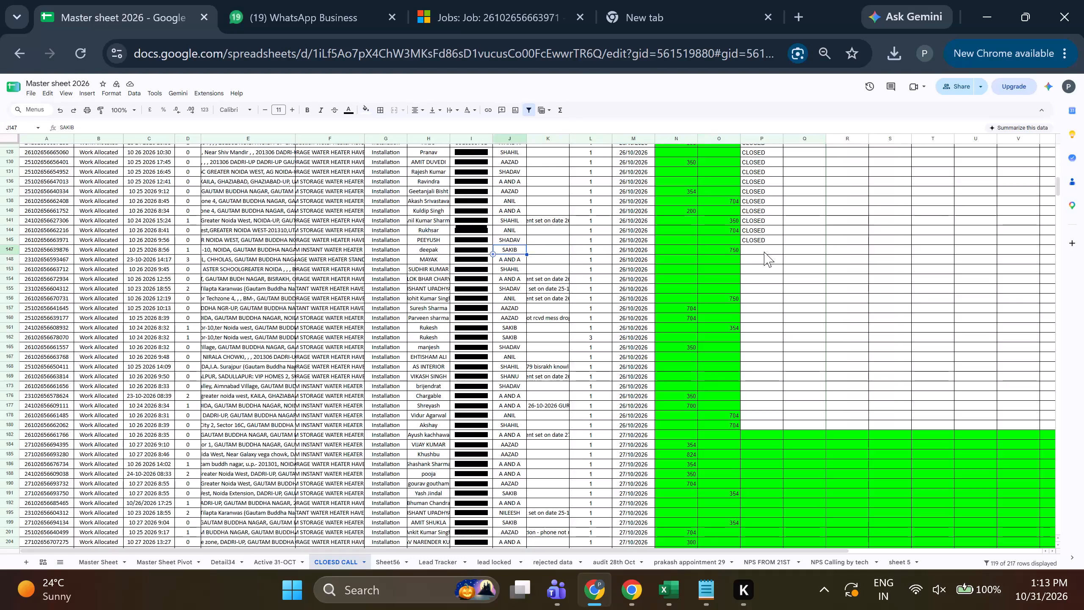
key("Left")
key("ctrl+c")
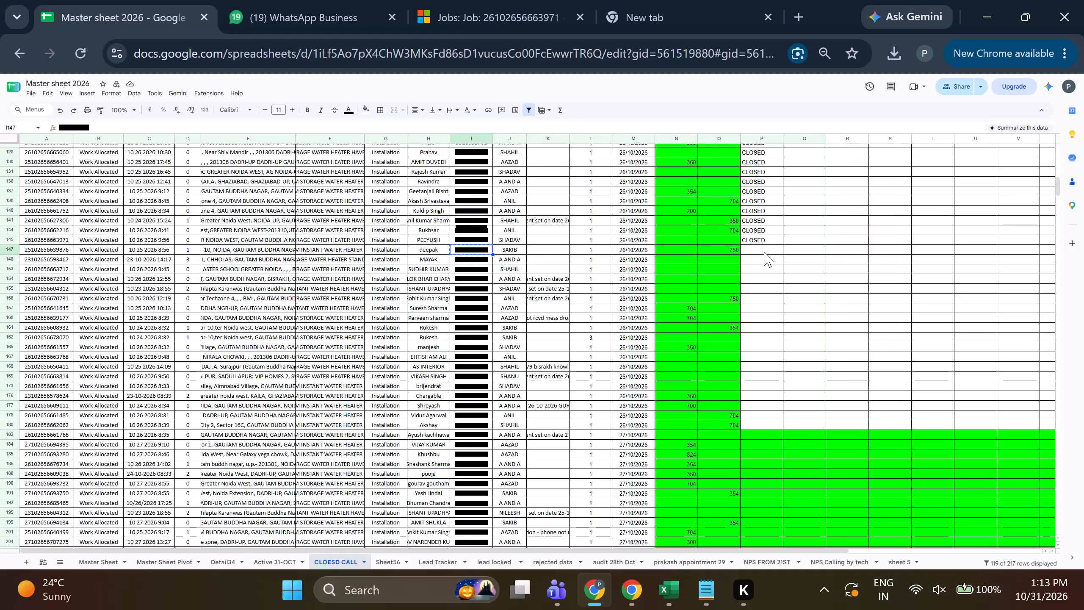
left_click(474, 9)
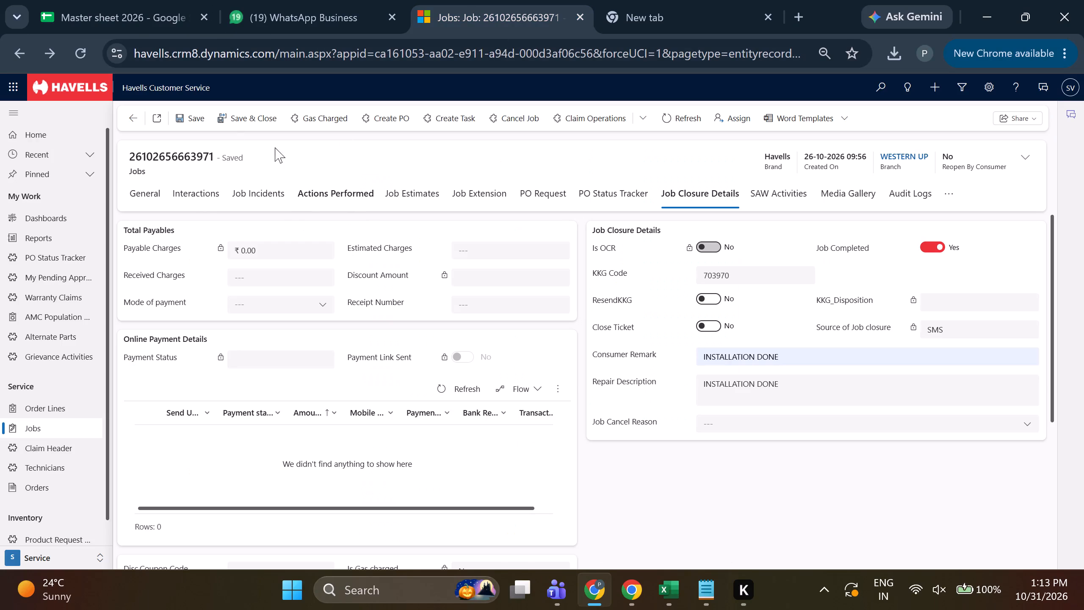
left_click(245, 111)
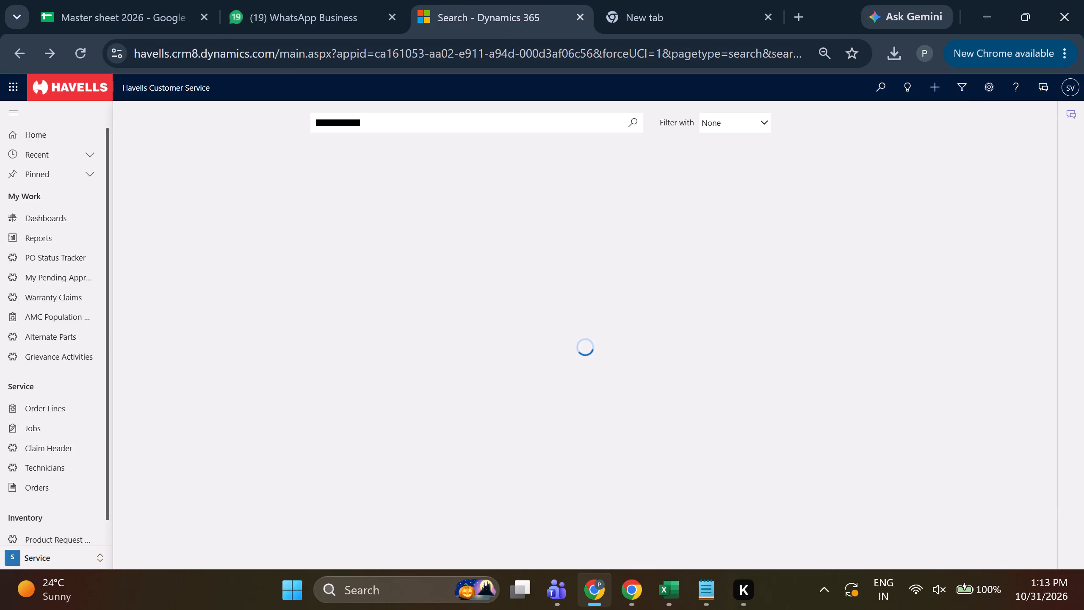
double_click(385, 123)
key("ctrl+v")
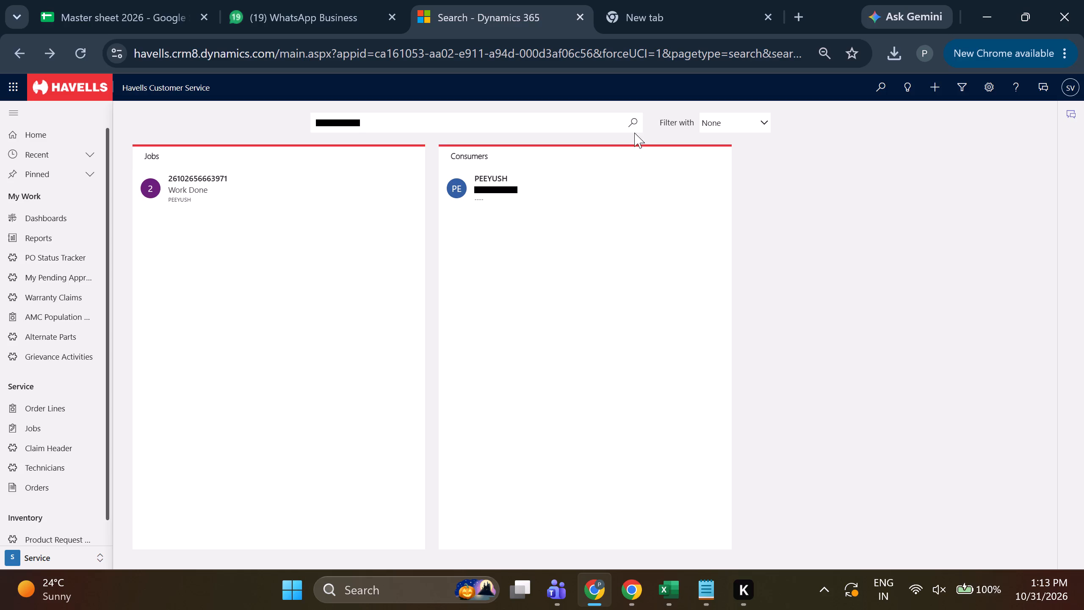
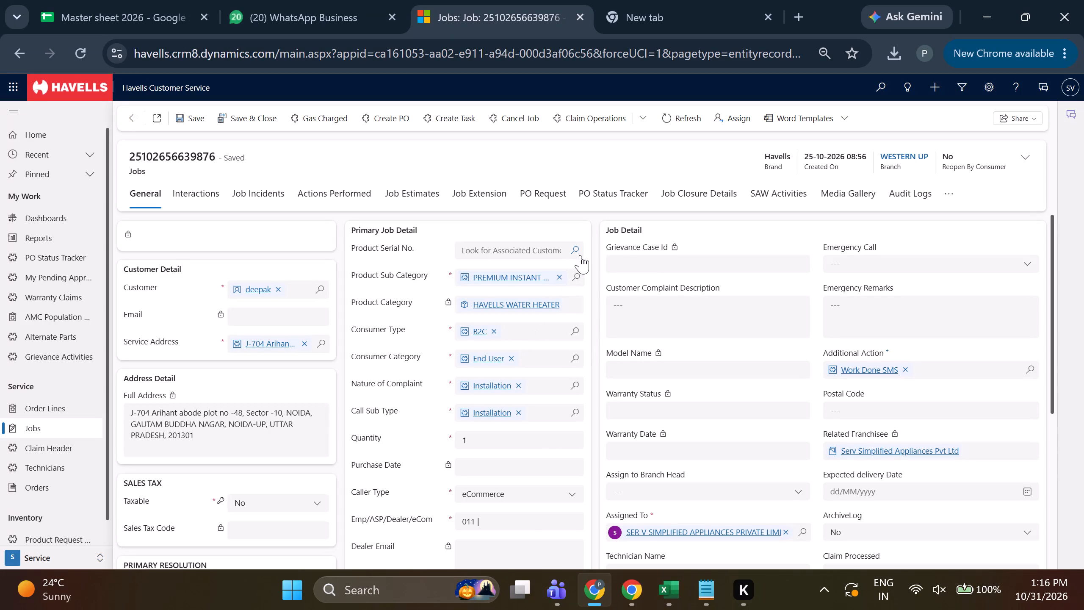
left_click(581, 254)
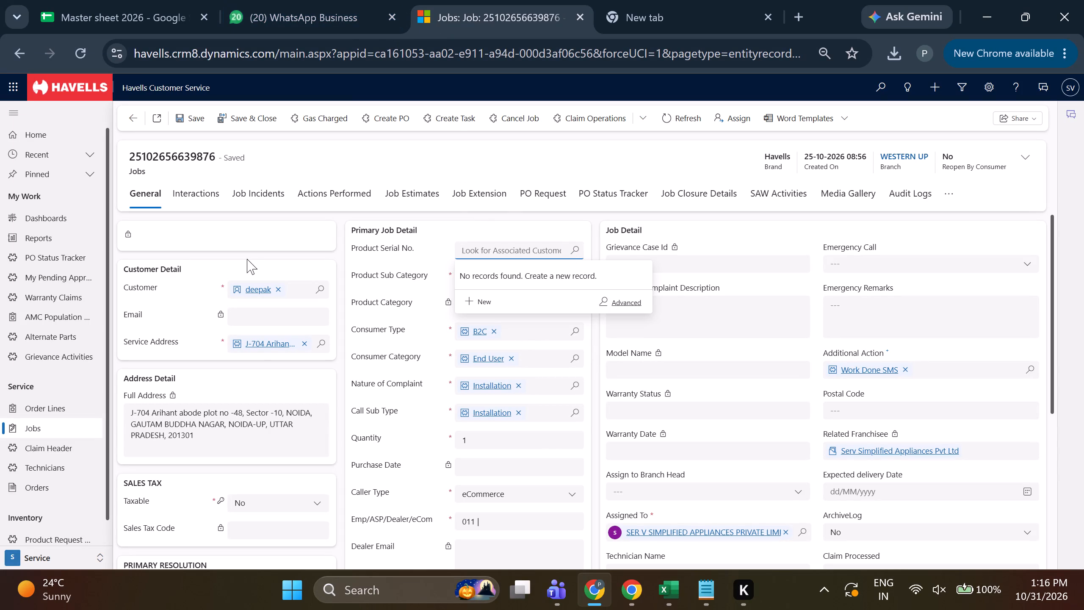
left_click(185, 202)
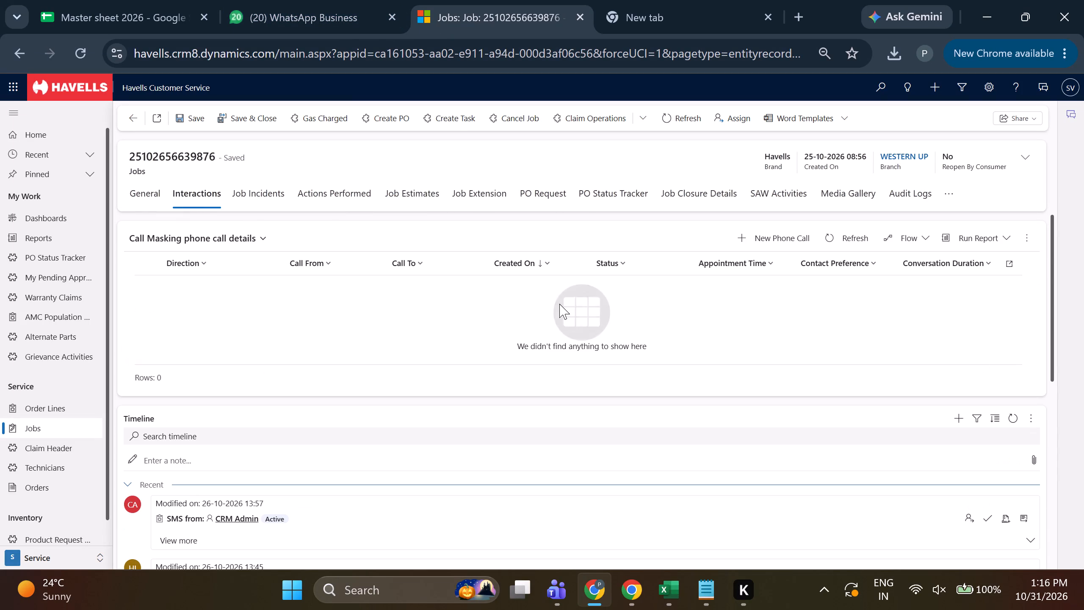
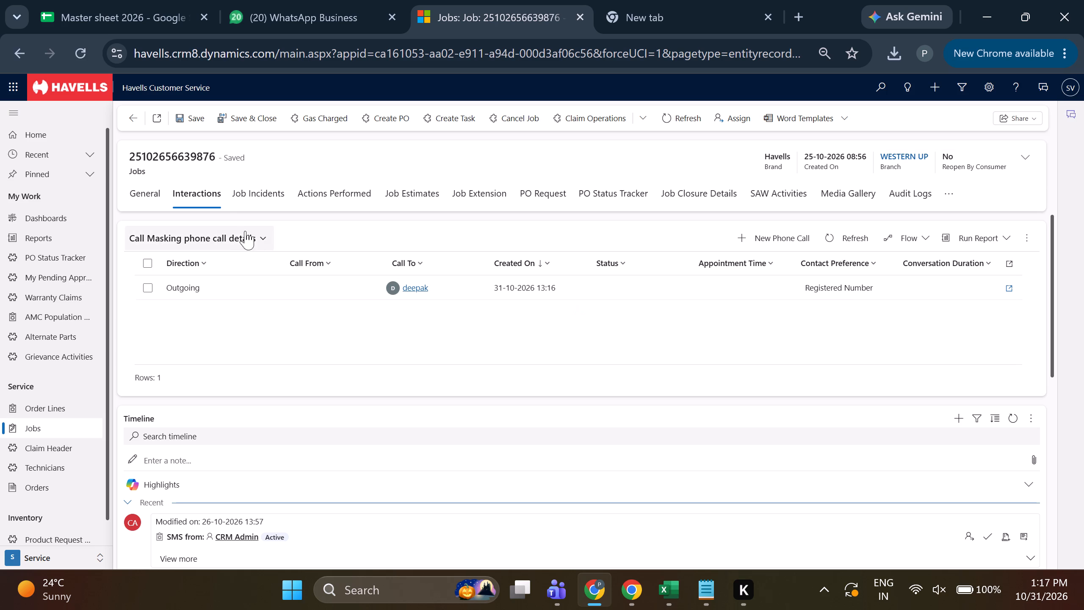
left_click(237, 194)
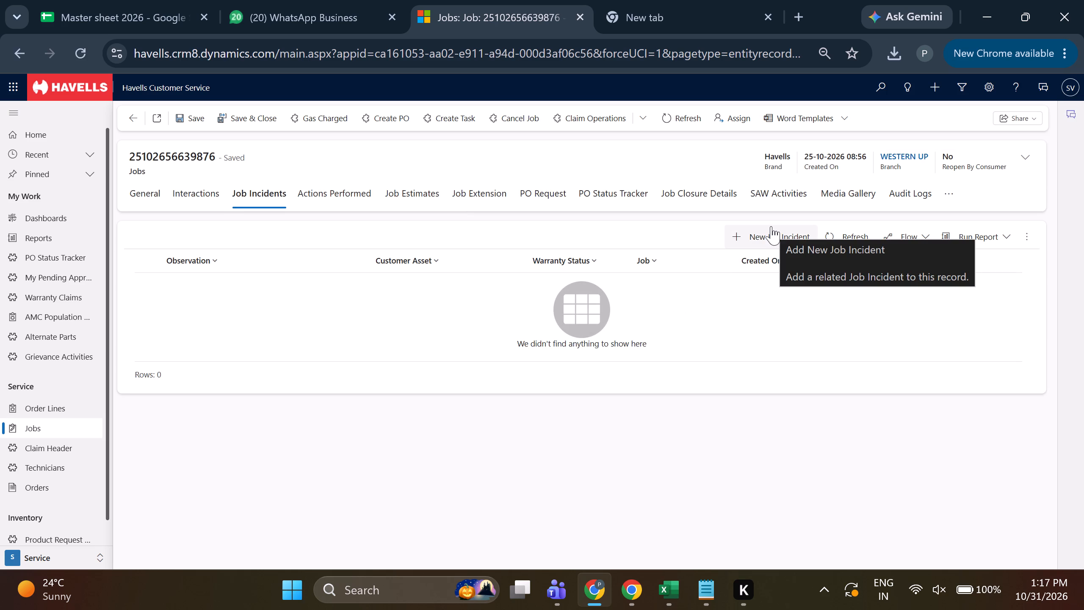
left_click(771, 226)
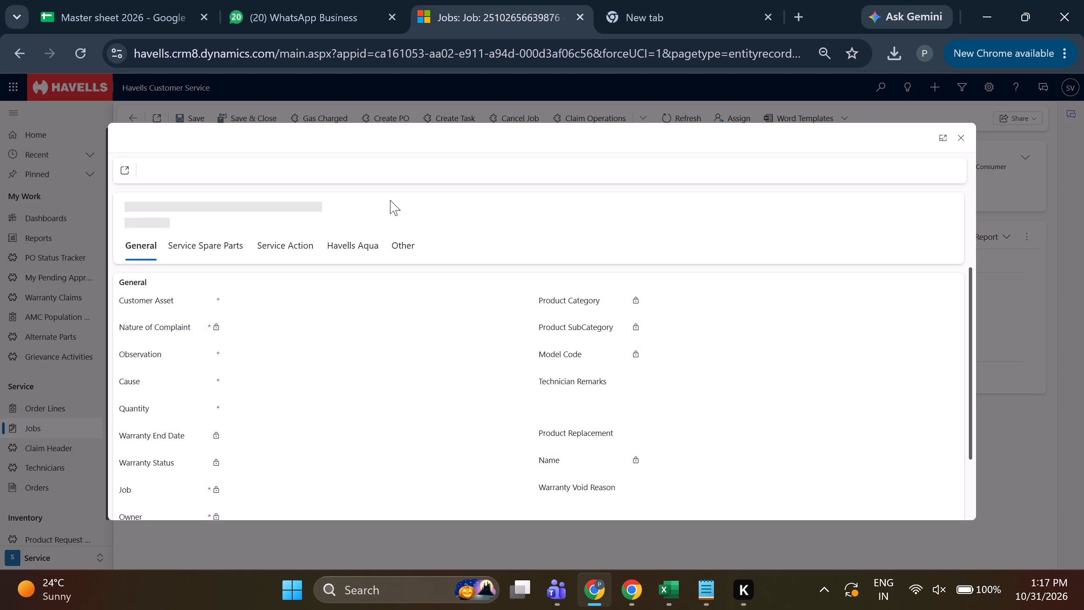
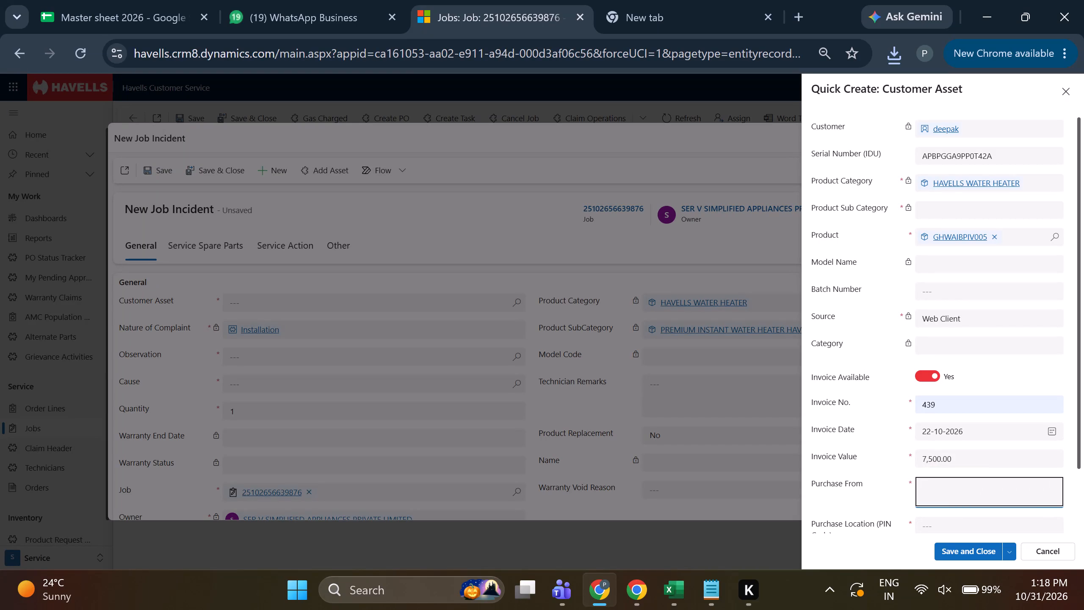
Enter NOIDA as Purchase From and 201301 as the Purchase Location PIN code for the customer asset, and save it.
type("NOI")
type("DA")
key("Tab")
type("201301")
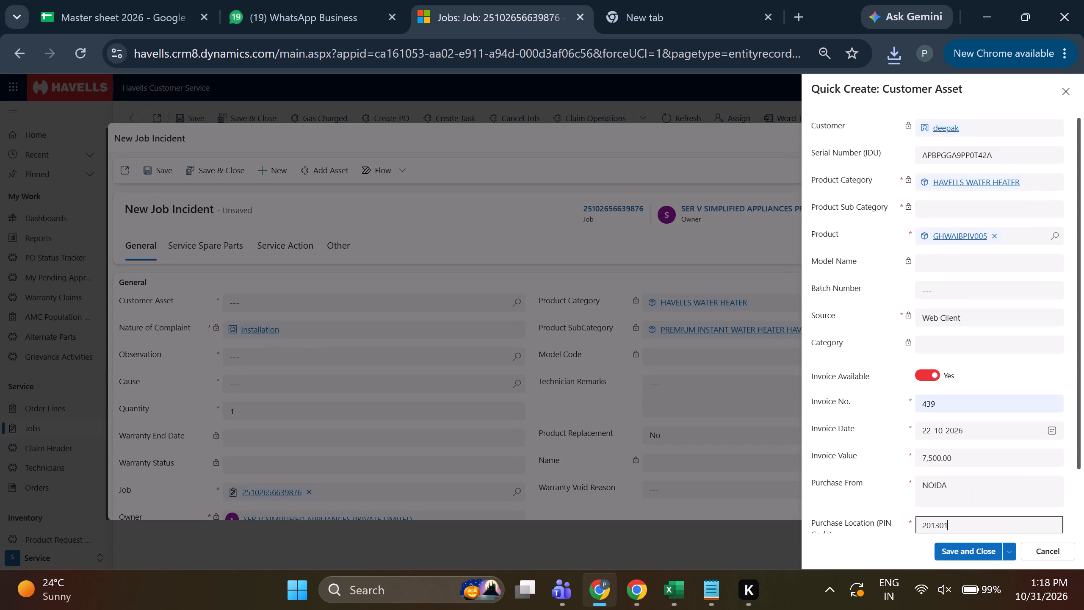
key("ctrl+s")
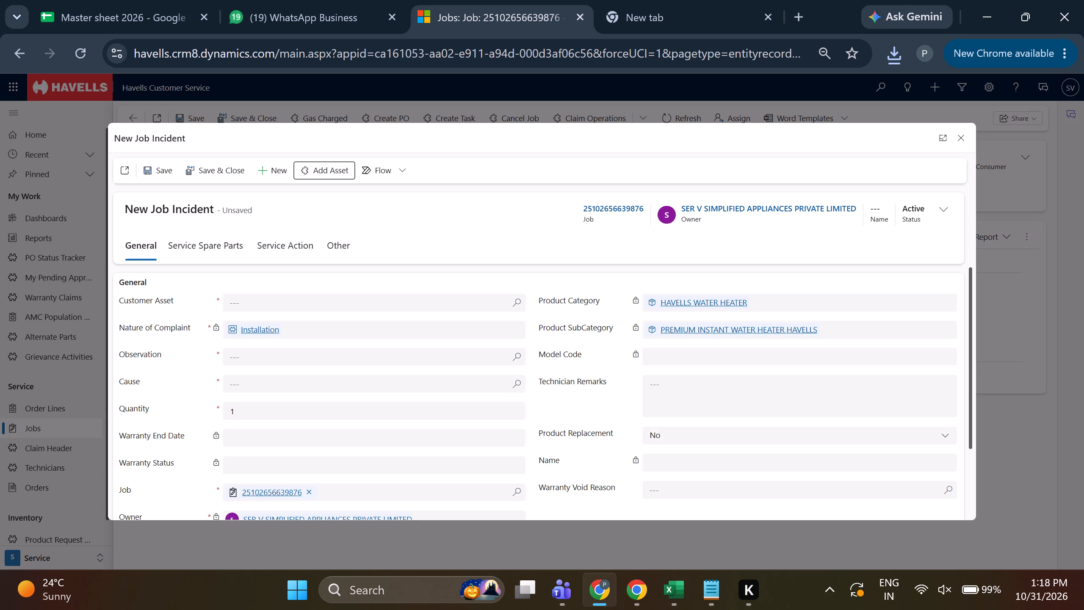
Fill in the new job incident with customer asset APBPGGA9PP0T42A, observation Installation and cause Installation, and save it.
left_click(512, 294)
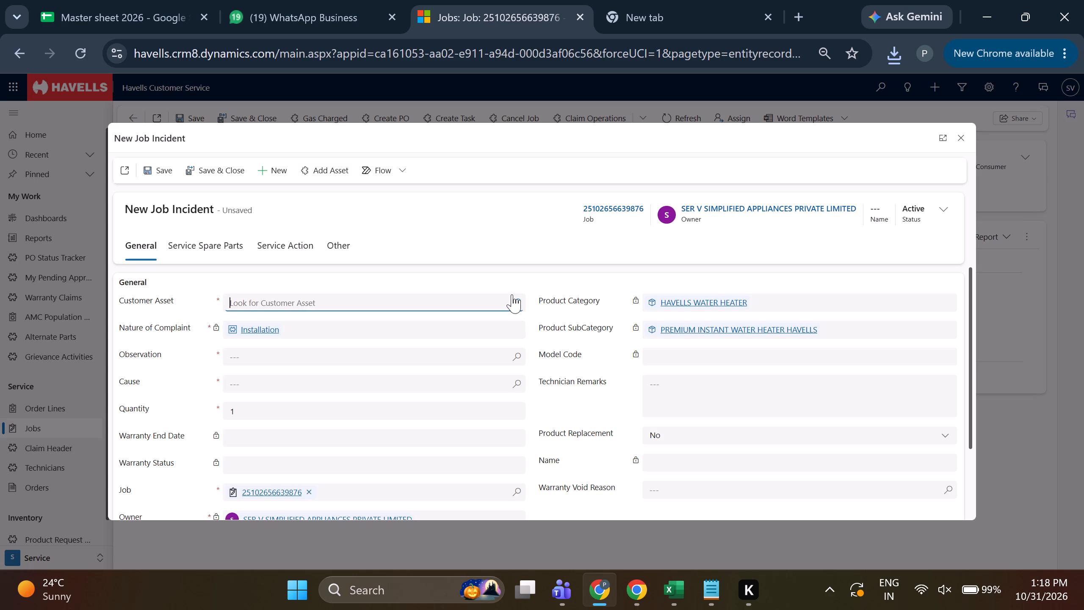
left_click(399, 341)
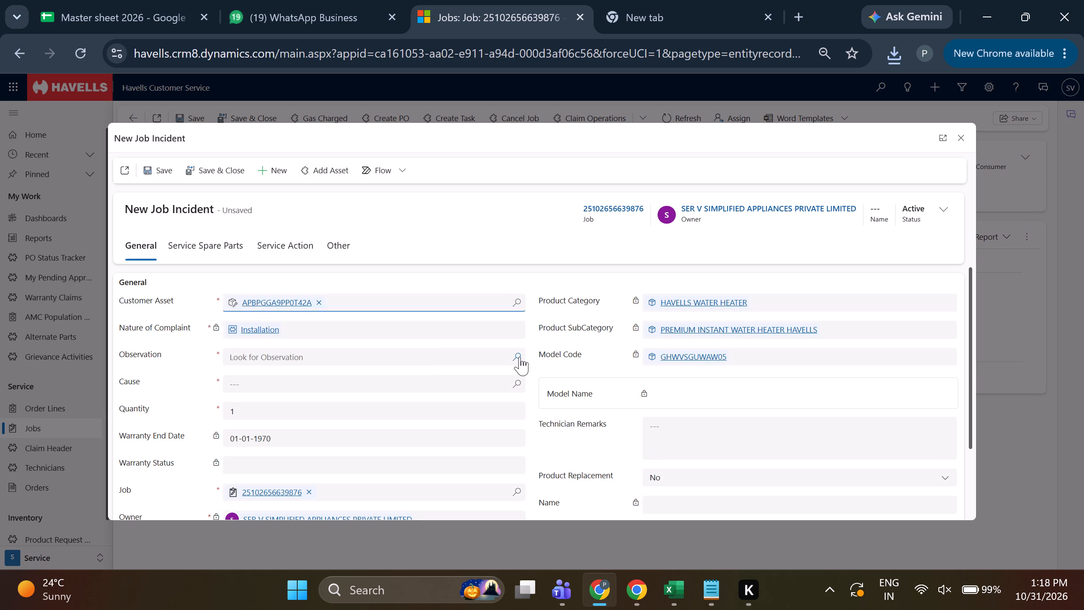
left_click(520, 357)
left_click(298, 230)
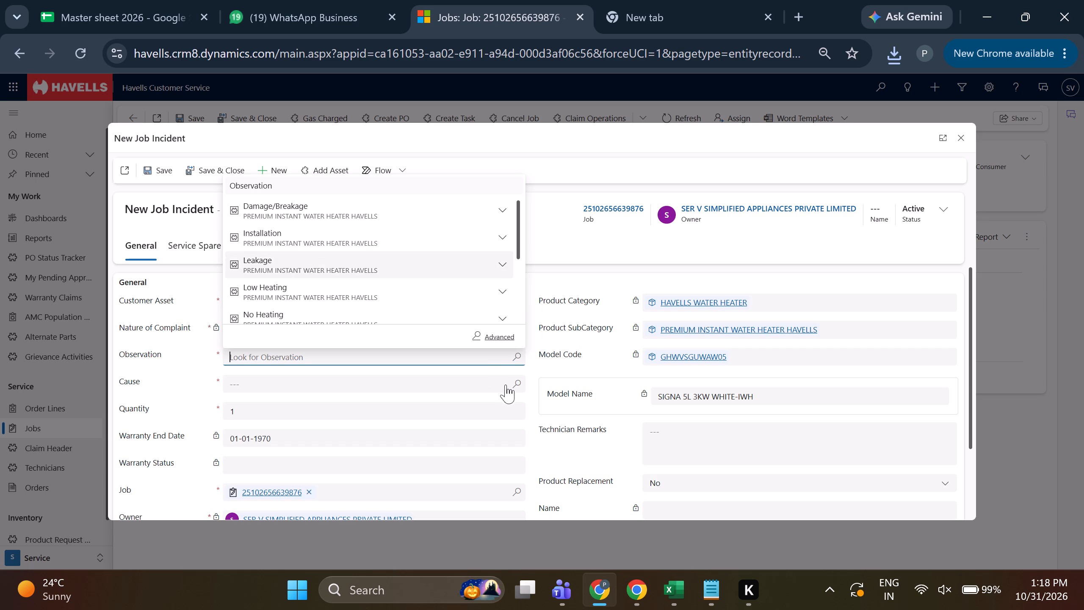
left_click(515, 379)
left_click(254, 342)
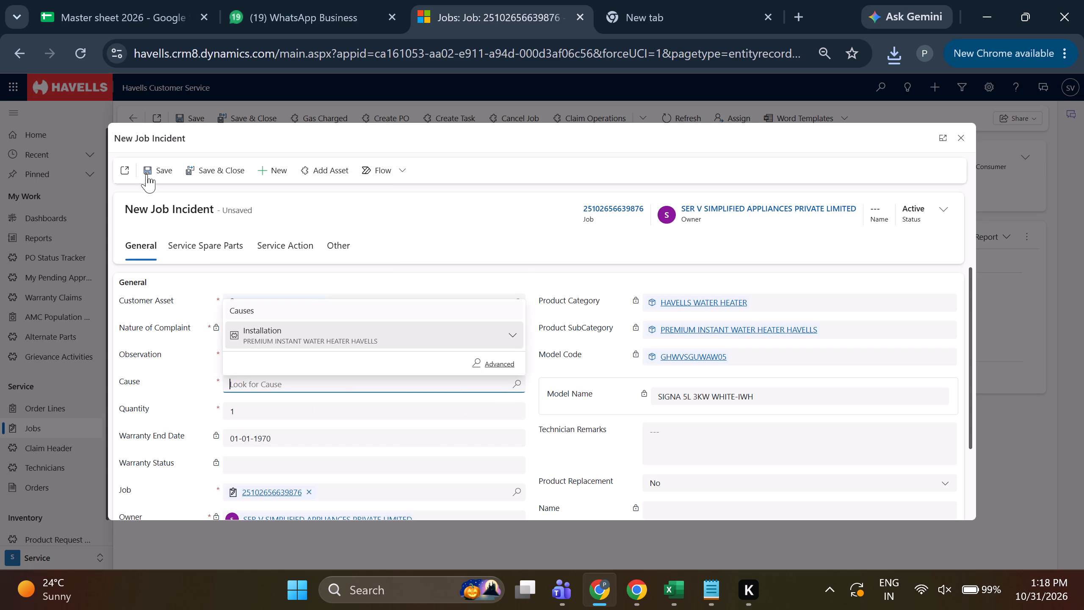
left_click(149, 161)
left_click(151, 169)
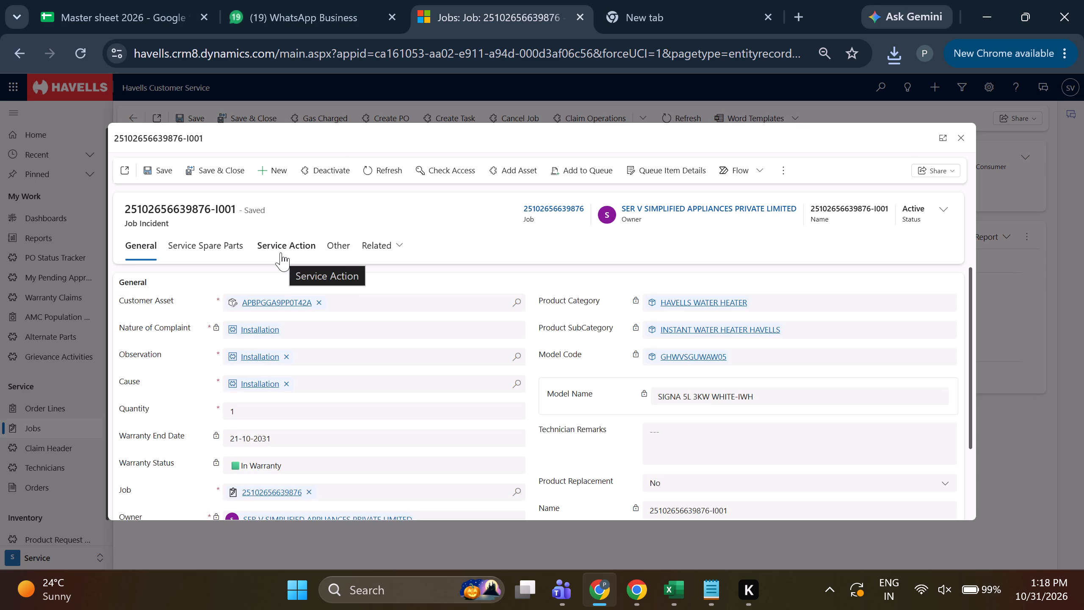
Open the incident's Installation Done service action, set Mark Used to Used, and save and close the job service record.
left_click(281, 252)
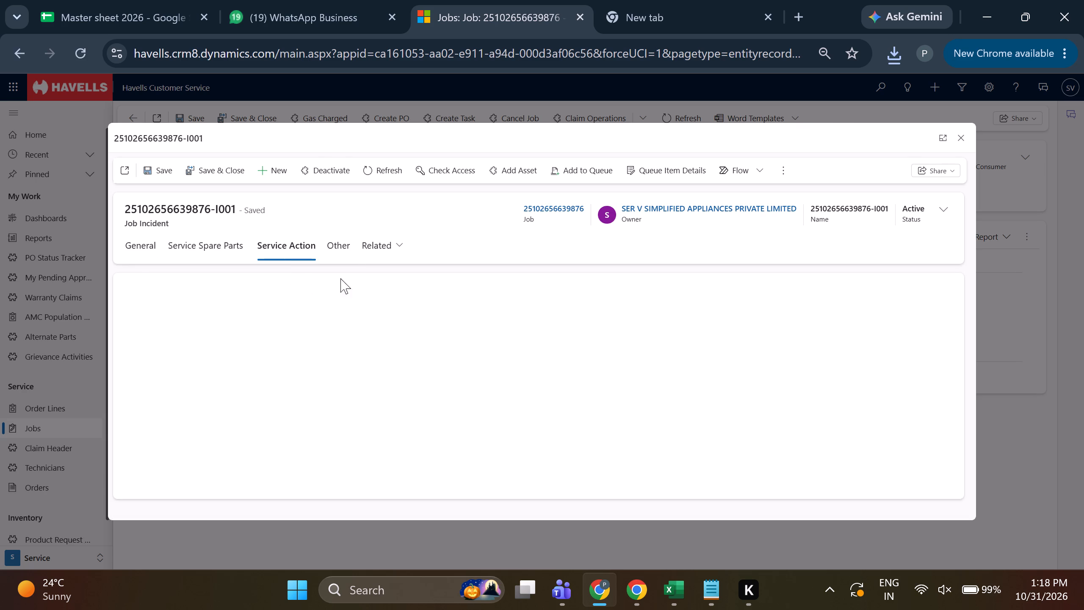
triple_click(434, 341)
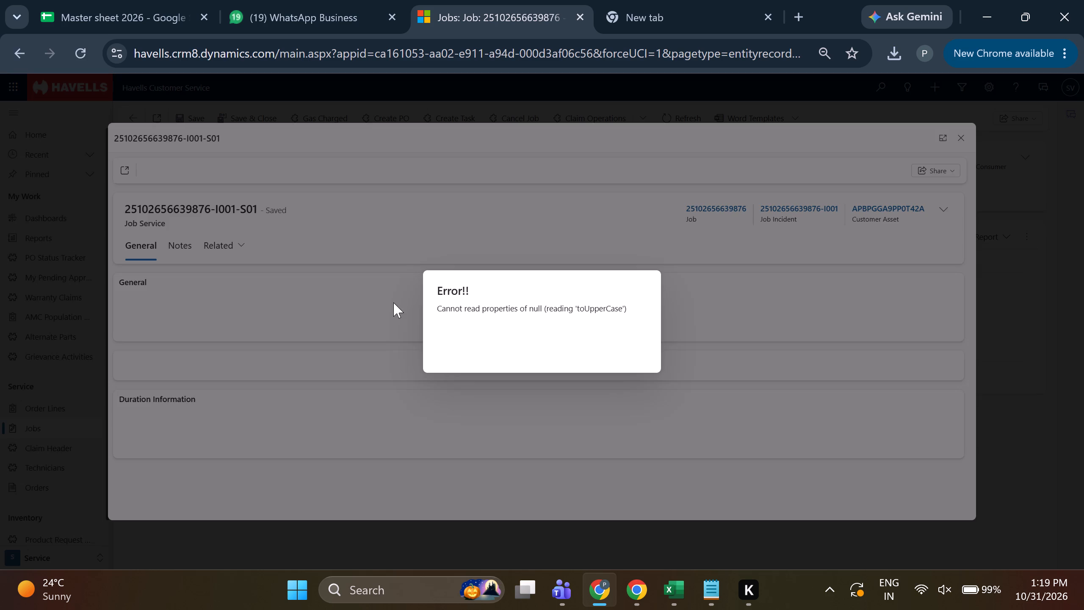
left_click(643, 286)
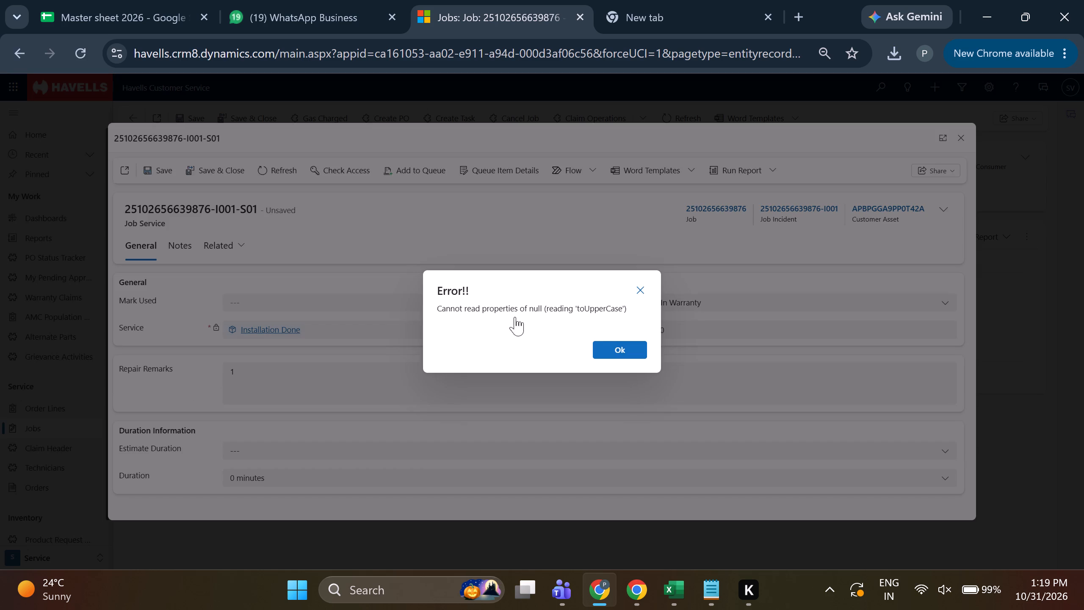
left_click(499, 298)
left_click(502, 355)
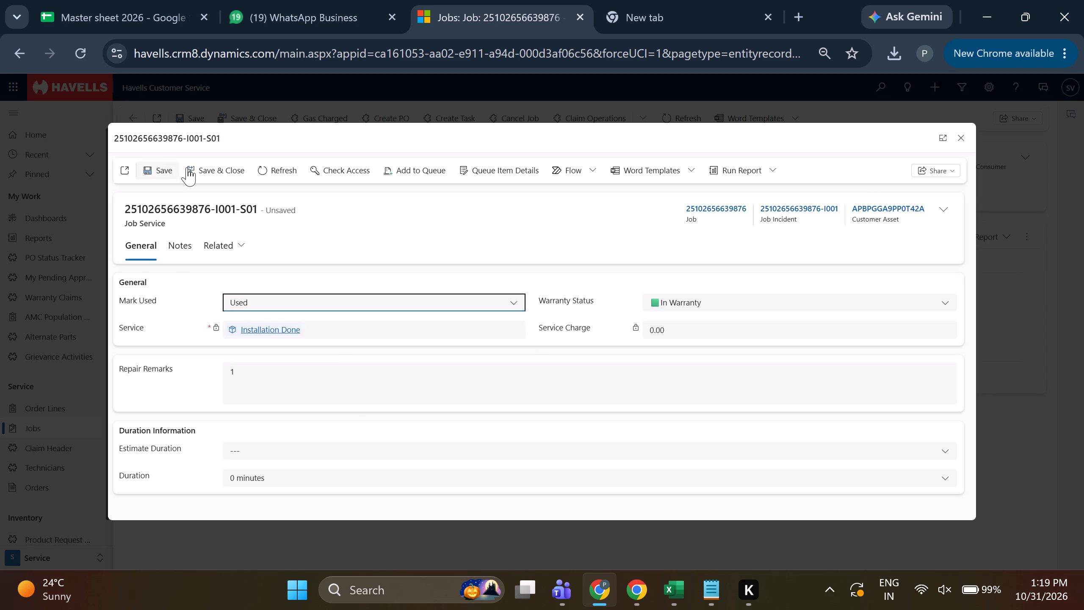
left_click(202, 163)
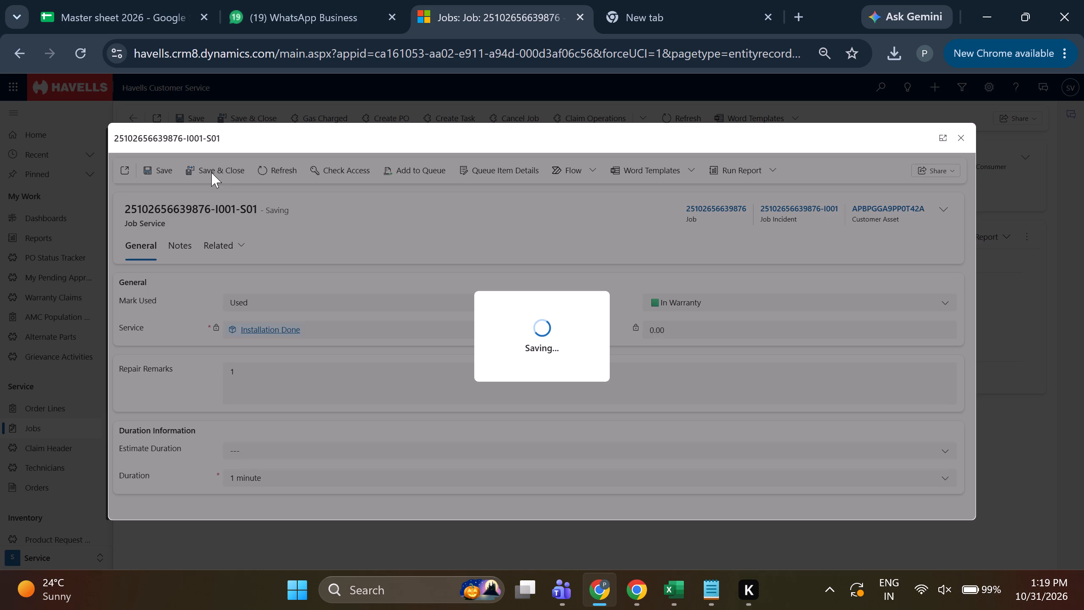
left_click(211, 172)
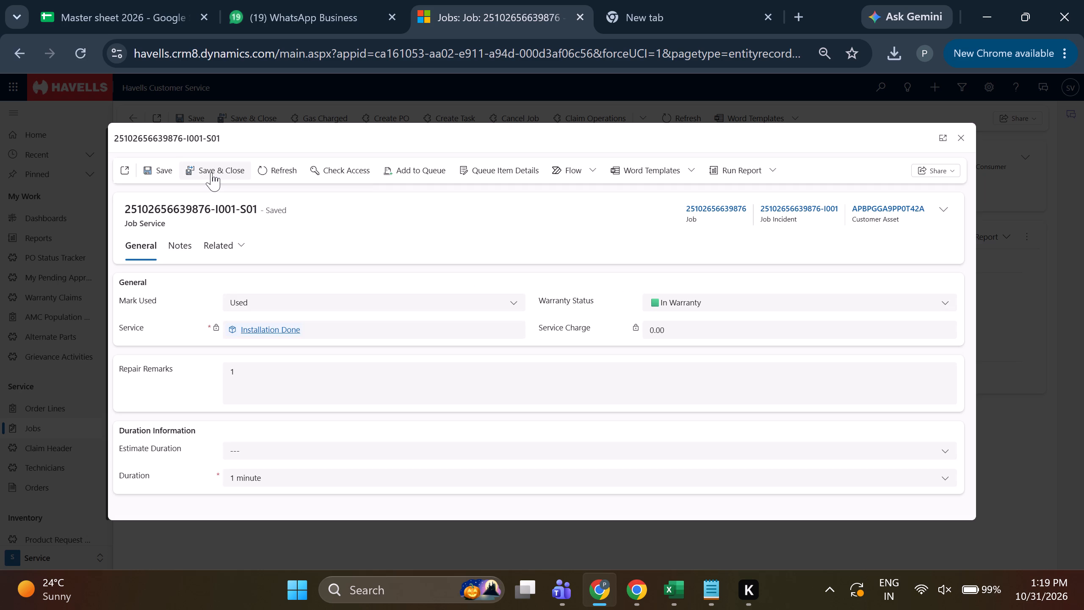
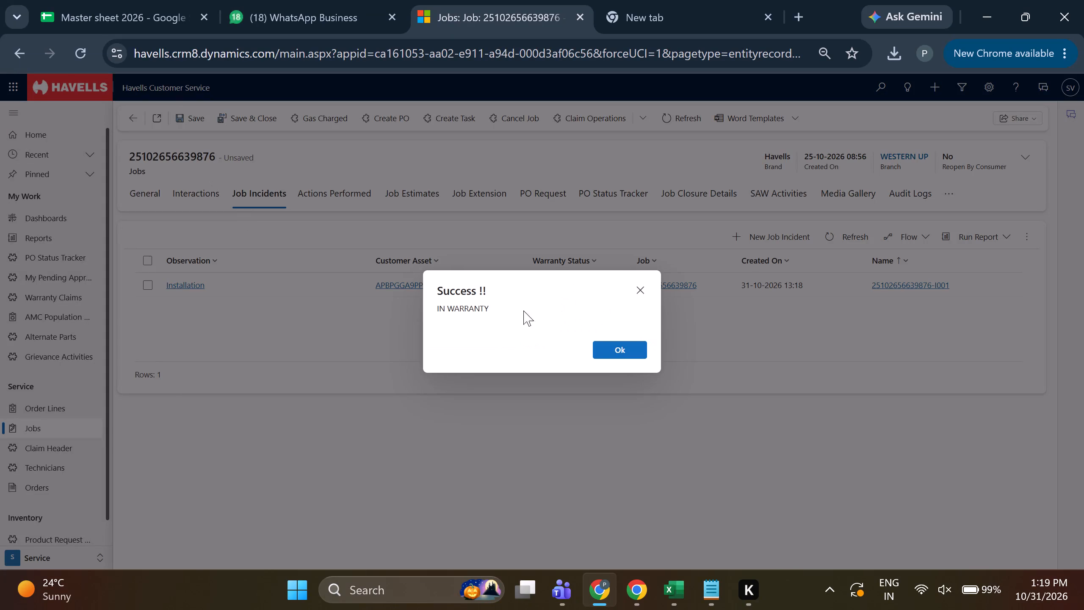
left_click(625, 350)
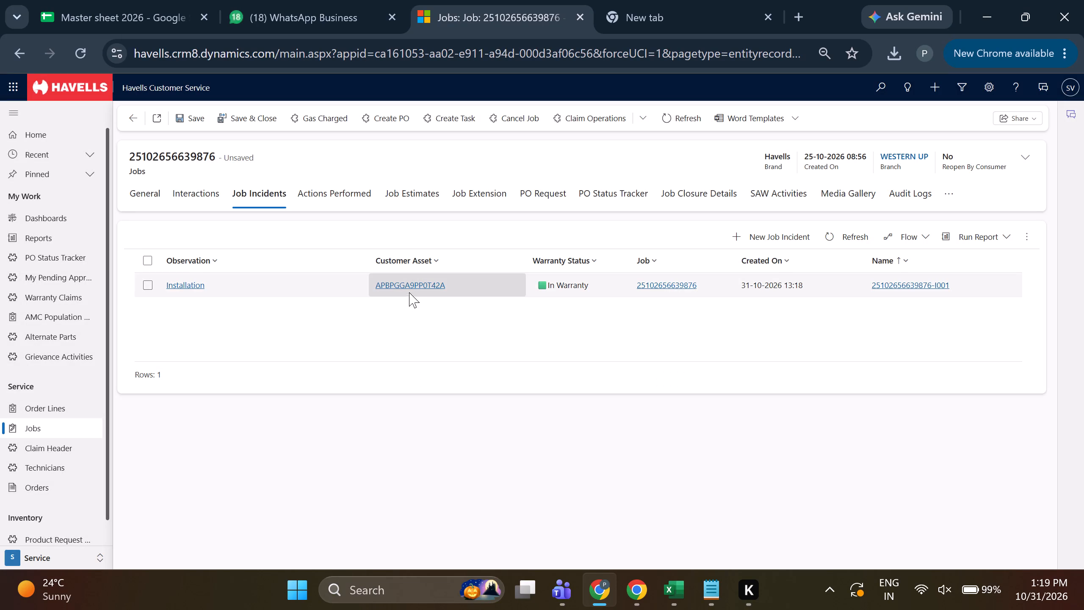
left_click(409, 285)
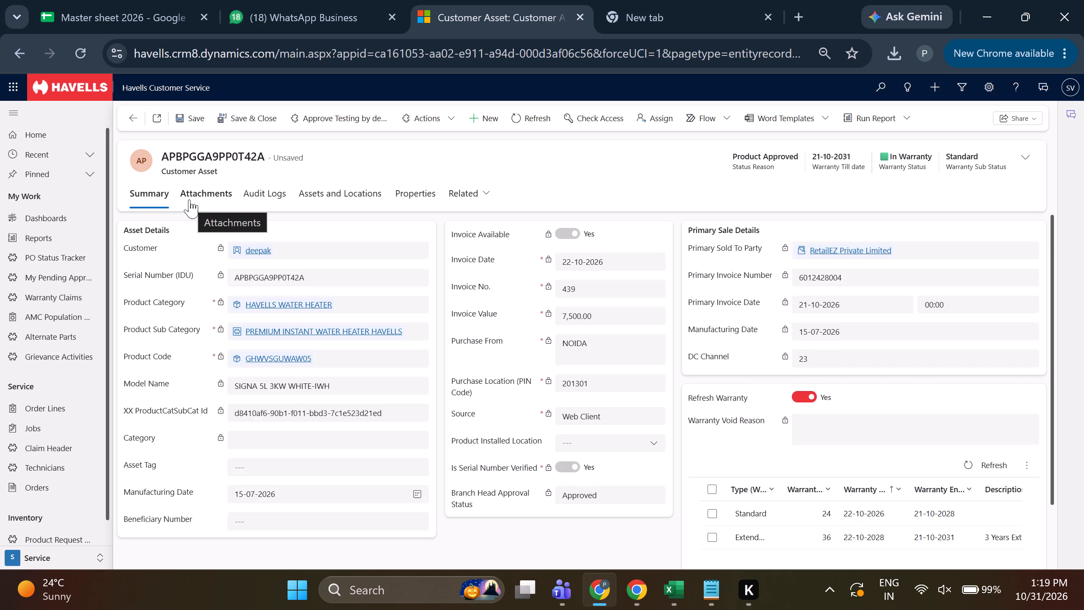
left_click(189, 200)
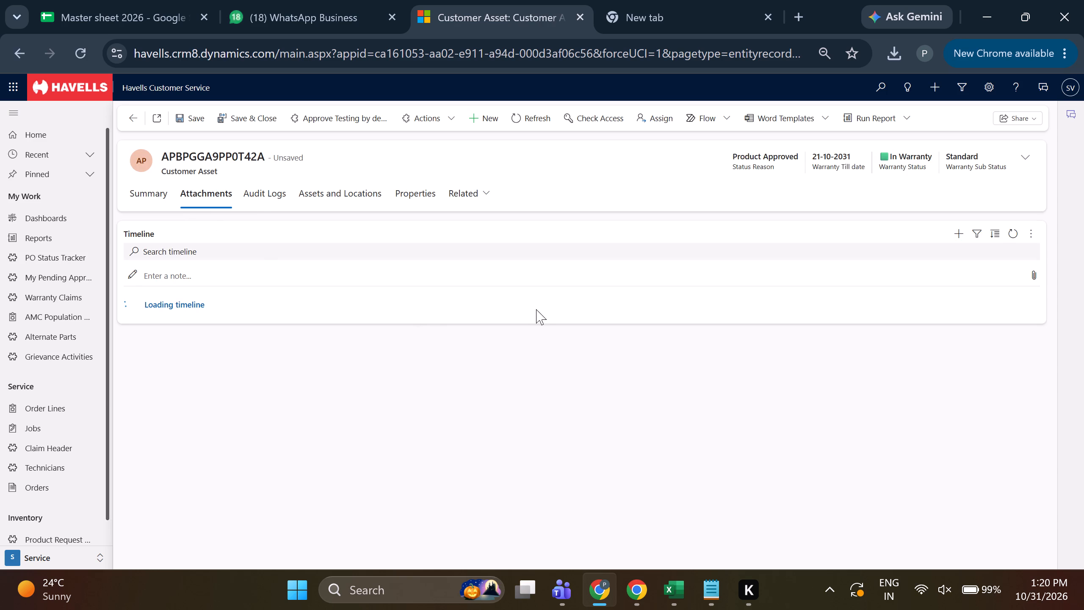
left_click(1034, 276)
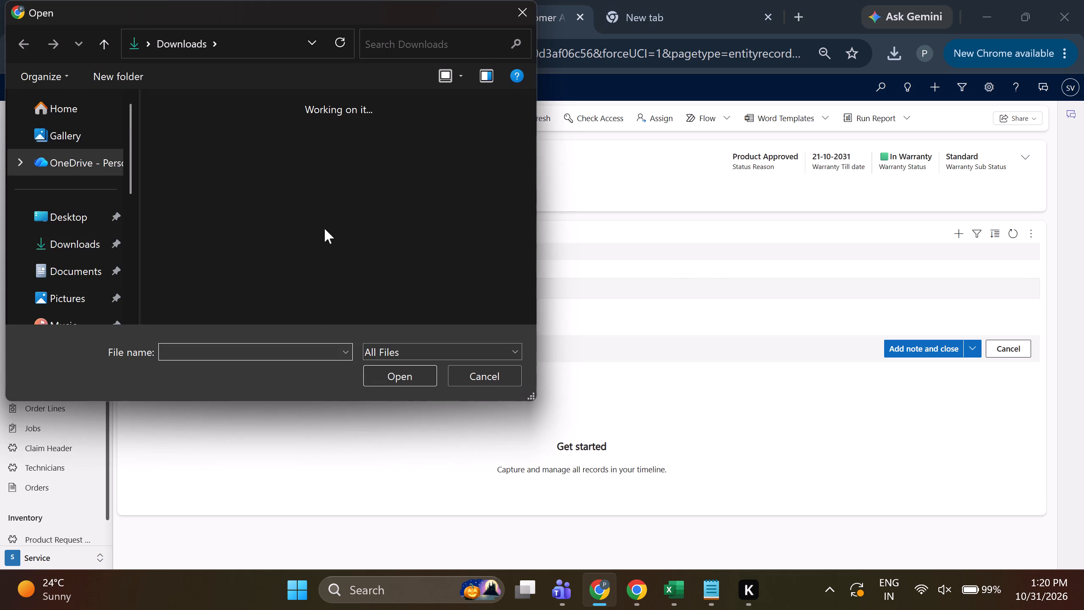
double_click(292, 162)
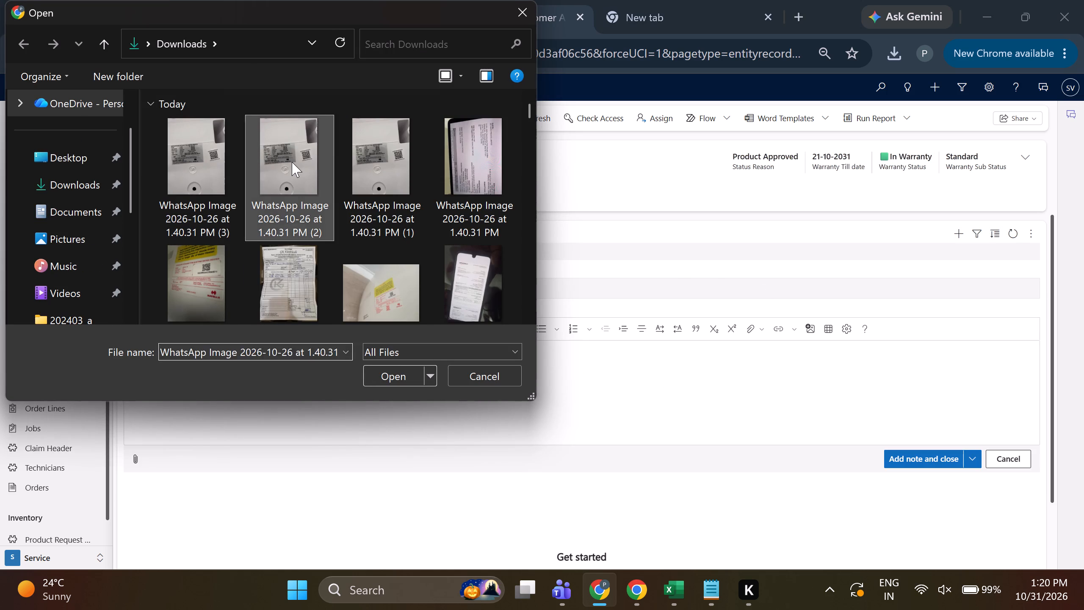
left_click(900, 475)
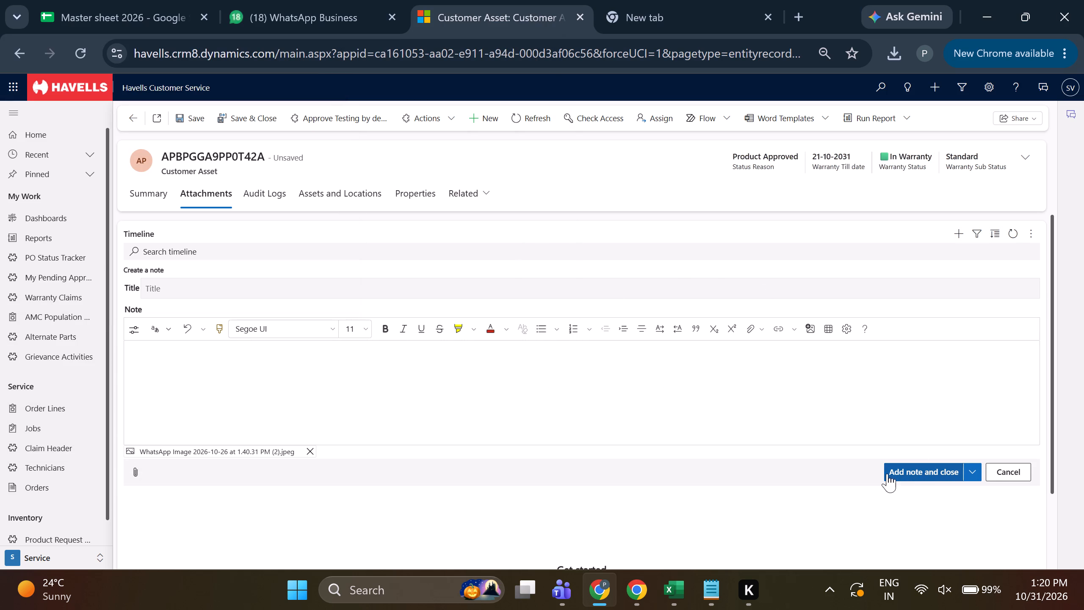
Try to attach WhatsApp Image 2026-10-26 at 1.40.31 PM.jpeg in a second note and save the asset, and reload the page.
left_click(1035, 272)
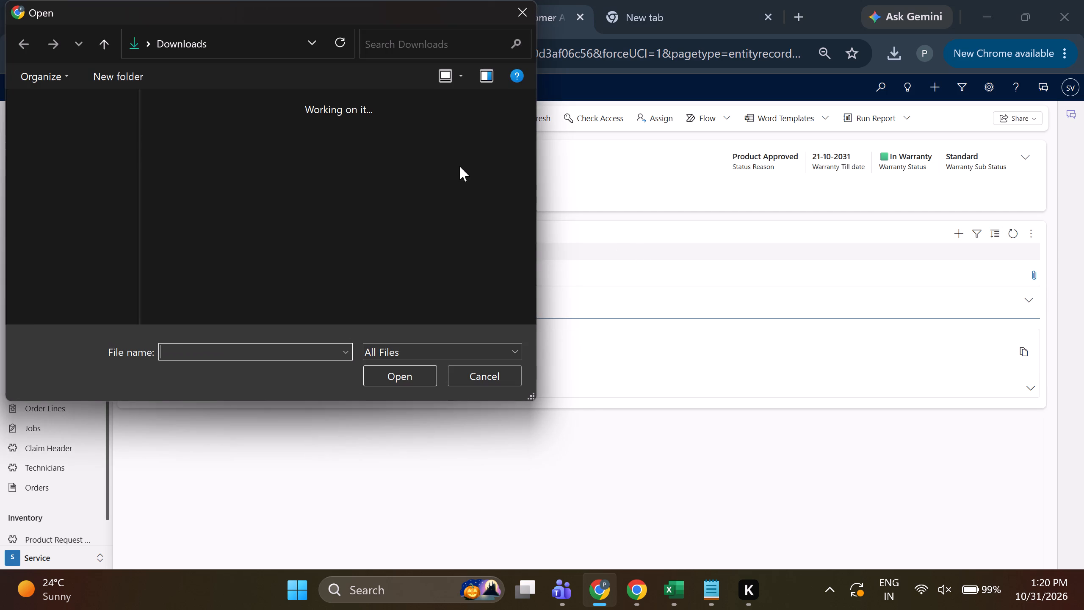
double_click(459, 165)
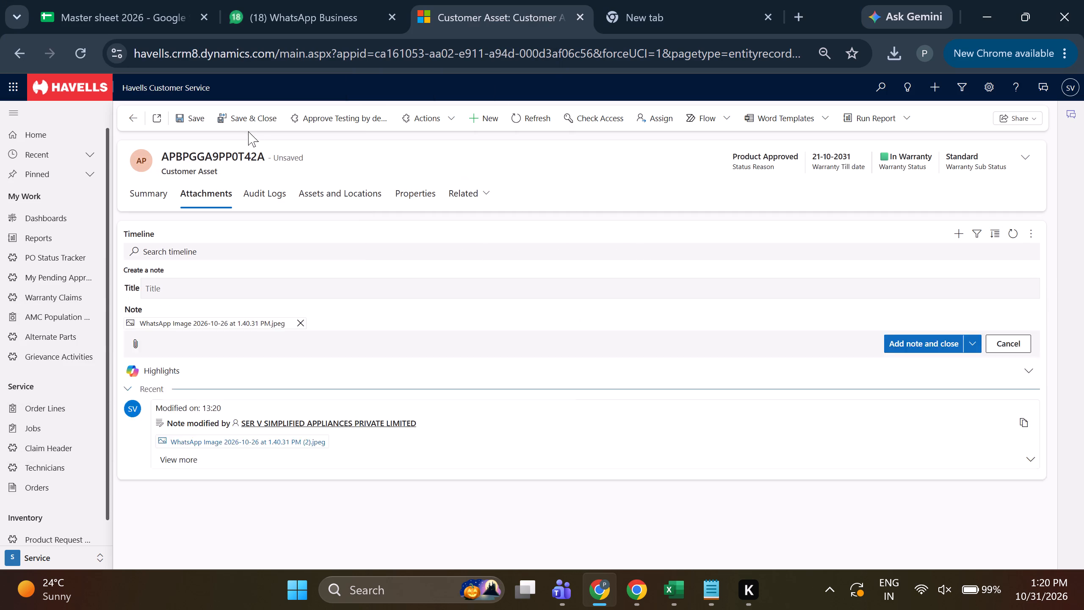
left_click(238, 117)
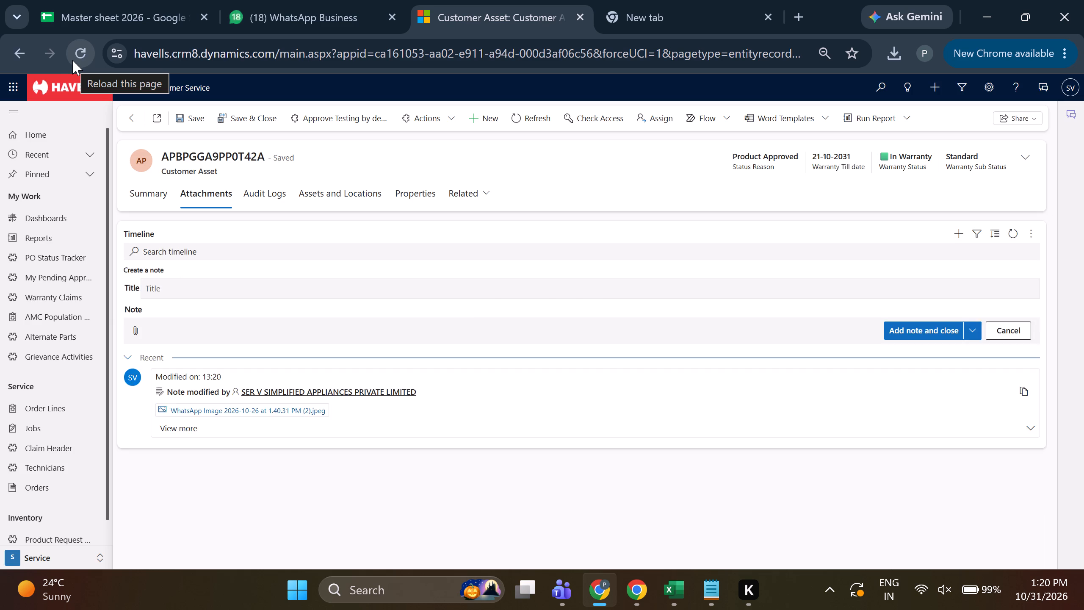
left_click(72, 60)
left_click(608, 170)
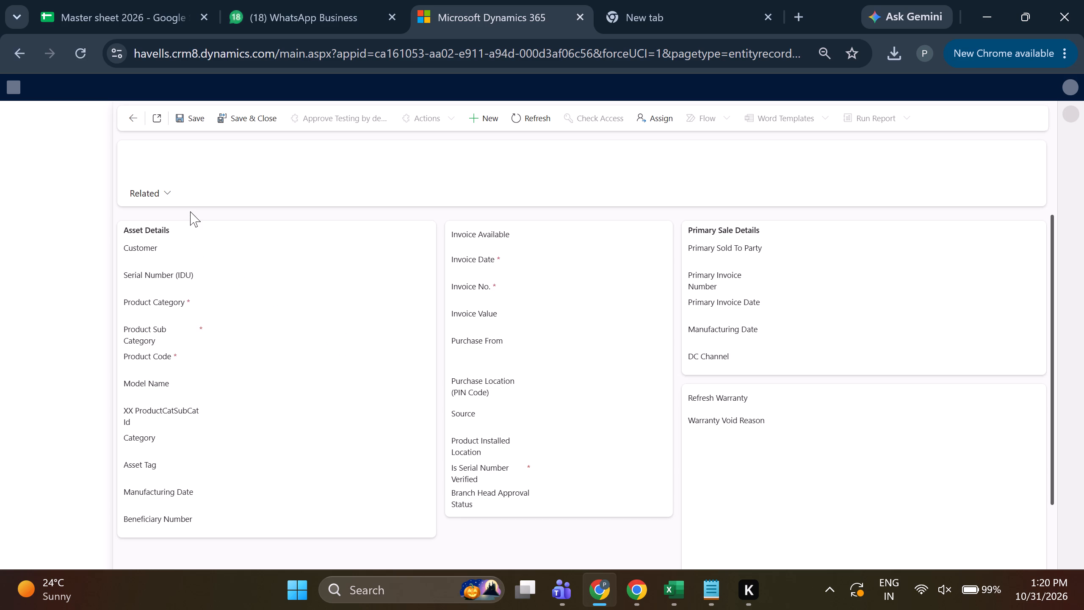
Return to the customer asset's attachments and start attaching another file from Downloads to a new timeline note.
left_click(192, 205)
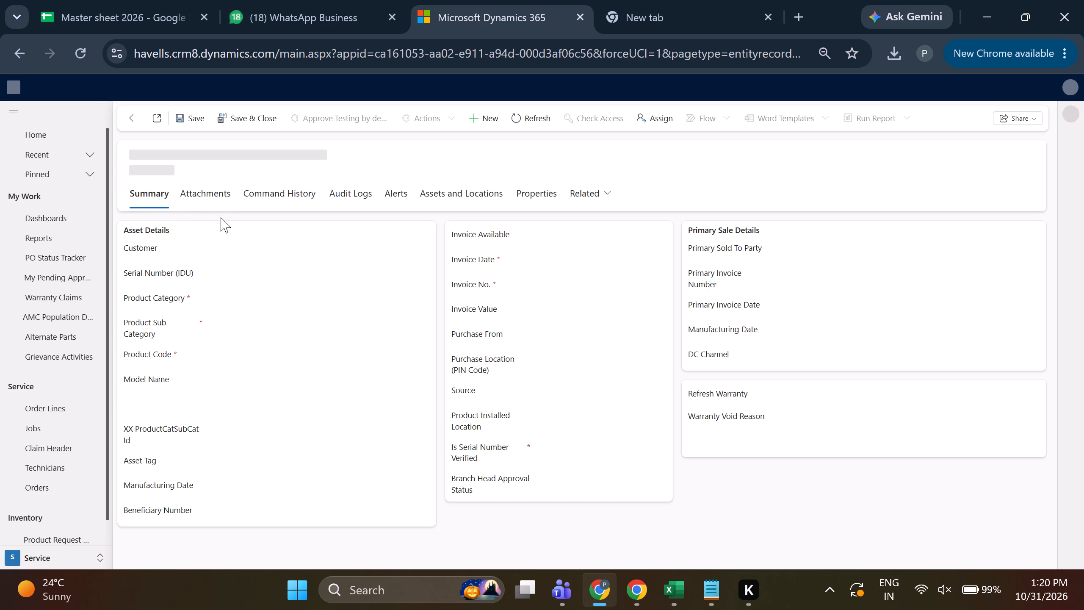
left_click(201, 195)
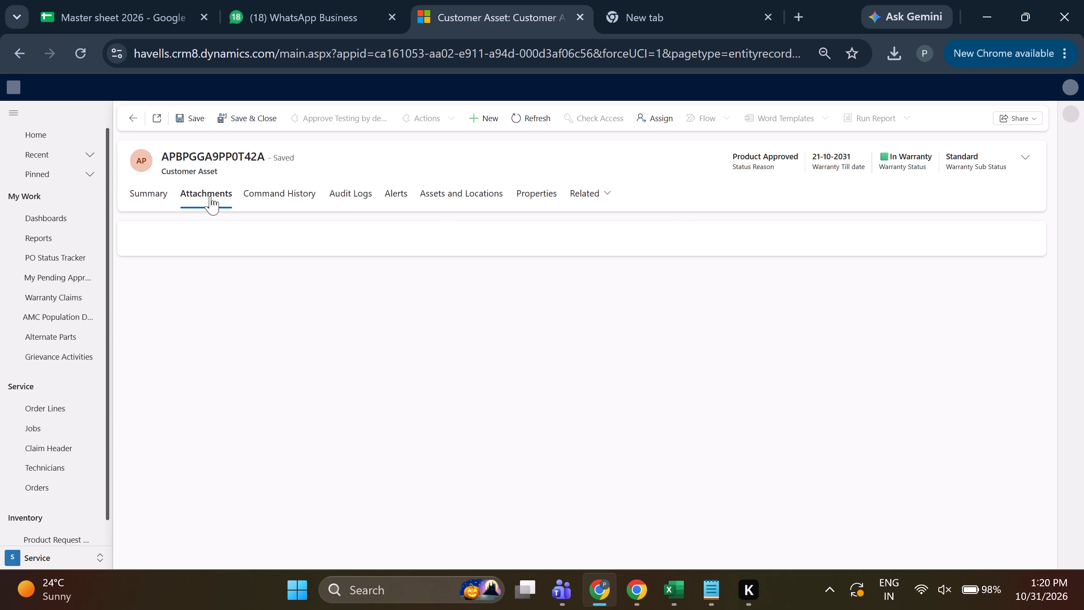
left_click(1032, 277)
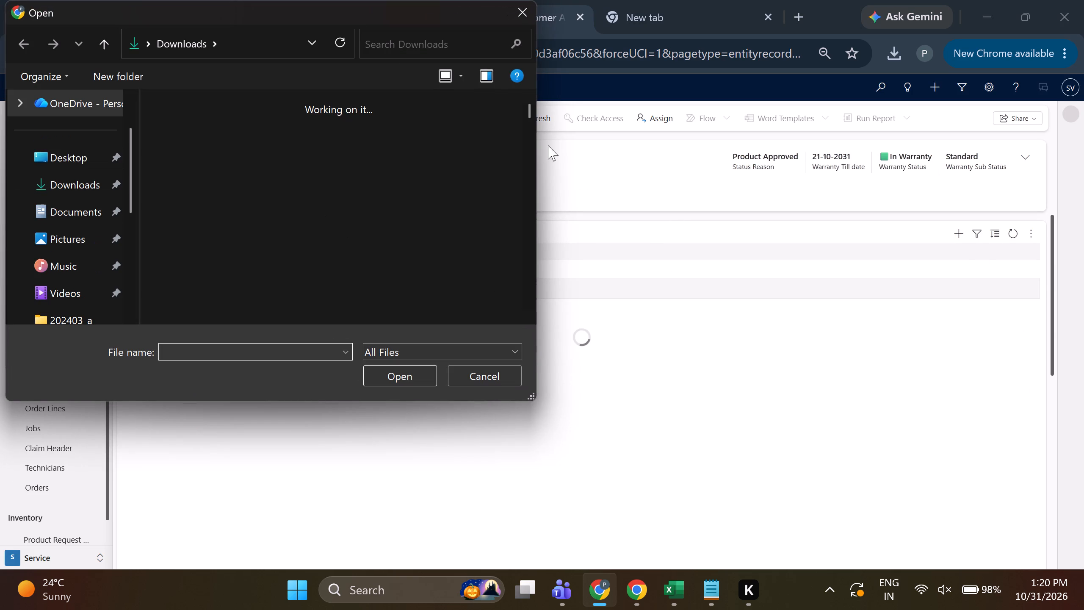
double_click(481, 167)
left_click(250, 116)
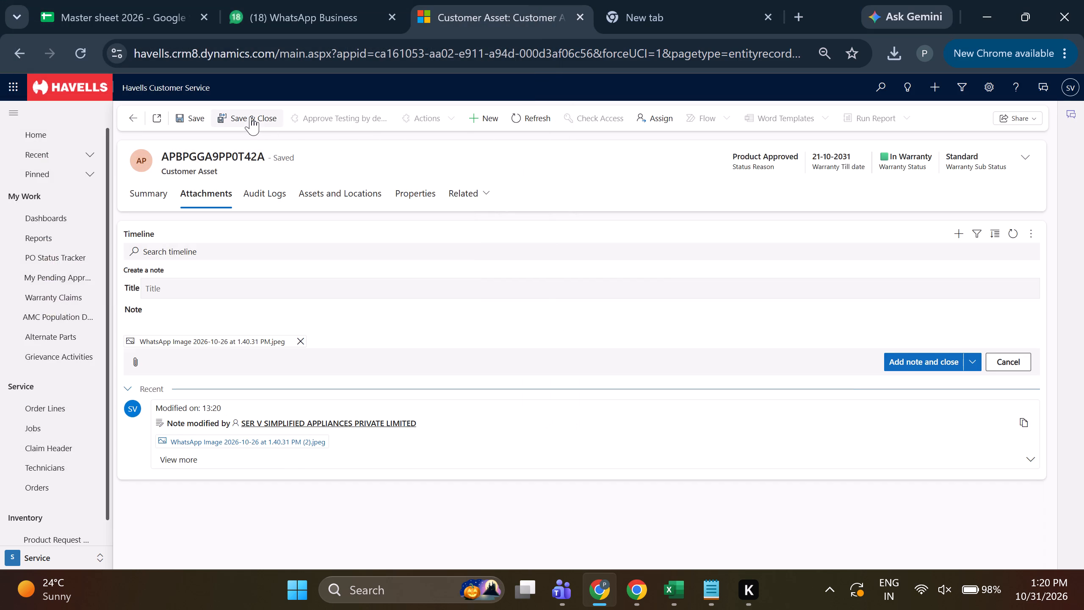
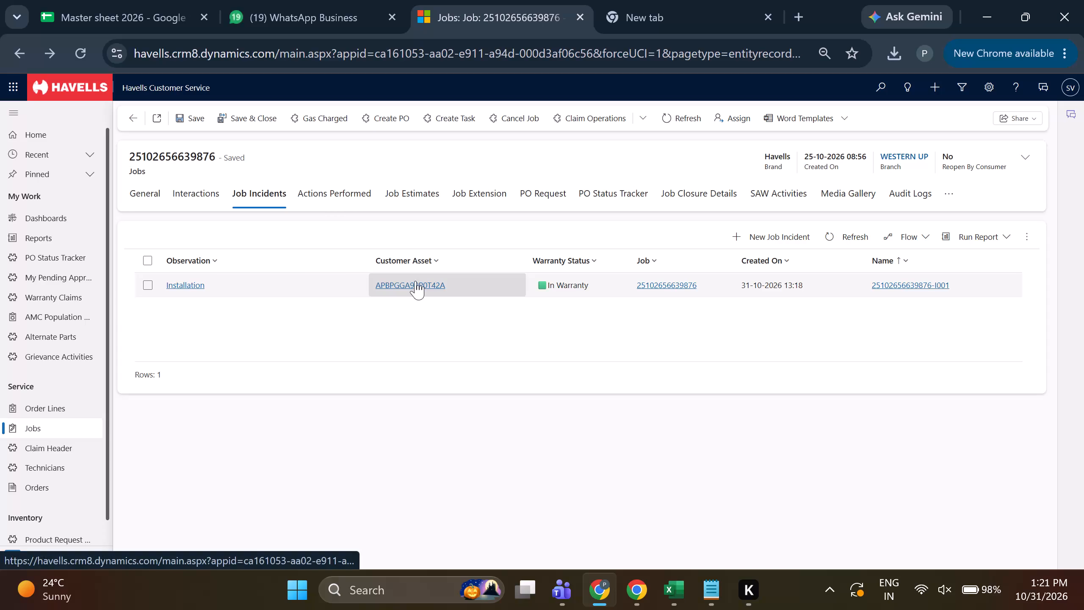
left_click(415, 281)
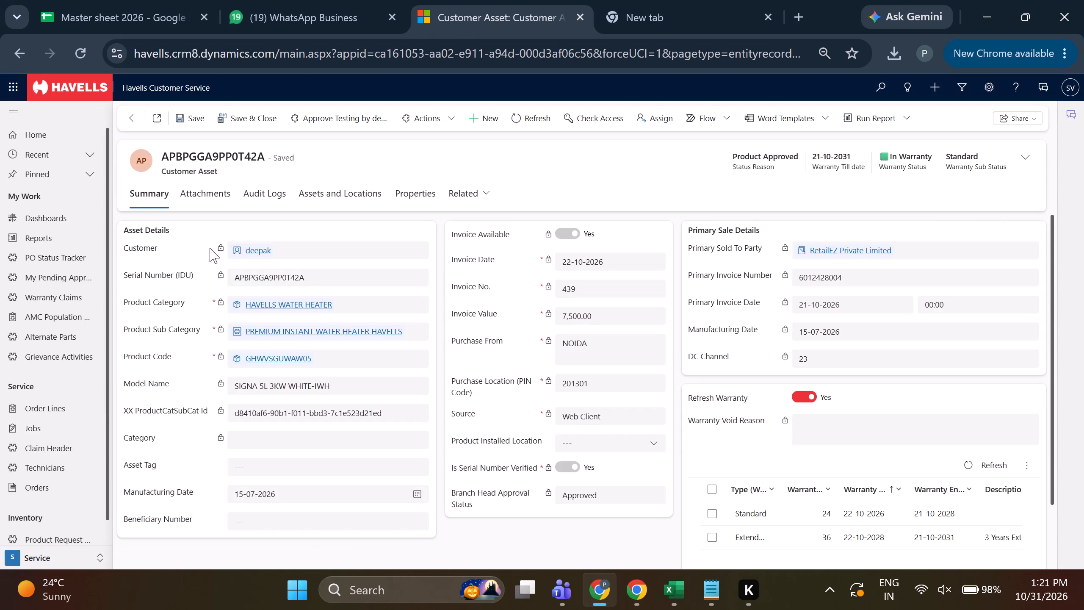
left_click(178, 198)
left_click(224, 206)
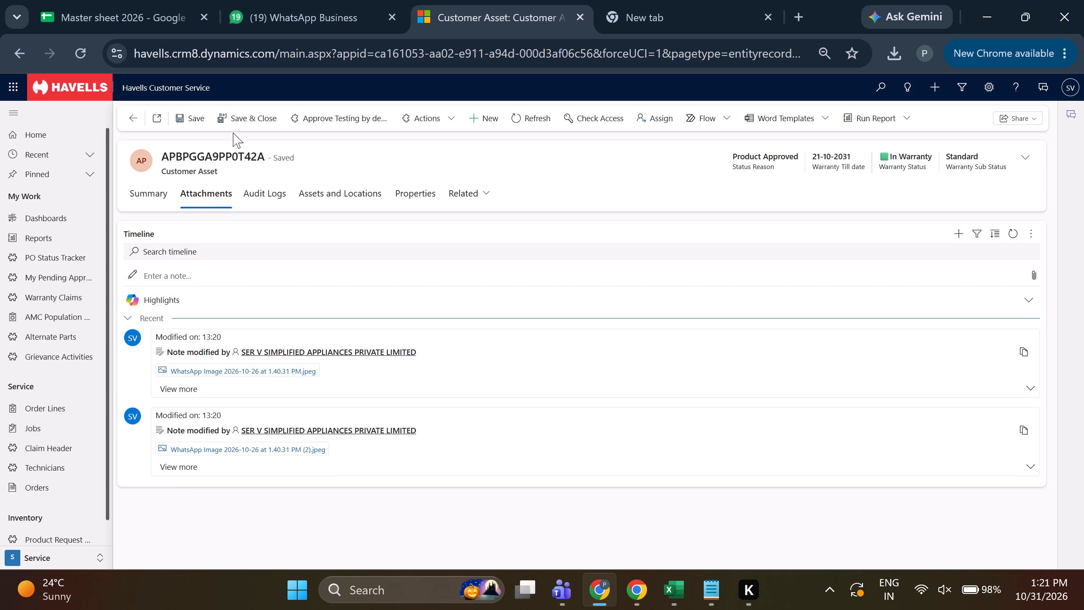
left_click(236, 117)
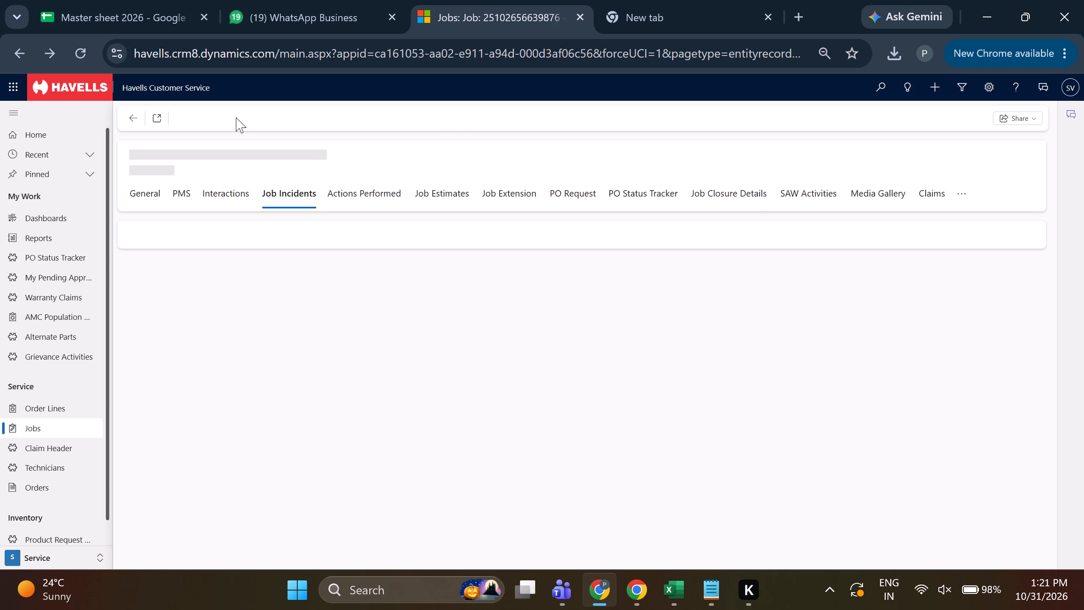
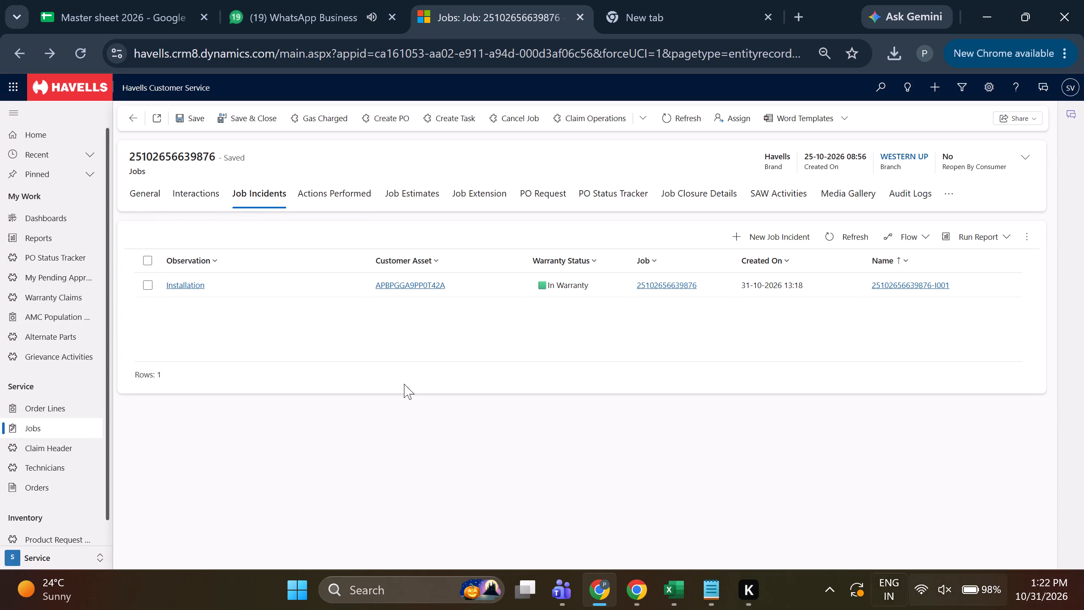
left_click(136, 191)
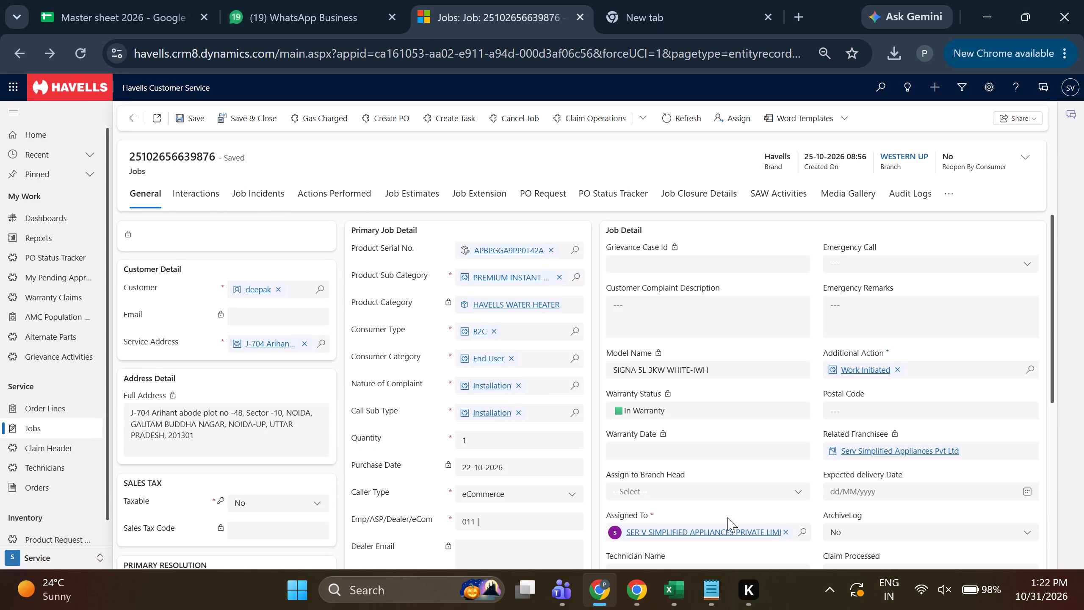
left_click(806, 540)
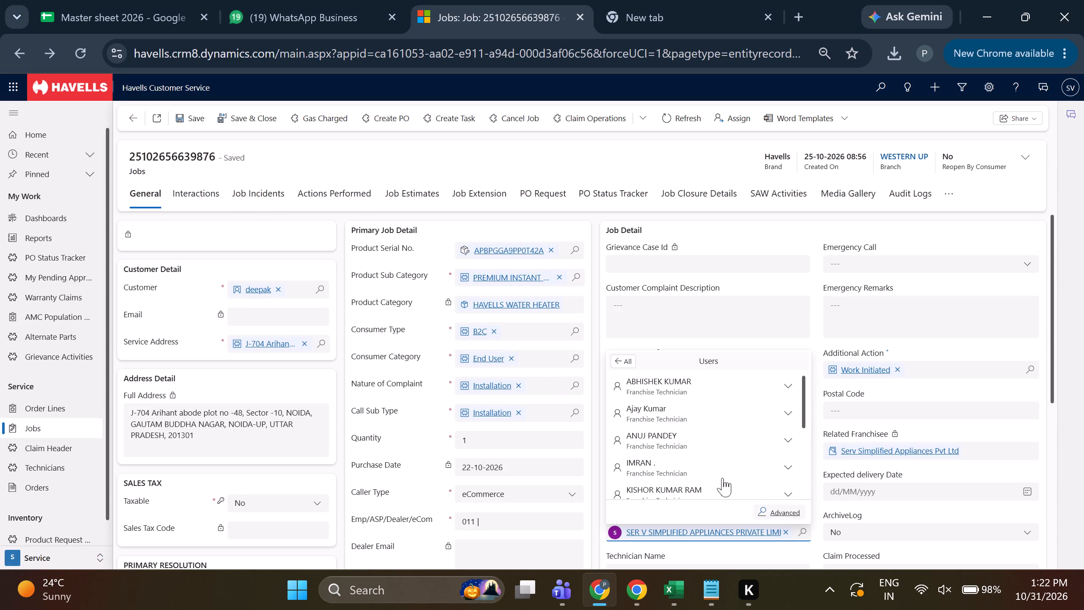
scroll(703, 449, "down", 1)
scroll(727, 422, "down", 2)
left_click(670, 465)
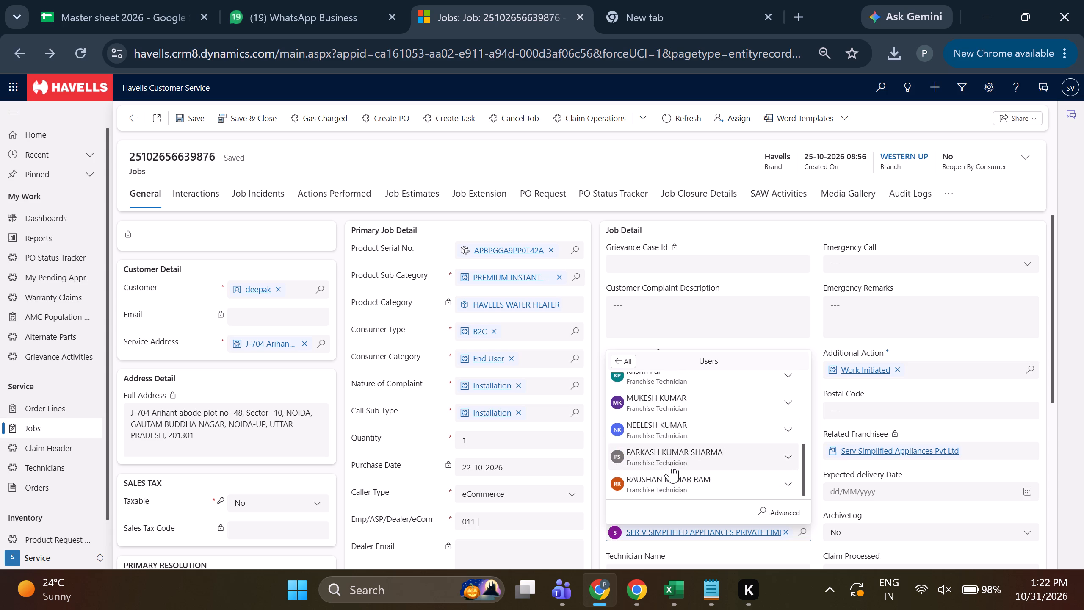
left_click(185, 122)
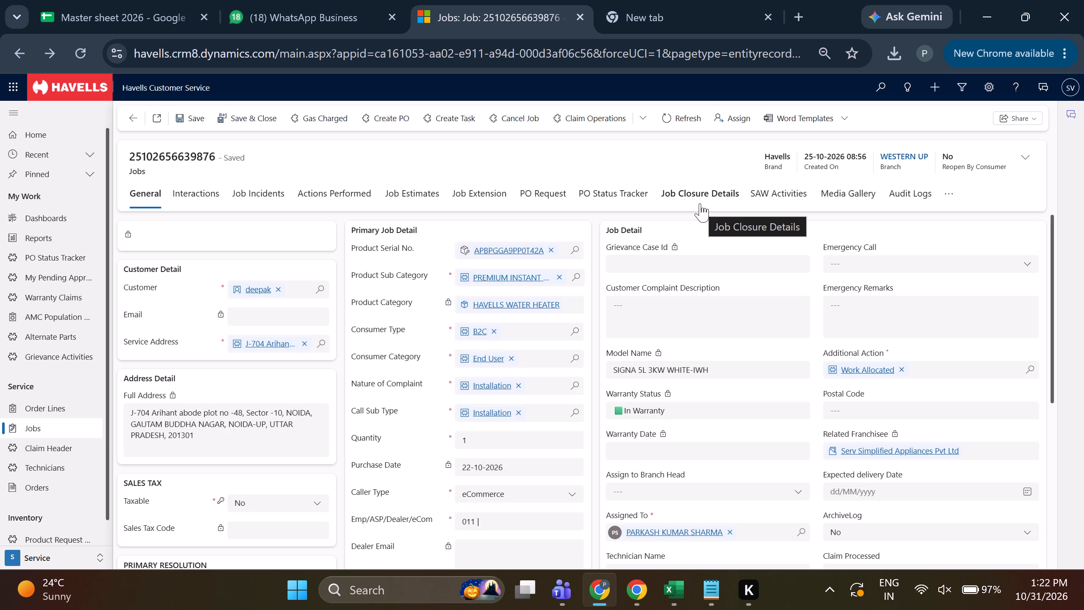
left_click(700, 203)
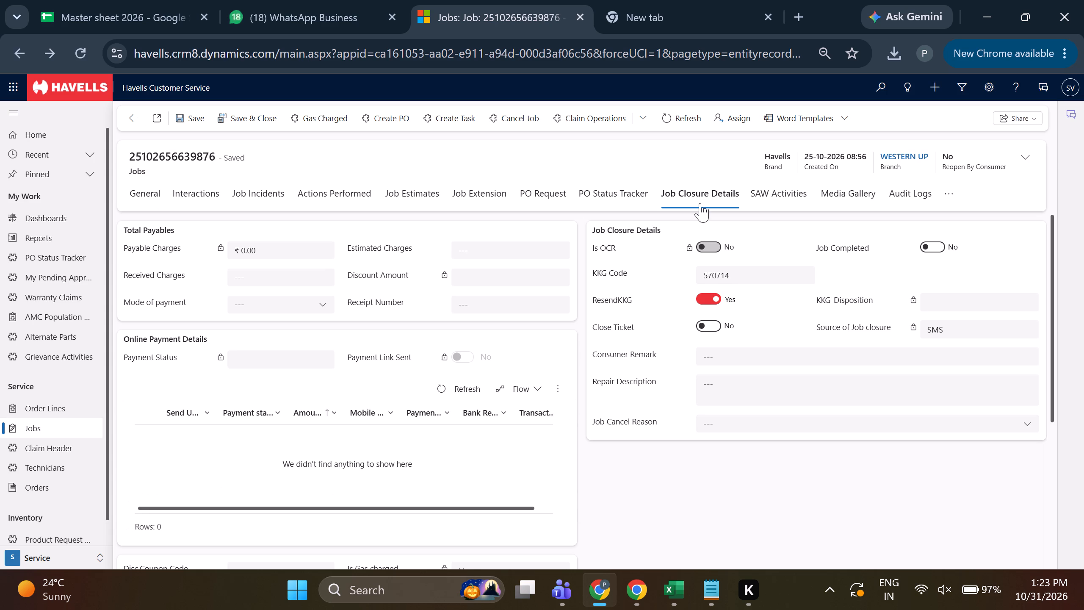
left_click(774, 359)
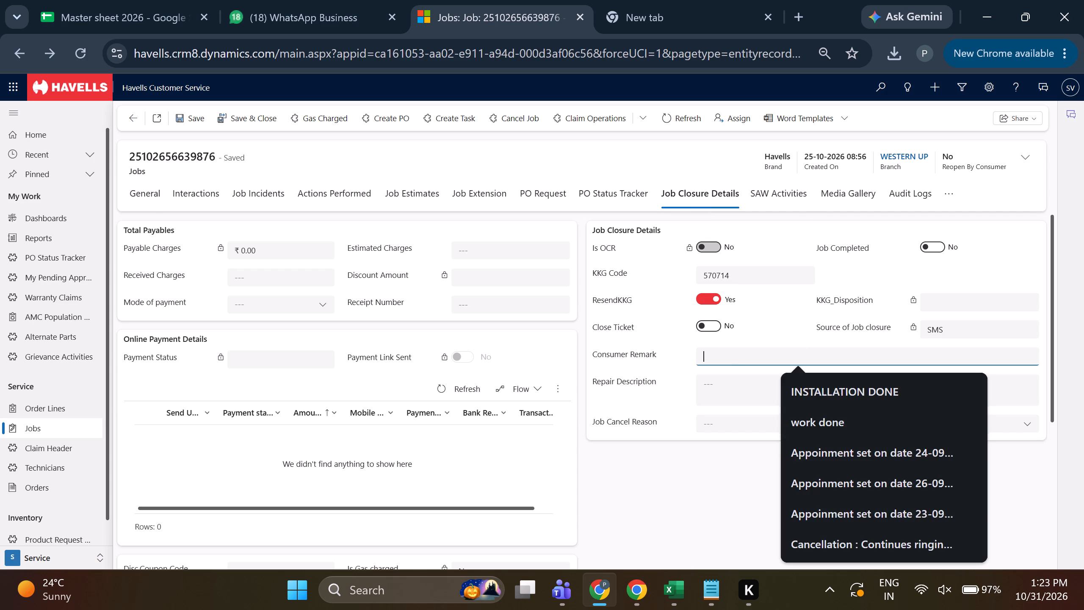
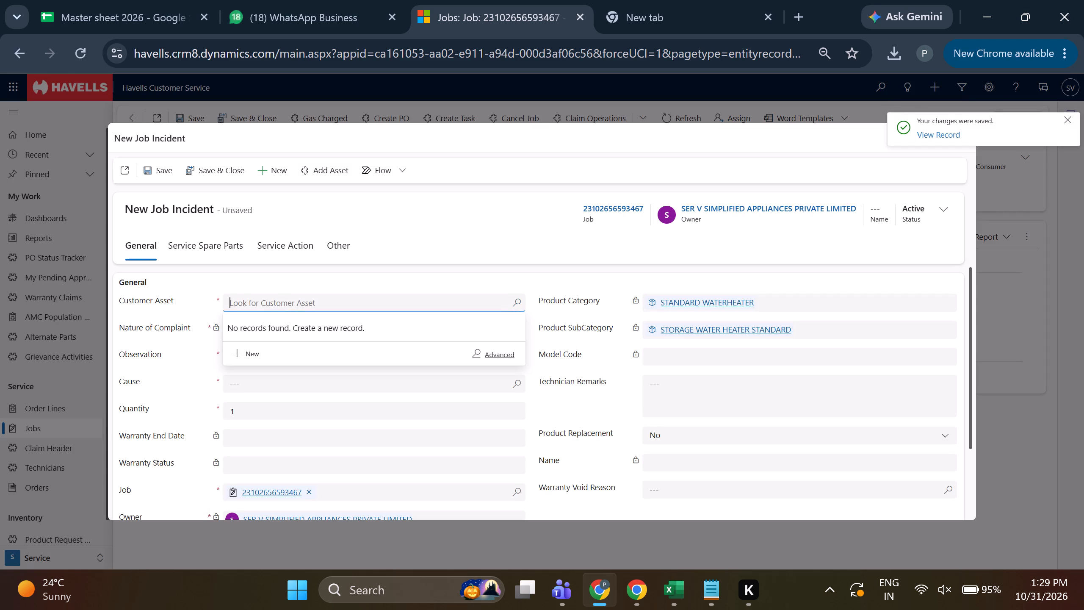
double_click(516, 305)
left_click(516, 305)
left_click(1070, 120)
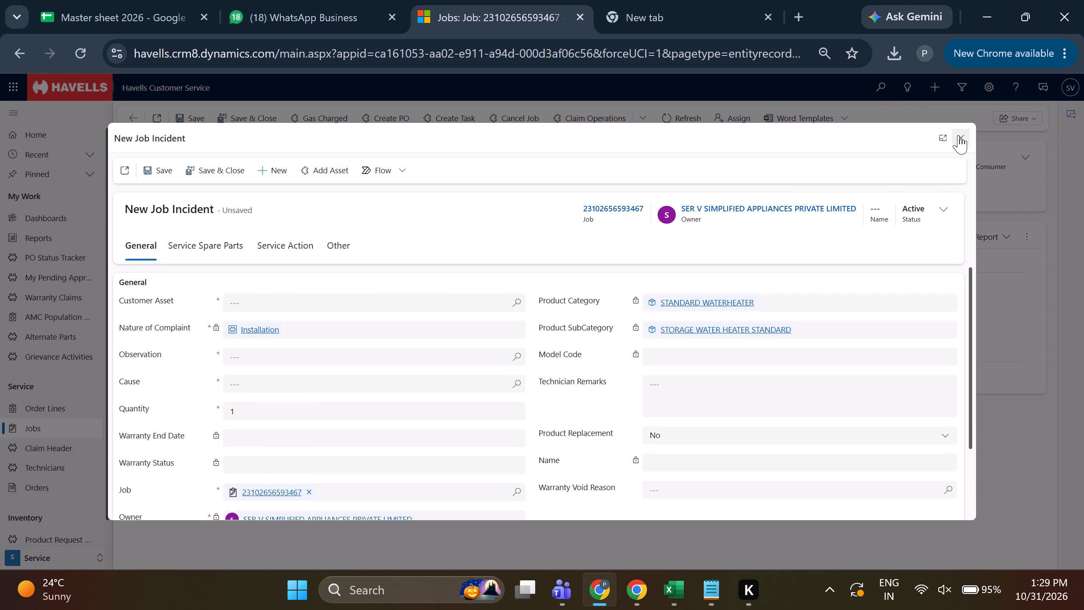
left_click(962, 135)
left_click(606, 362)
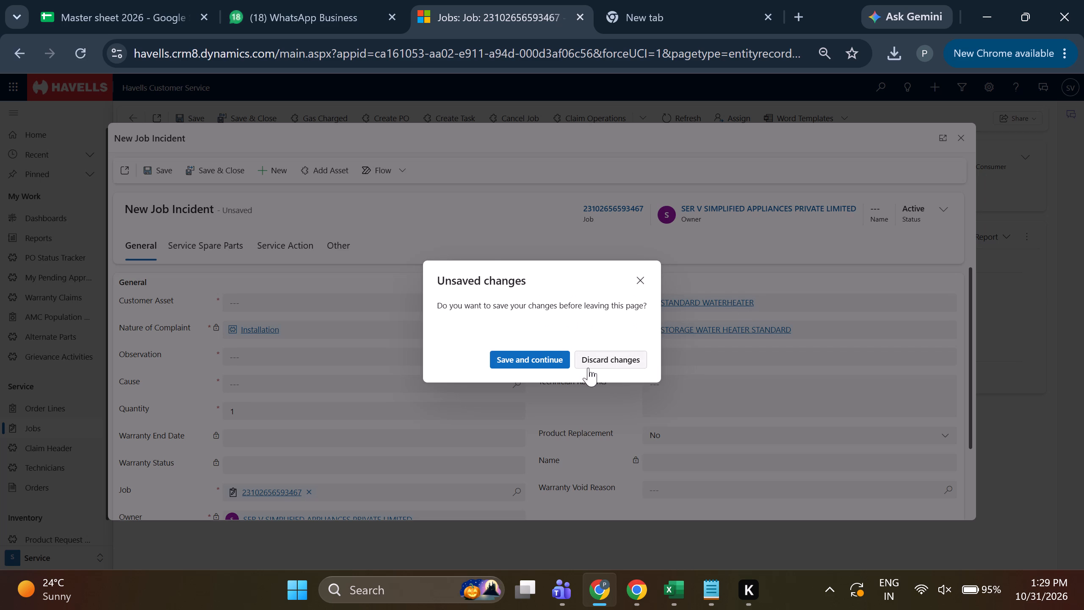
left_click(138, 202)
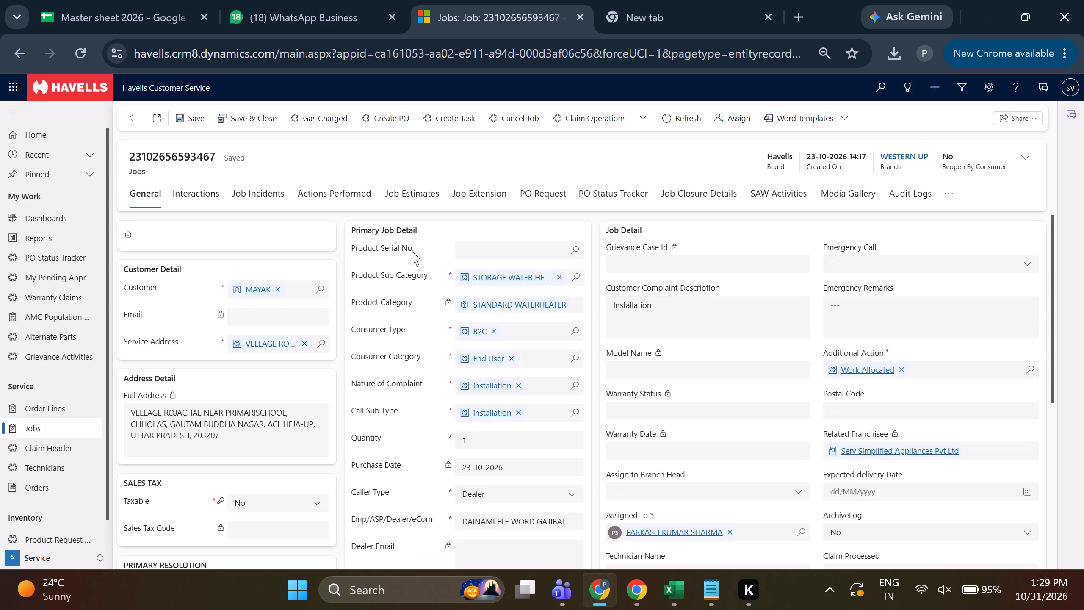
left_click(579, 243)
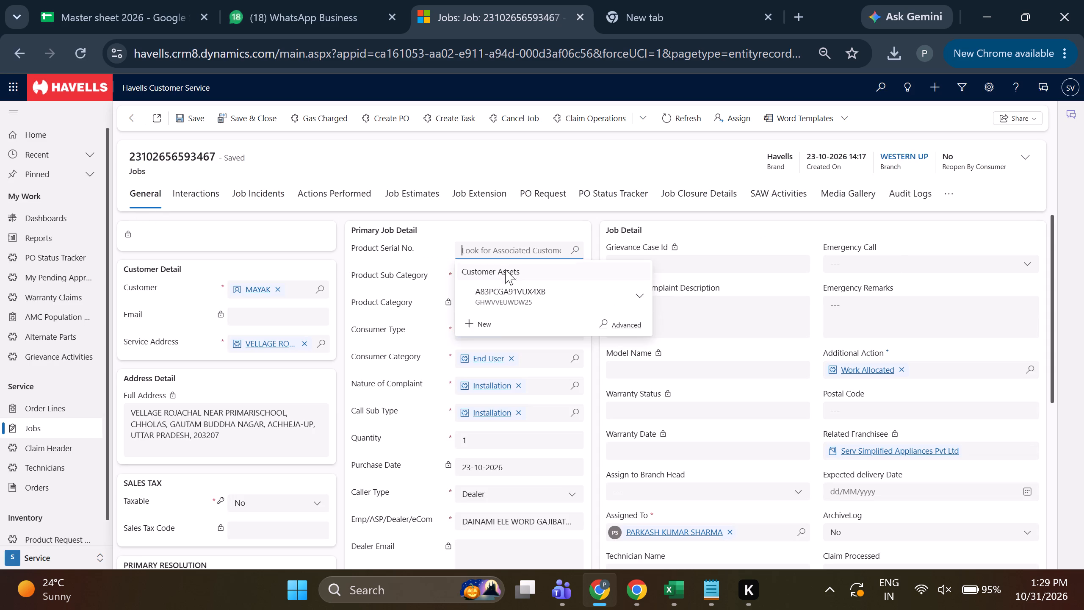
left_click(494, 286)
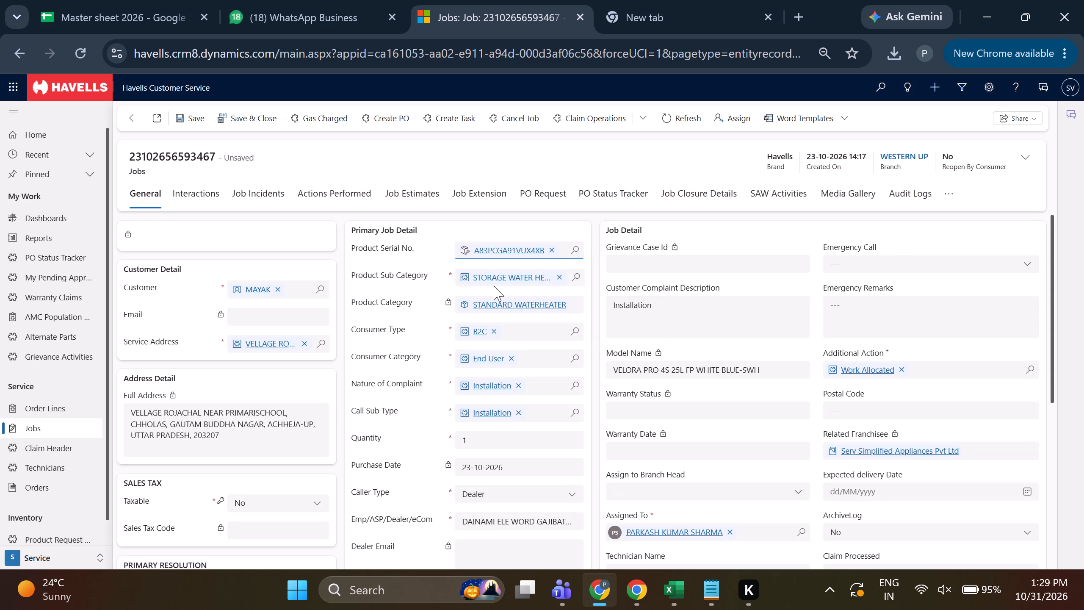
left_click(179, 117)
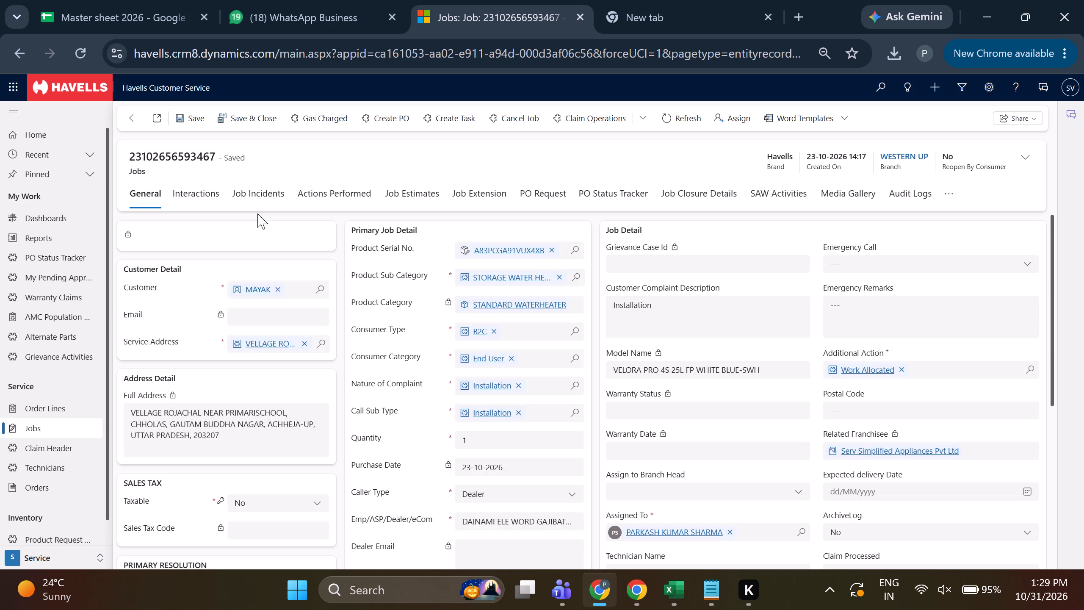
left_click(227, 194)
left_click(262, 196)
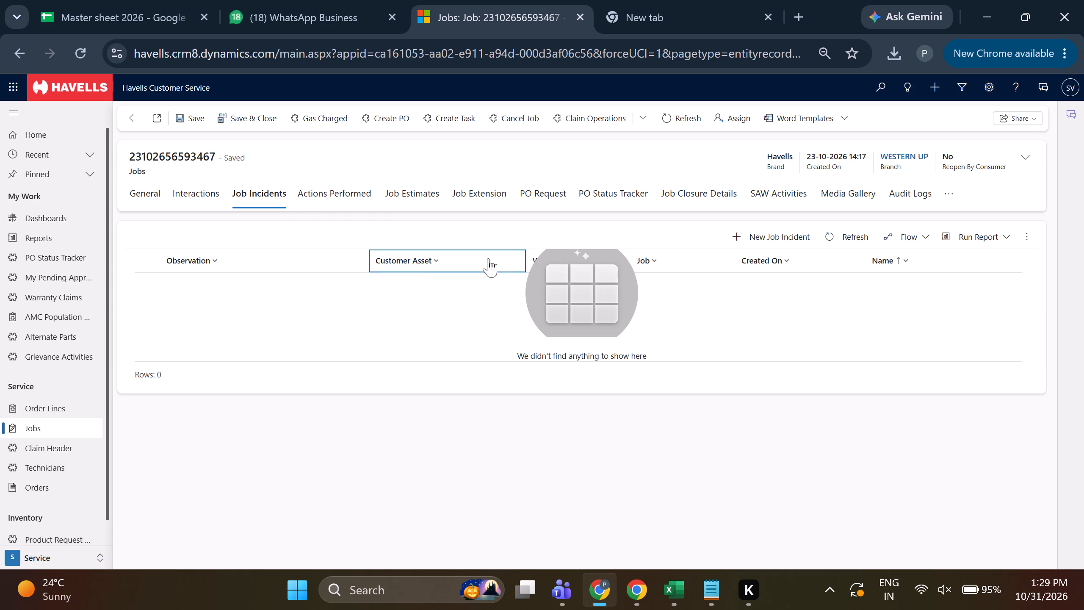
left_click(791, 244)
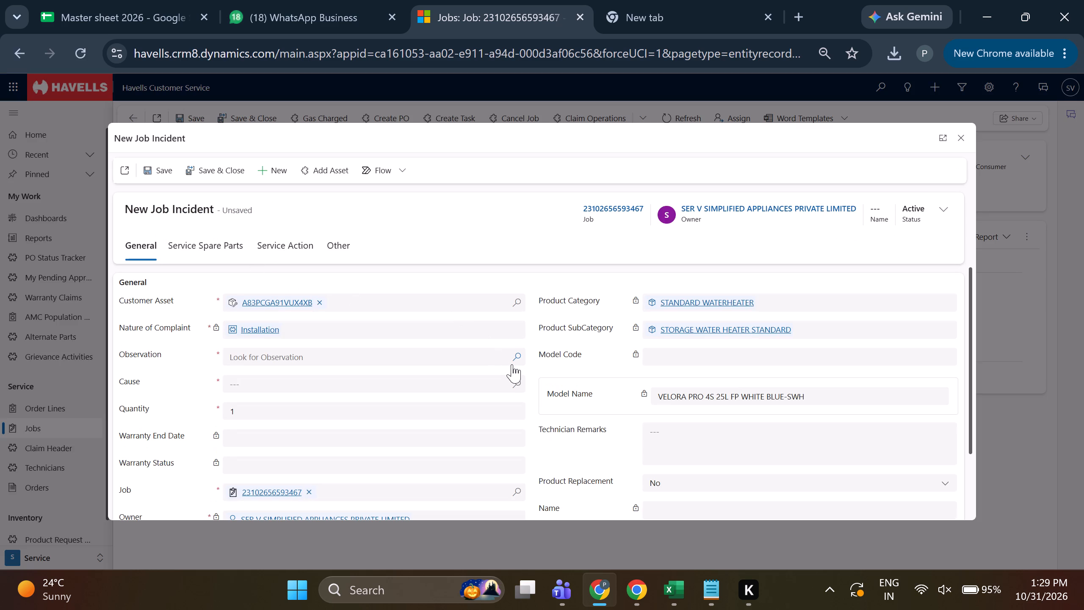
left_click(513, 364)
left_click(294, 271)
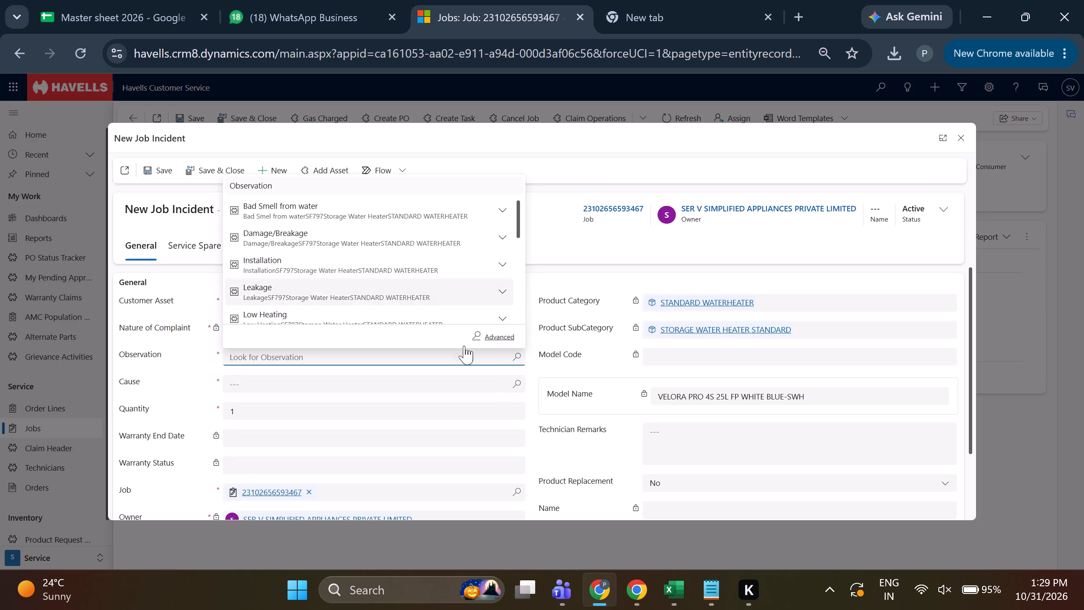
left_click(517, 382)
left_click(285, 341)
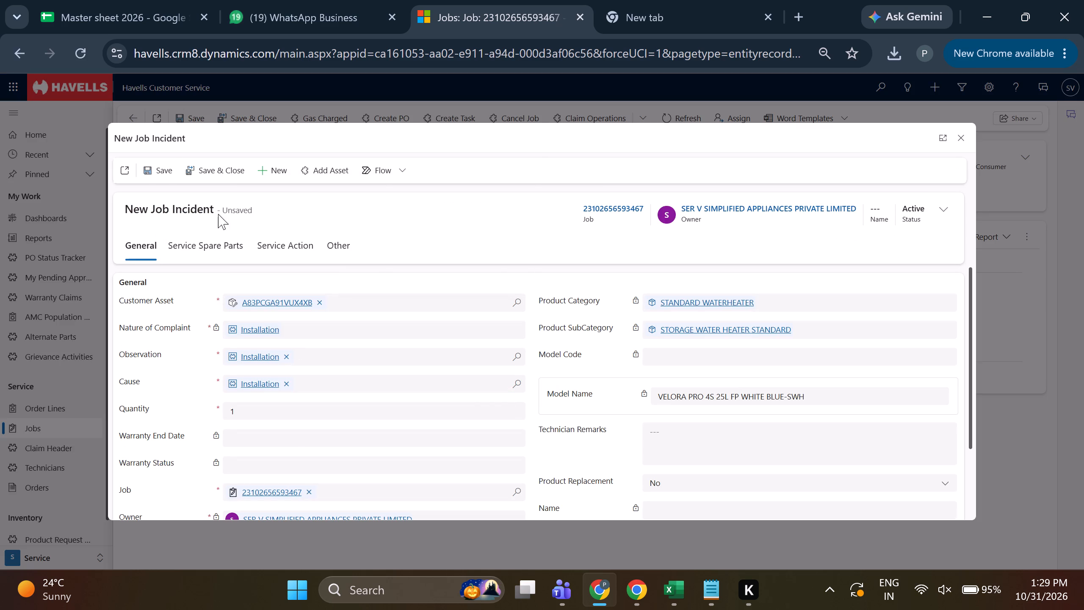
left_click(157, 179)
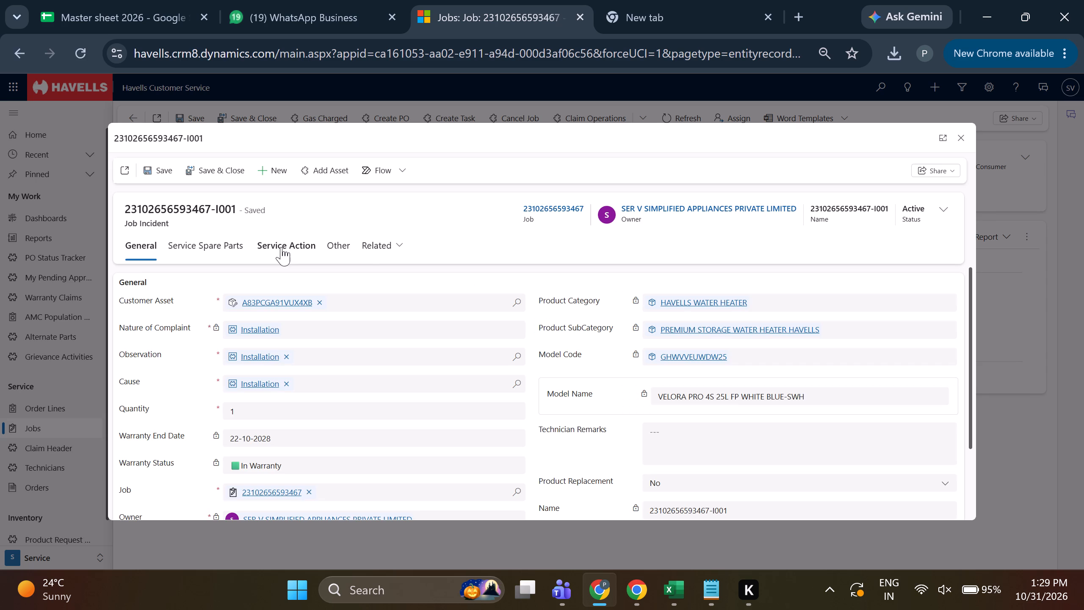
Open the incident's Installation Done service action, mark it as used, and save and close the record.
left_click(281, 247)
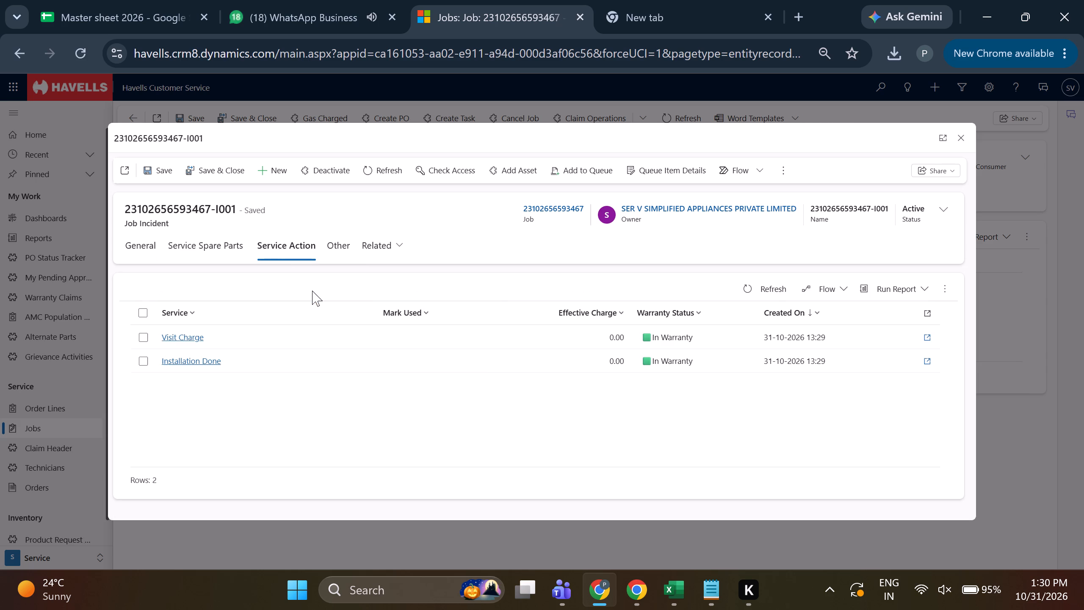
triple_click(462, 366)
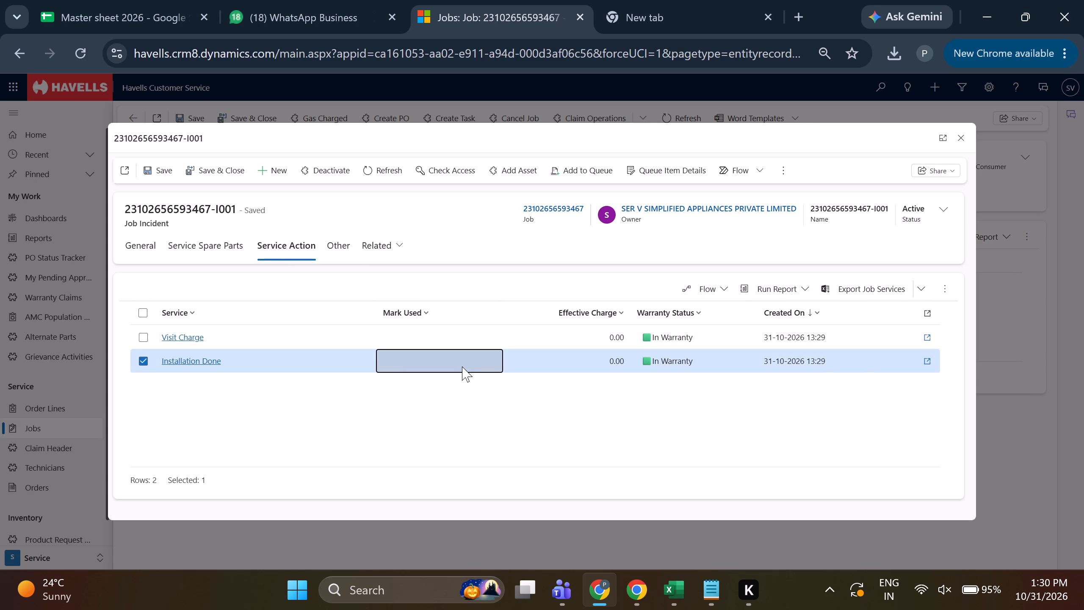
double_click(462, 366)
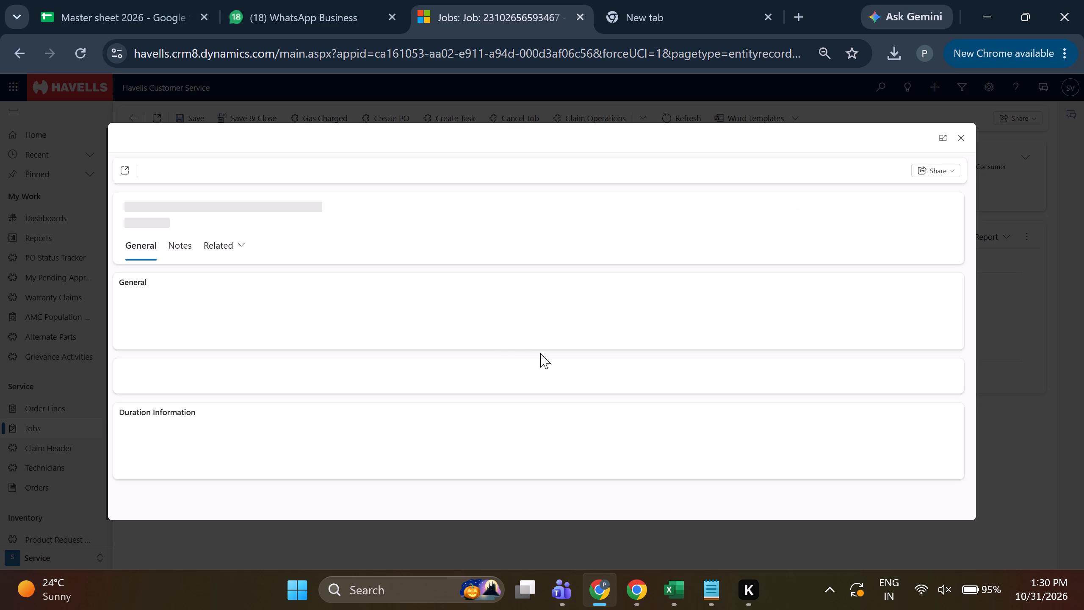
left_click(642, 289)
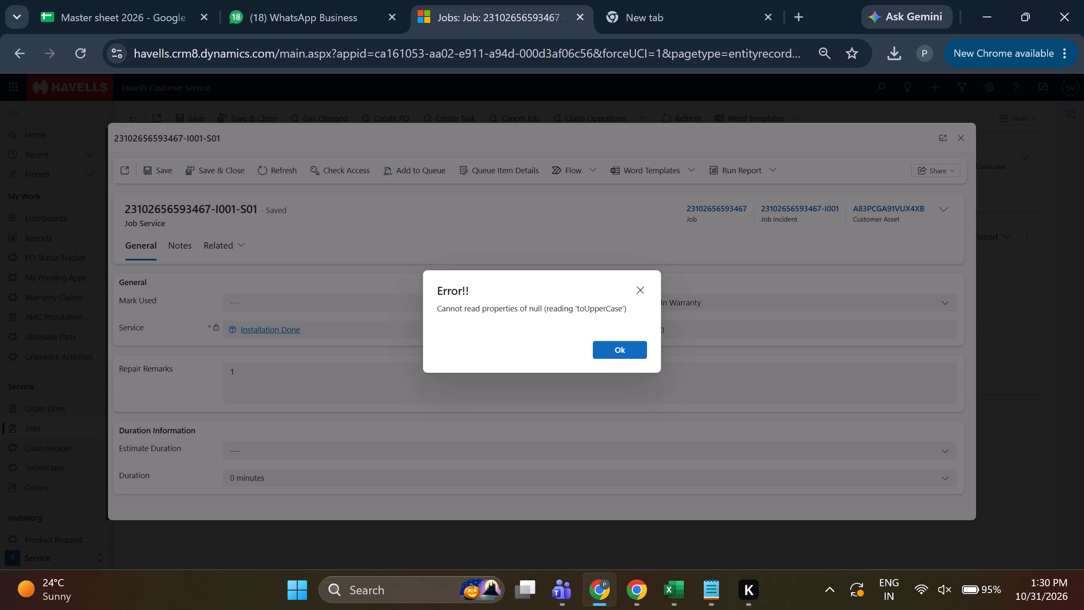
left_click(441, 298)
left_click(457, 363)
left_click(226, 175)
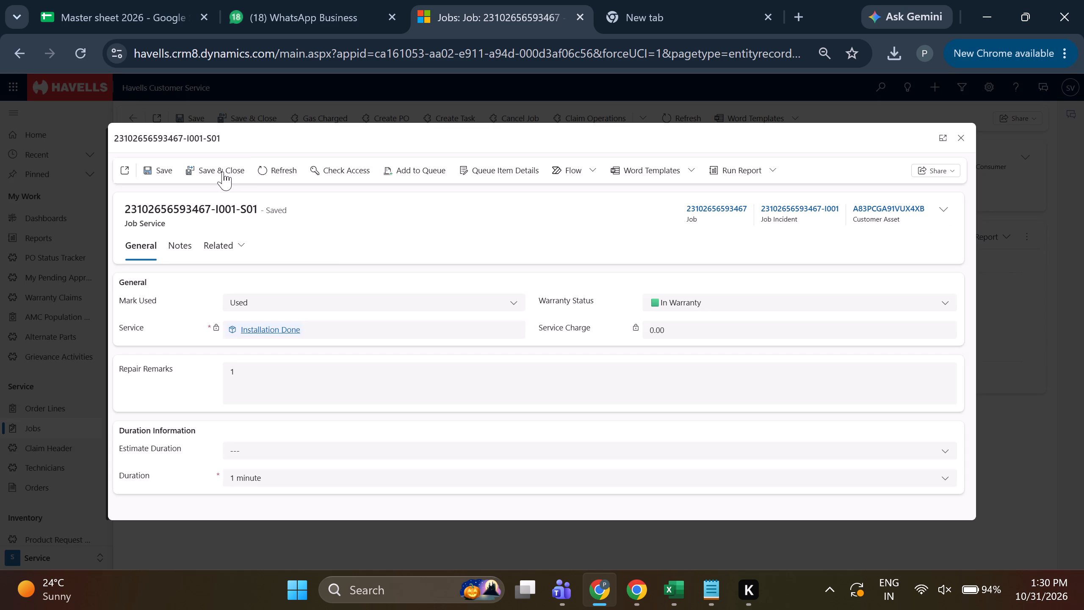
left_click(223, 172)
left_click(223, 172)
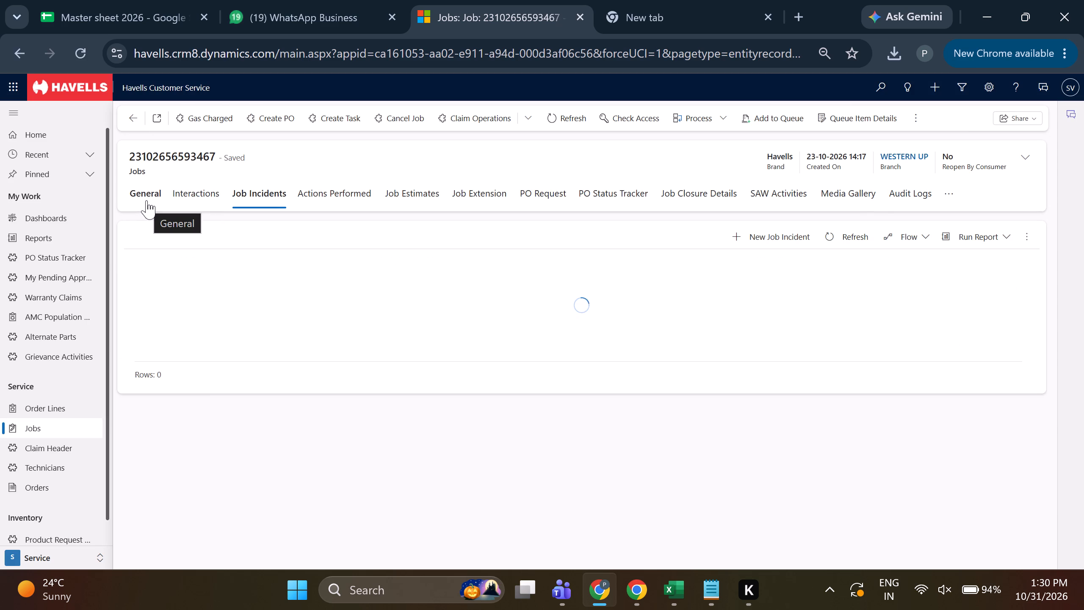
Open the incident's customer asset and add an attachment note with the image WhatsApp Image 2026-10-26 at 2.14.02 PM (1).jpeg.
left_click(397, 282)
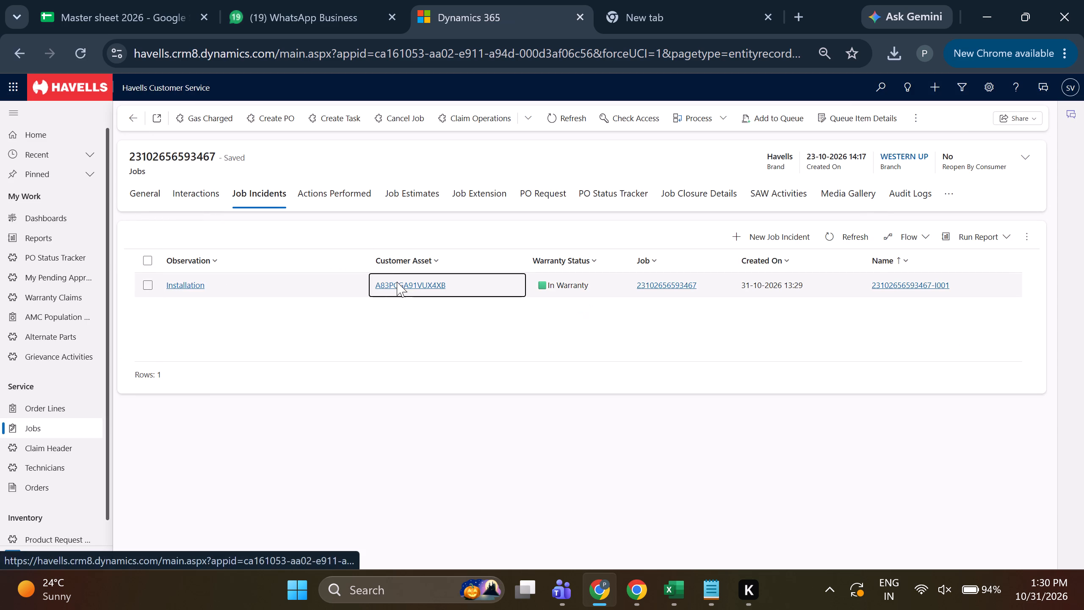
left_click(195, 199)
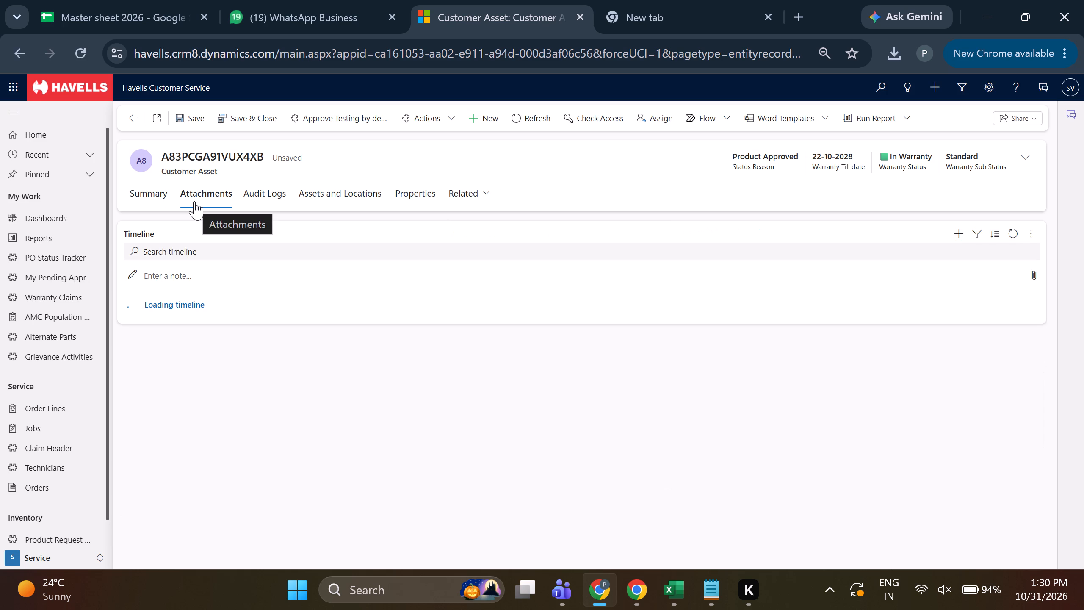
left_click(1036, 276)
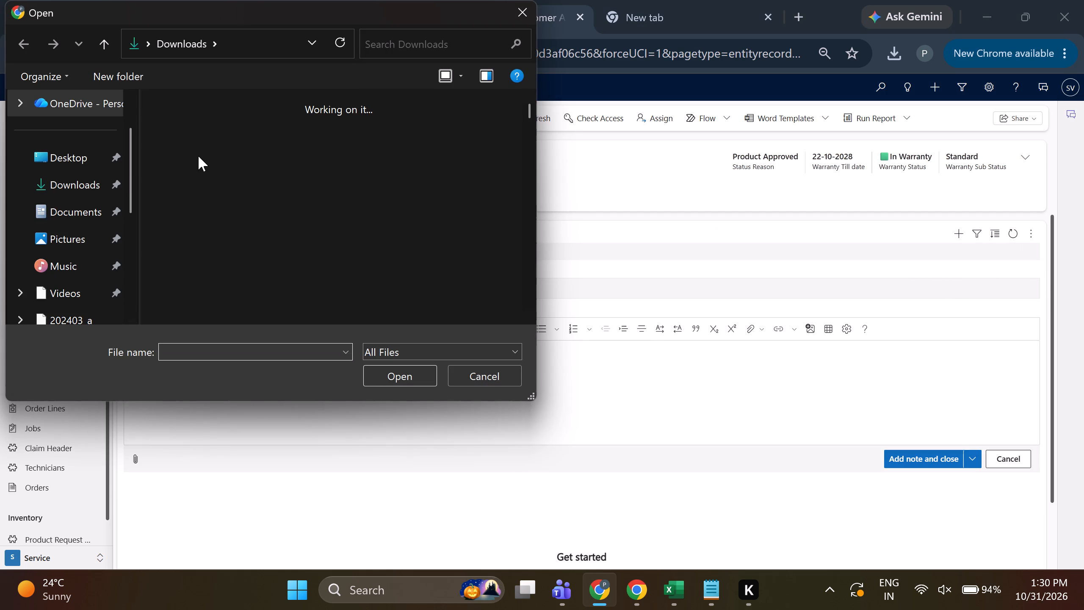
double_click(199, 156)
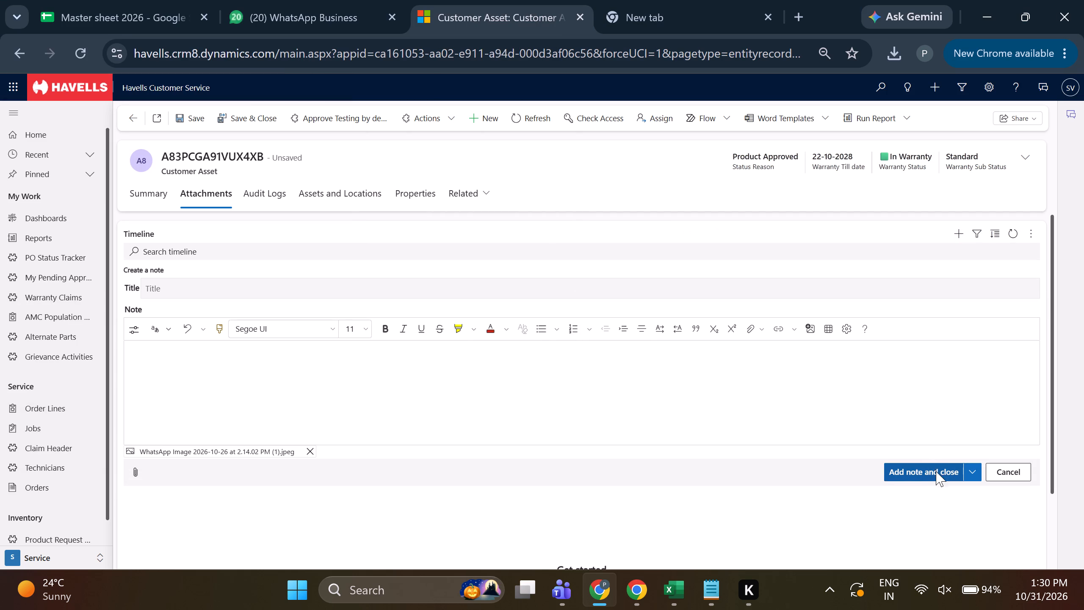
left_click(936, 471)
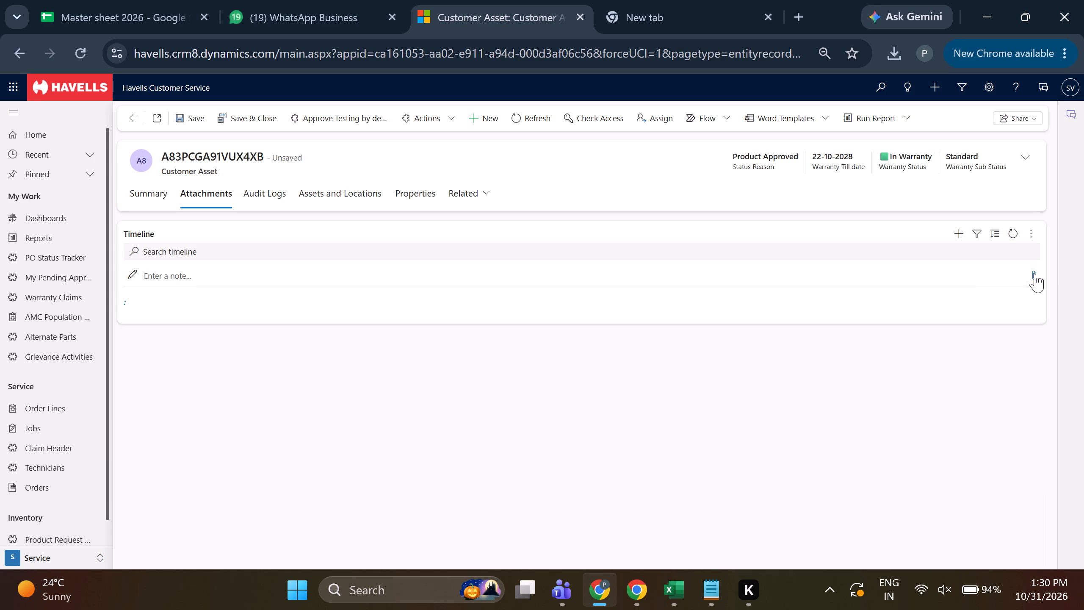
Choose another downloaded image for a new note on the customer asset, and save and close the asset record.
left_click(1035, 274)
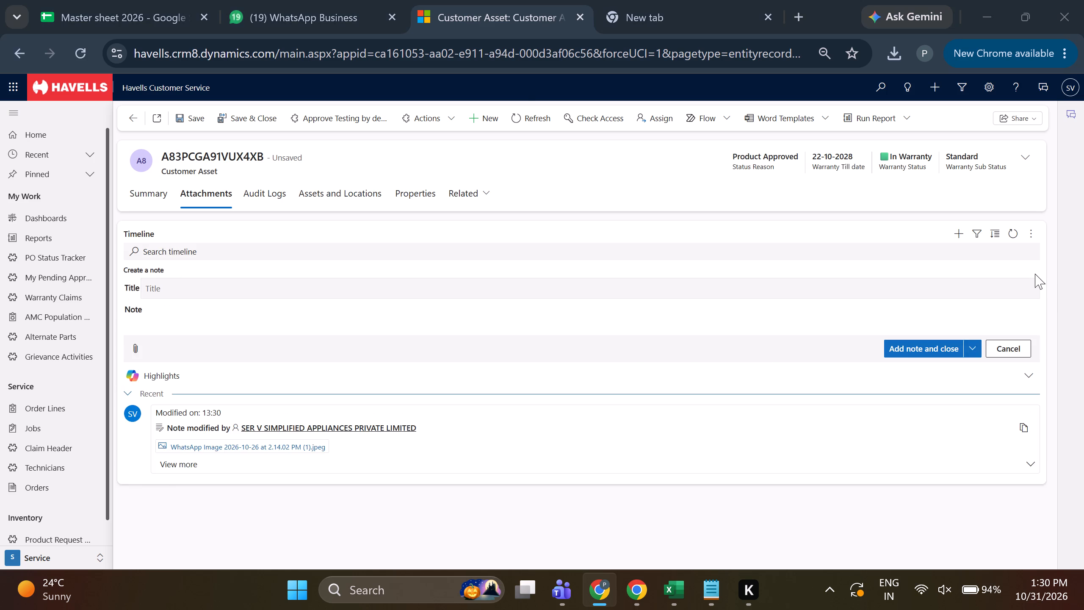
double_click(285, 170)
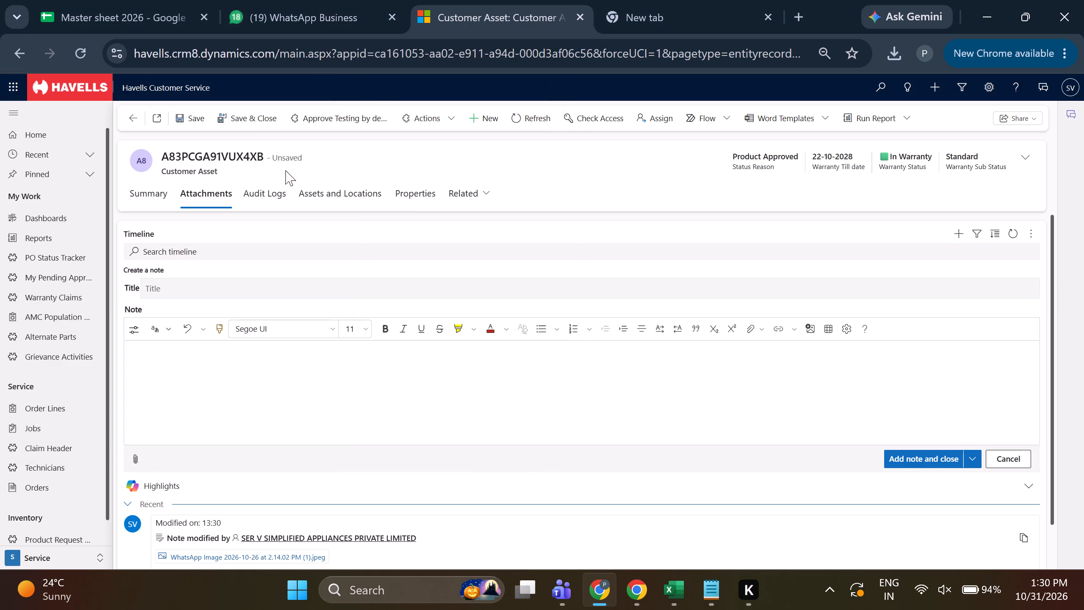
left_click(248, 118)
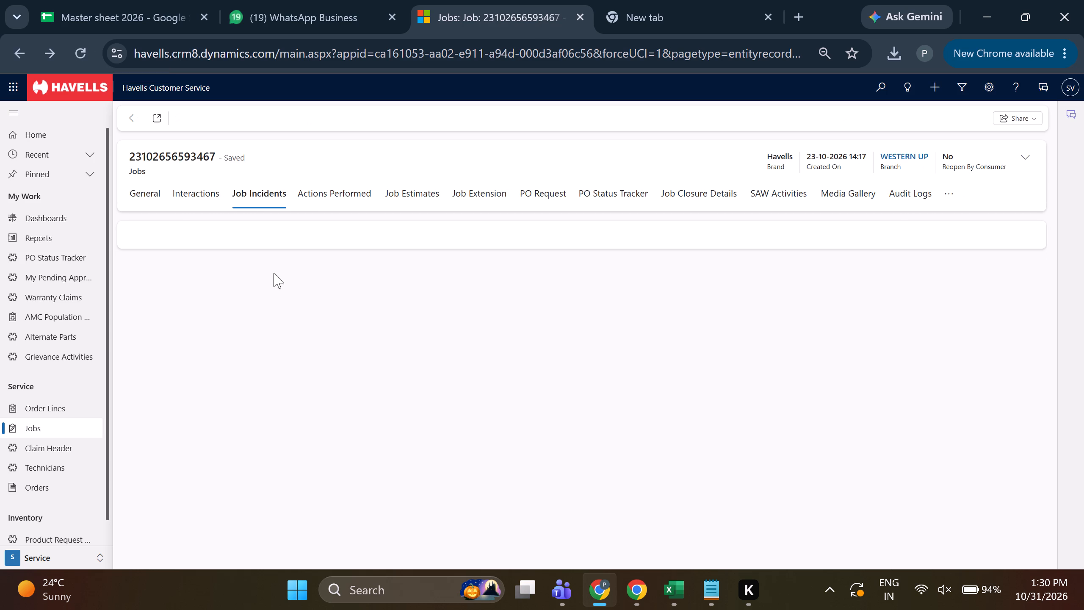
left_click(138, 199)
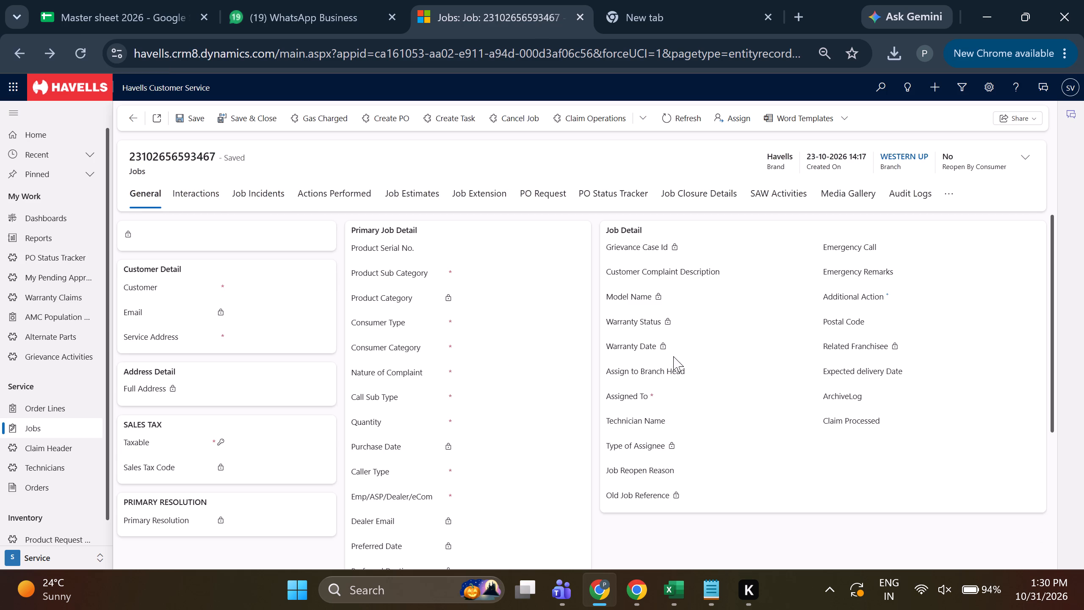
Enter INSTALLATION DONE as both the Consumer Remark and the Repair Description in the job's closure details.
scroll(680, 404, "down", 1)
scroll(667, 355, "up", 5)
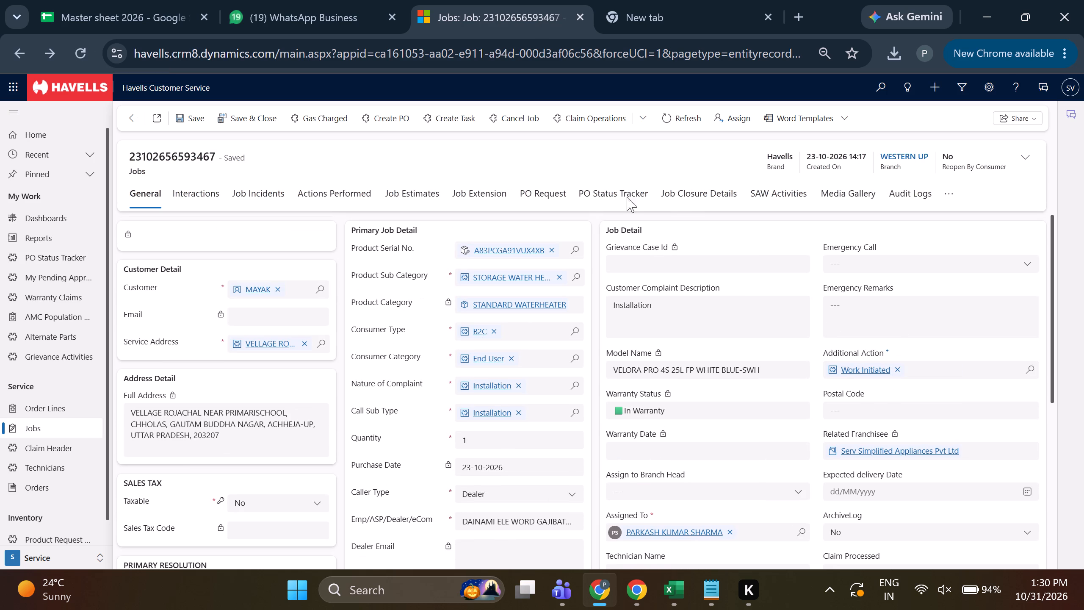
left_click(685, 197)
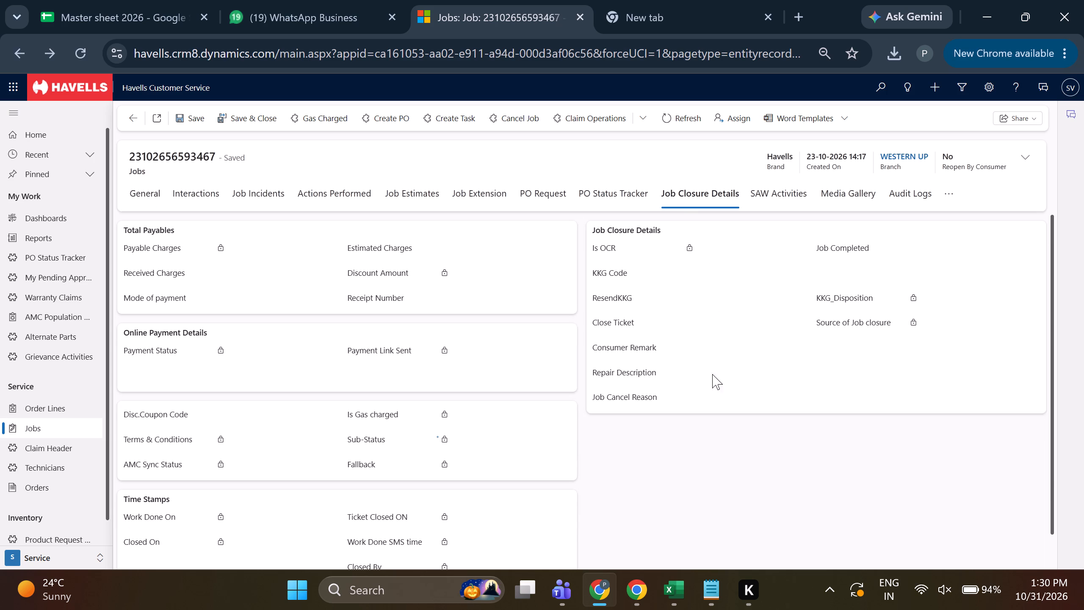
triple_click(759, 357)
left_click(760, 357)
key("BackSpace")
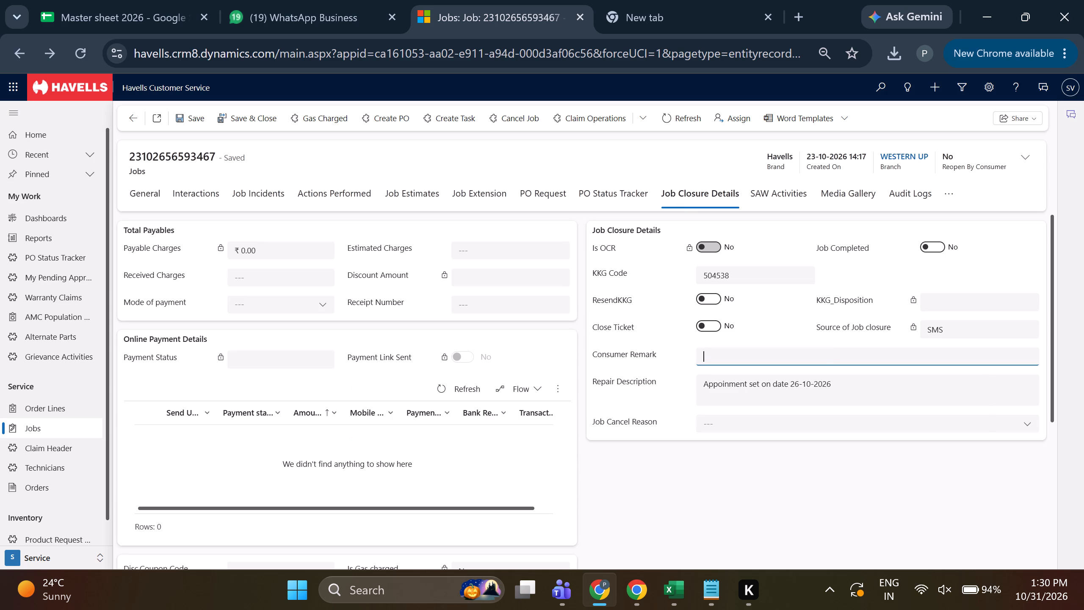
left_click(760, 357)
left_click(811, 392)
triple_click(812, 356)
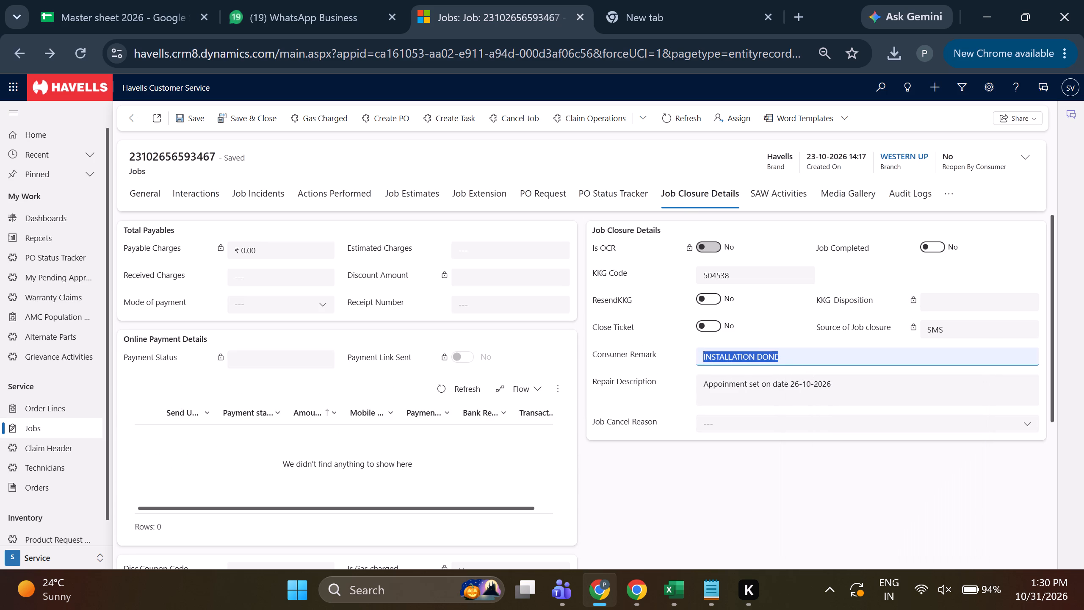
key("ctrl+c")
triple_click(811, 386, "ctrl")
left_click(811, 386, "ctrl")
key("ctrl+v")
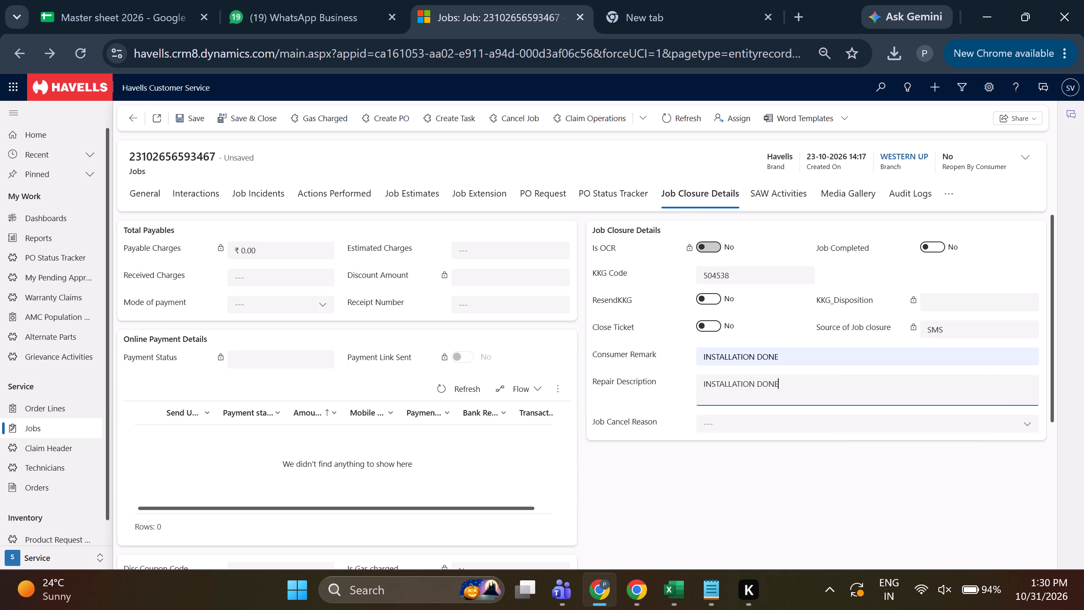
left_click(929, 252)
left_click(194, 120)
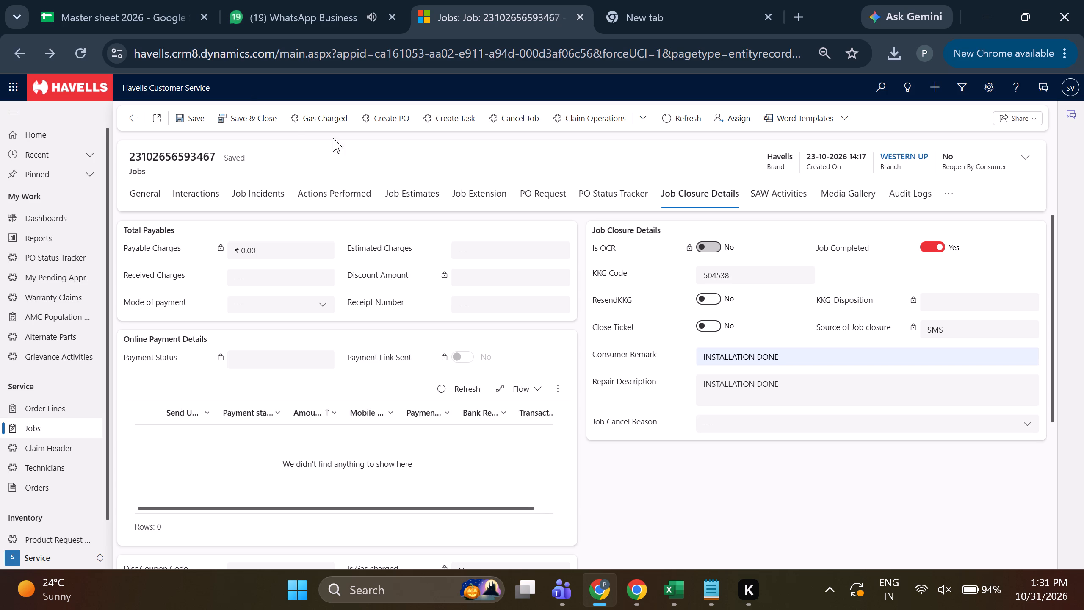
left_click(245, 113)
left_click(205, 0)
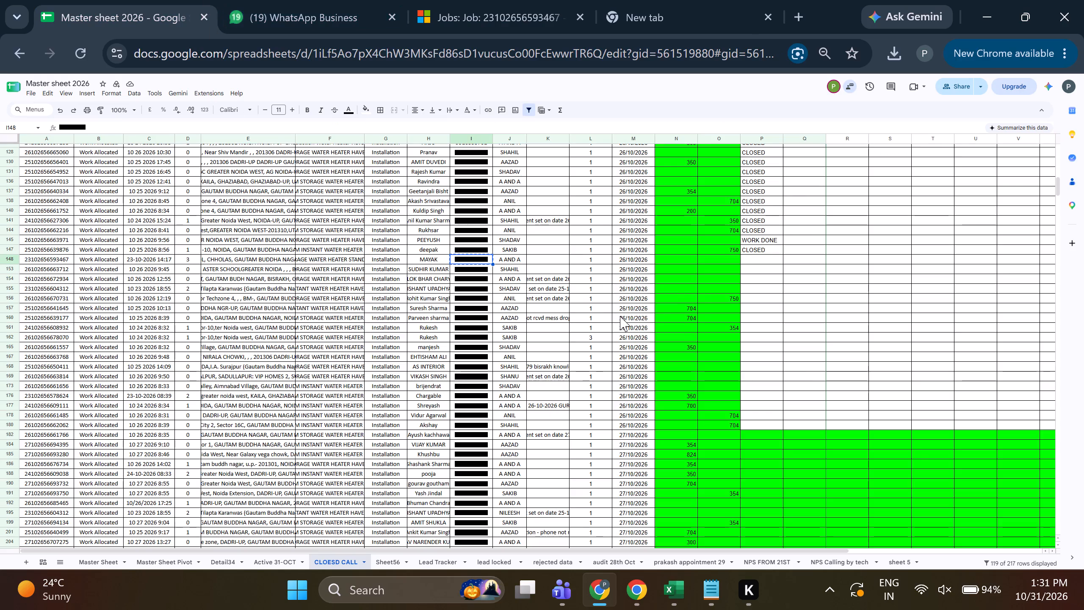
key("Right")
key("Right")
key("Right")
key("Right")
key("Right")
key("Right")
key("Right")
key("Right")
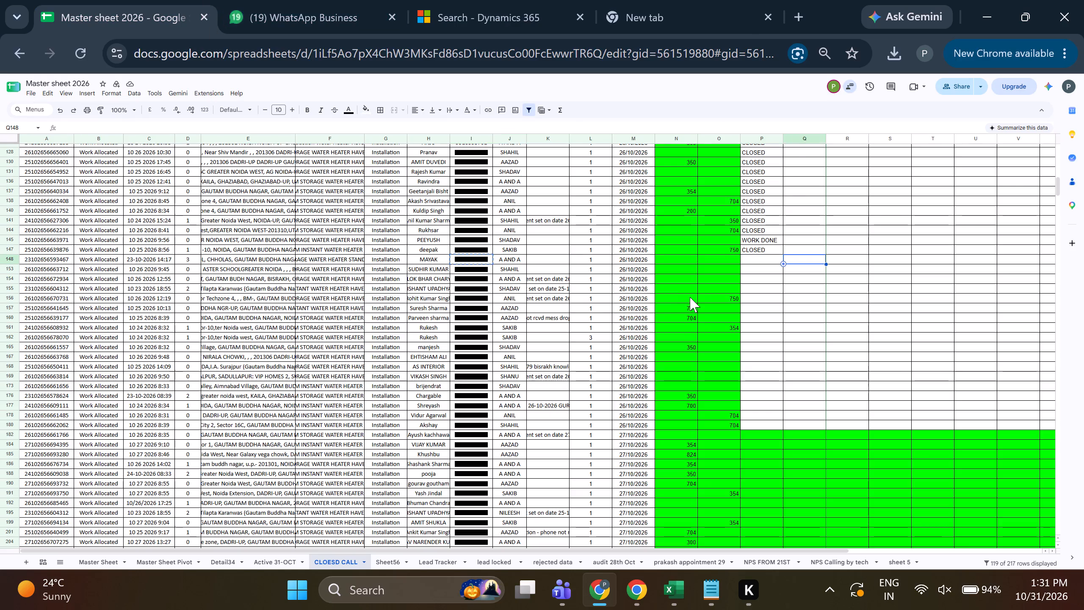
key("Left")
key("Up")
key("ctrl+c")
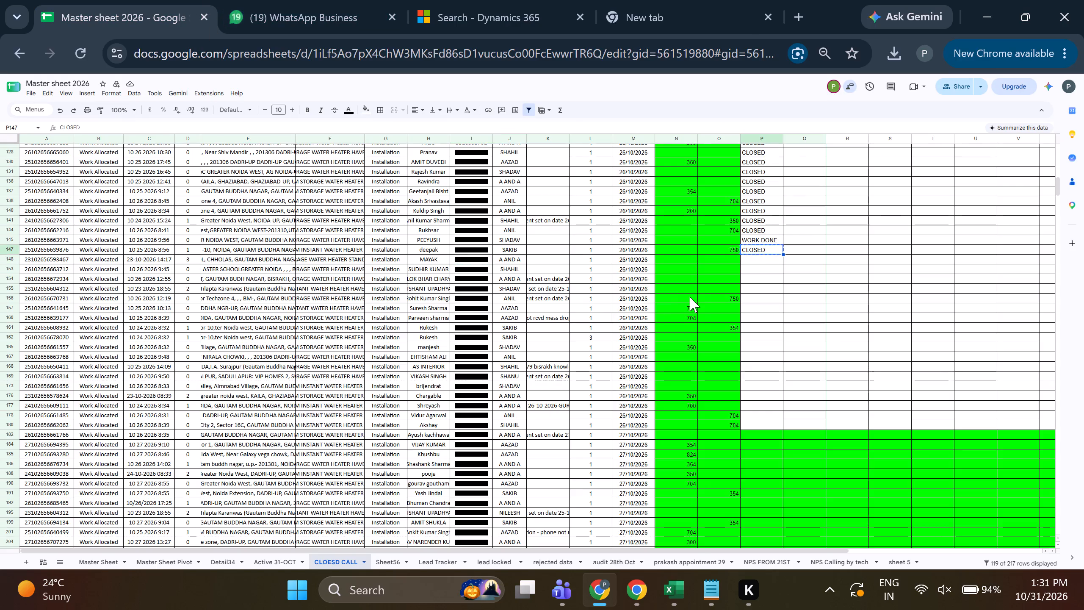
key("ctrl+Down")
key("Page_Up")
key("Page_Up")
key("Page_Up")
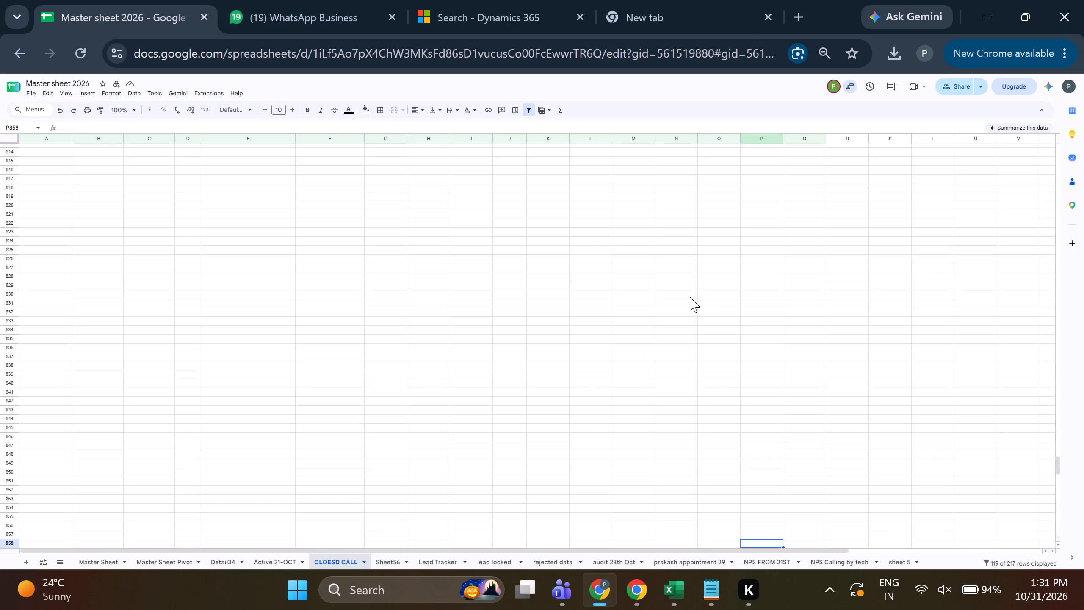
key("Page_Up")
key("Page_Up")
key("Page_Up")
key("Page_Up")
key("Page_Up")
key("Page_Up")
key("Page_Up")
key("Page_Up")
key("Page_Up")
key("Page_Up")
key("Page_Up")
key("Page_Up")
key("Page_Up")
key("Page_Up")
key("Page_Up")
key("Page_Up")
key("Page_Up")
key("Page_Up")
key("Page_Up")
key("Page_Up")
key("Page_Up")
key("Page_Up")
key("Page_Up")
key("Page_Up")
key("Page_Up")
key("Page_Up")
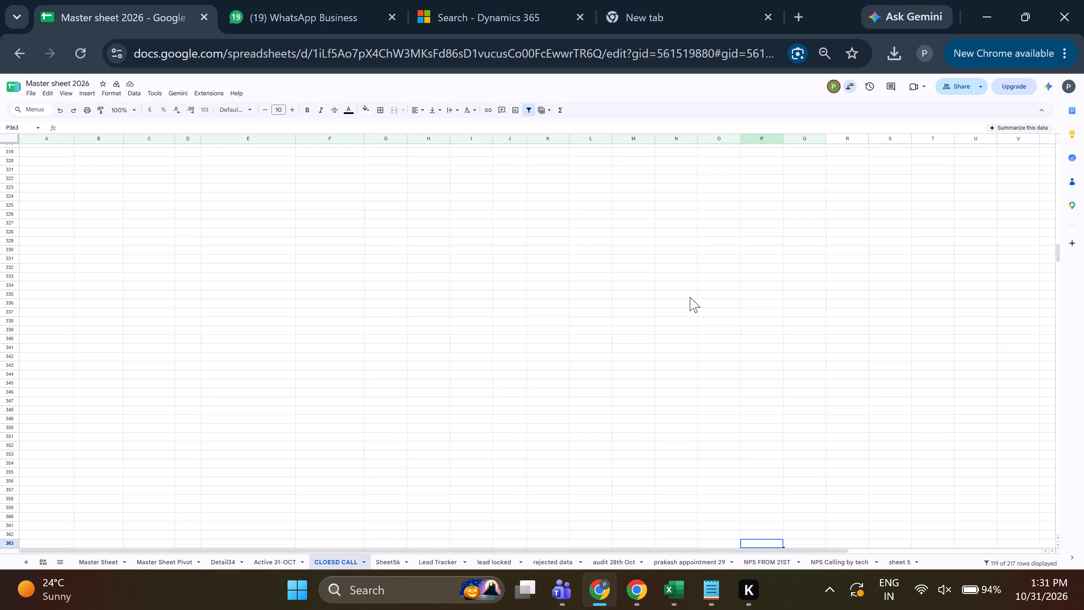
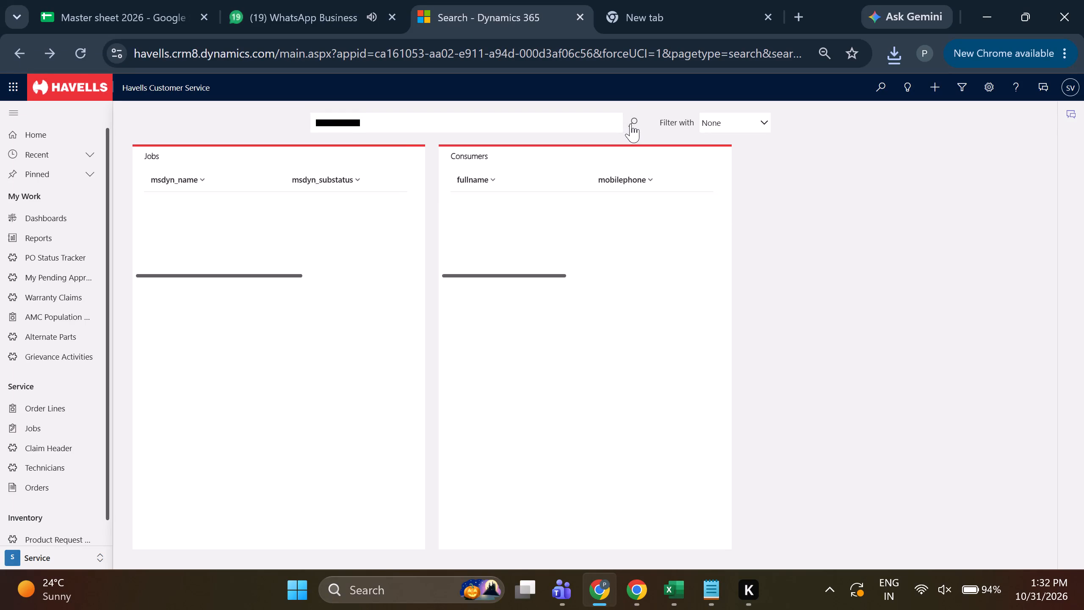
left_click(273, 189)
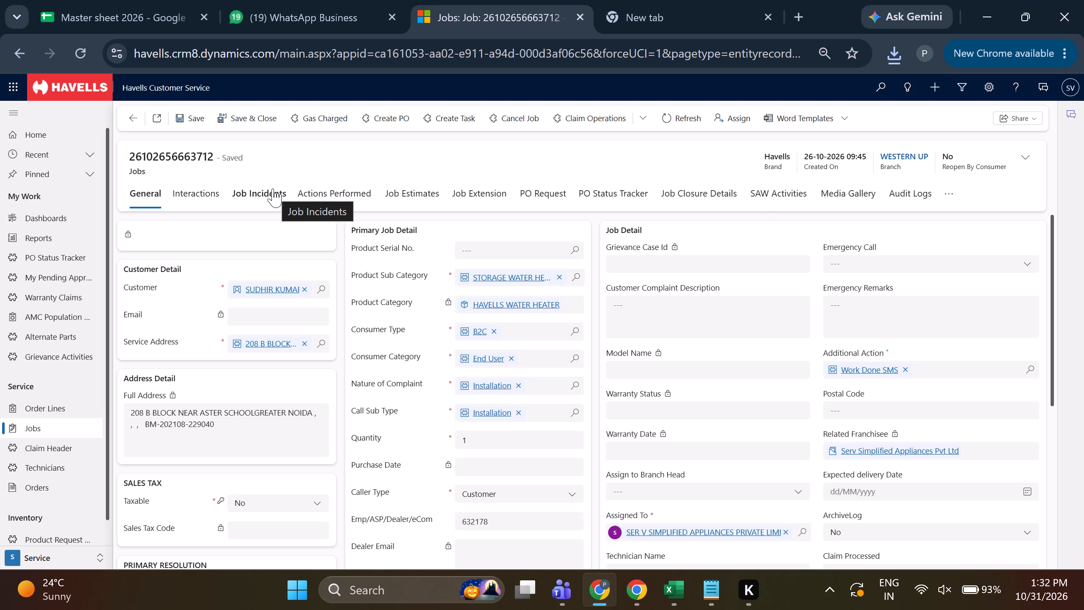
left_click(572, 248)
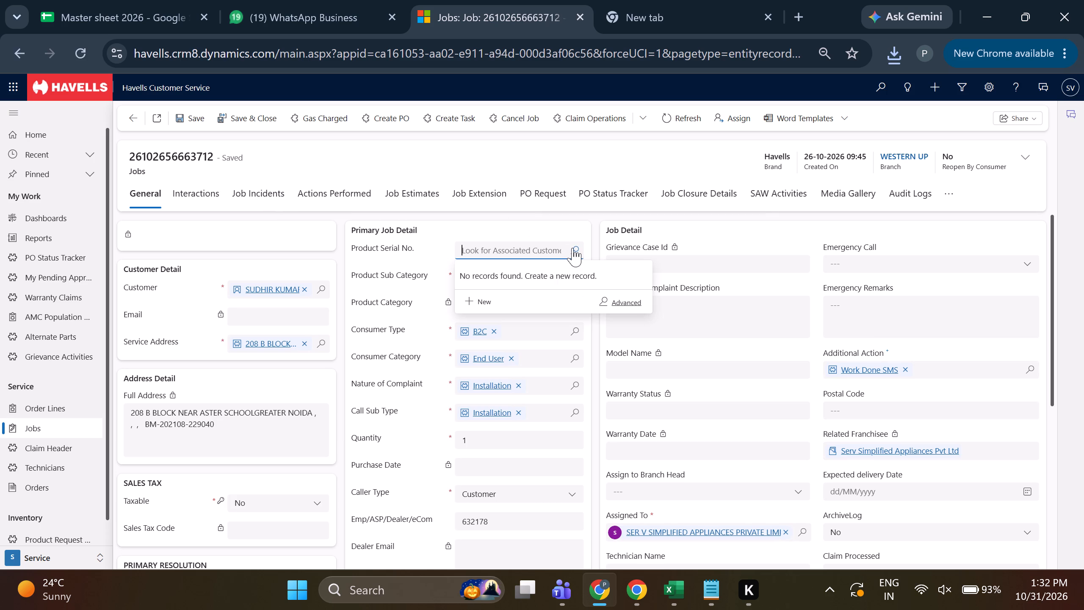
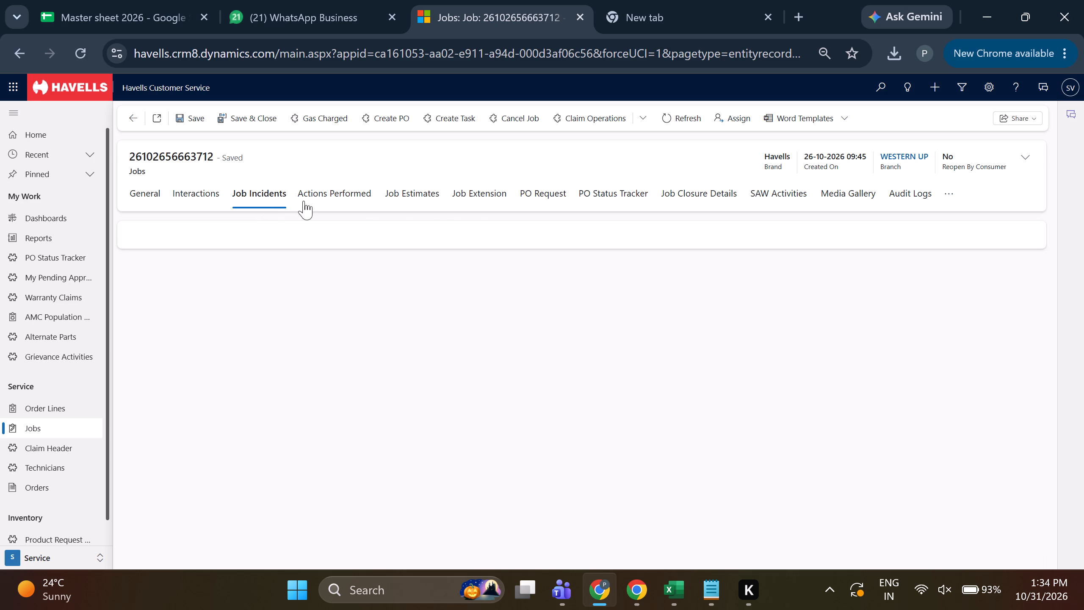
Start a new job incident for the open Havells job.
left_click(758, 239)
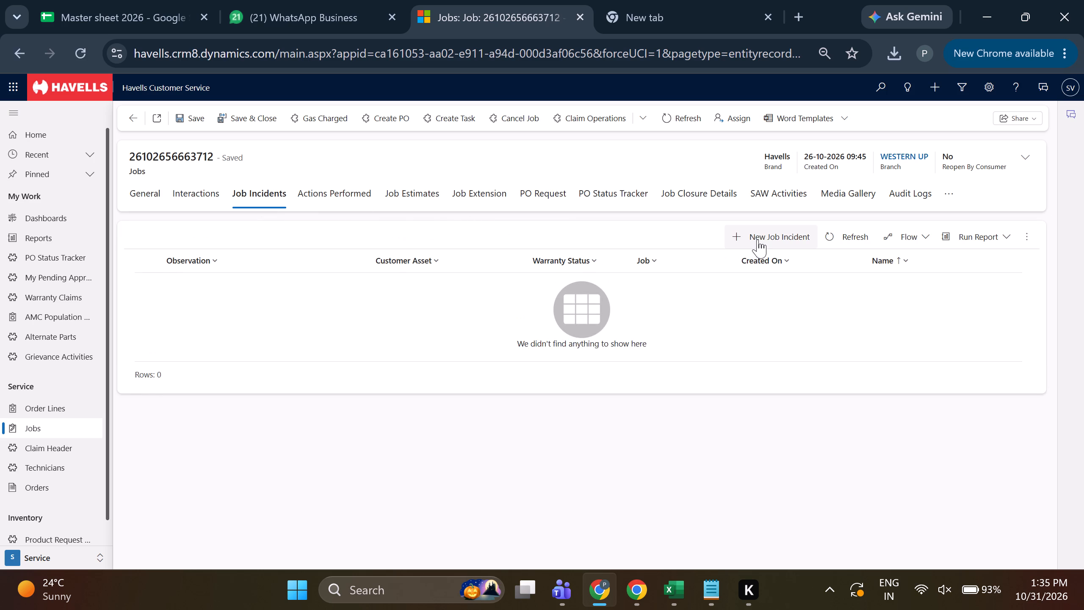
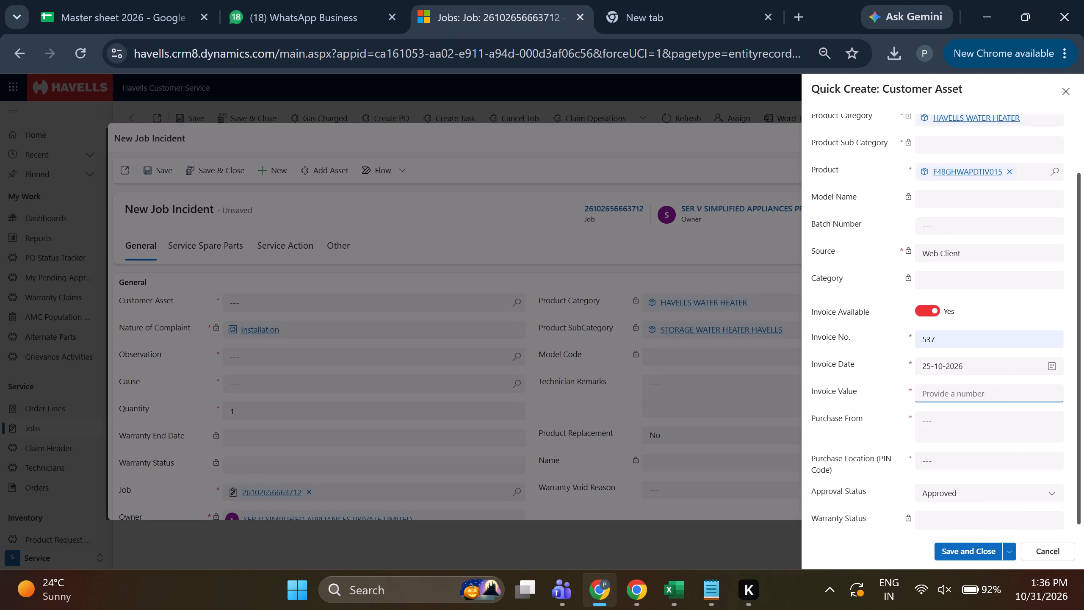
left_click(1004, 391)
Enter 14200 as the Invoice Value and NOIDA as Purchase From for the new water heater customer asset.
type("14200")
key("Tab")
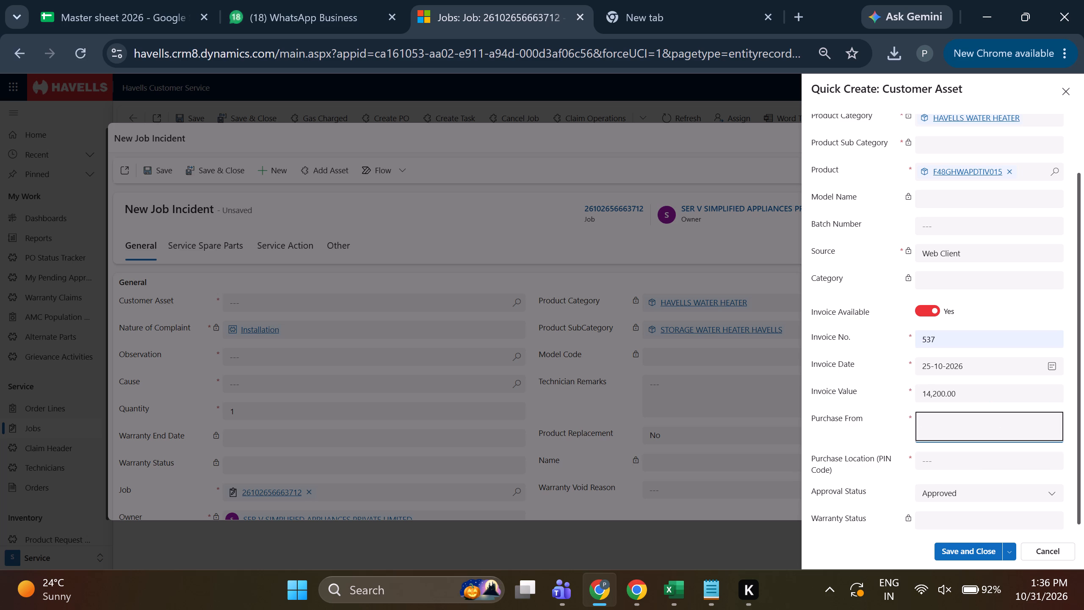
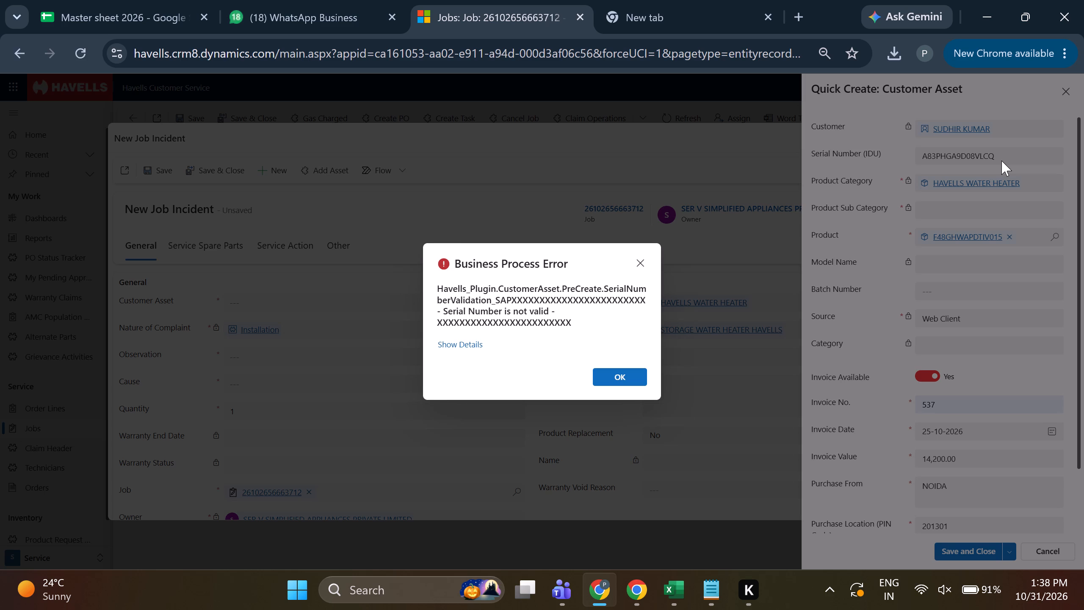
Dismiss the Business Process Error dialog to return to the new customer asset form.
left_click(634, 376)
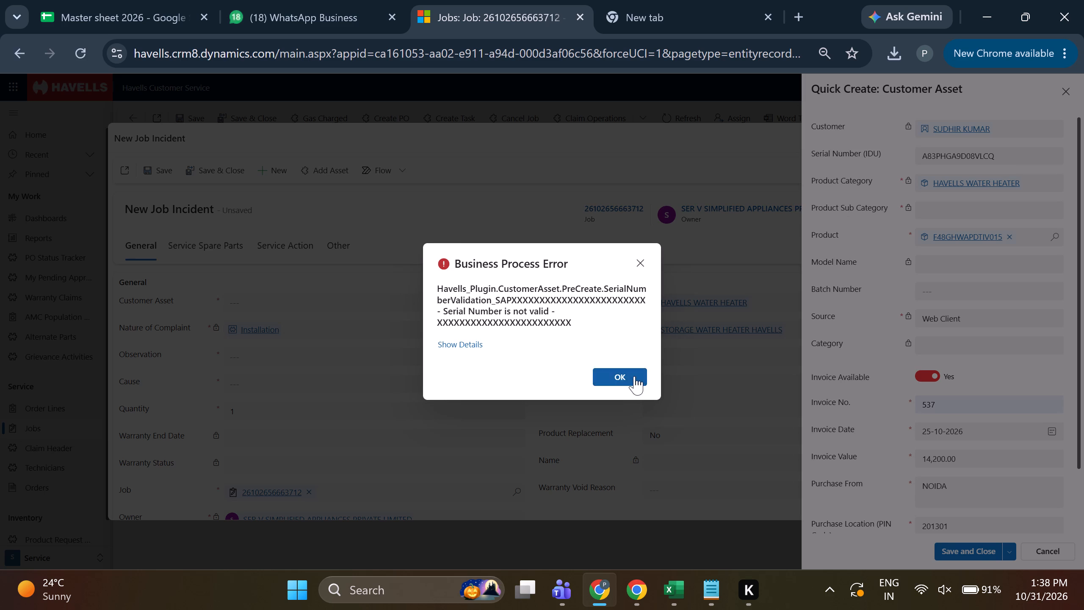
left_click(974, 153)
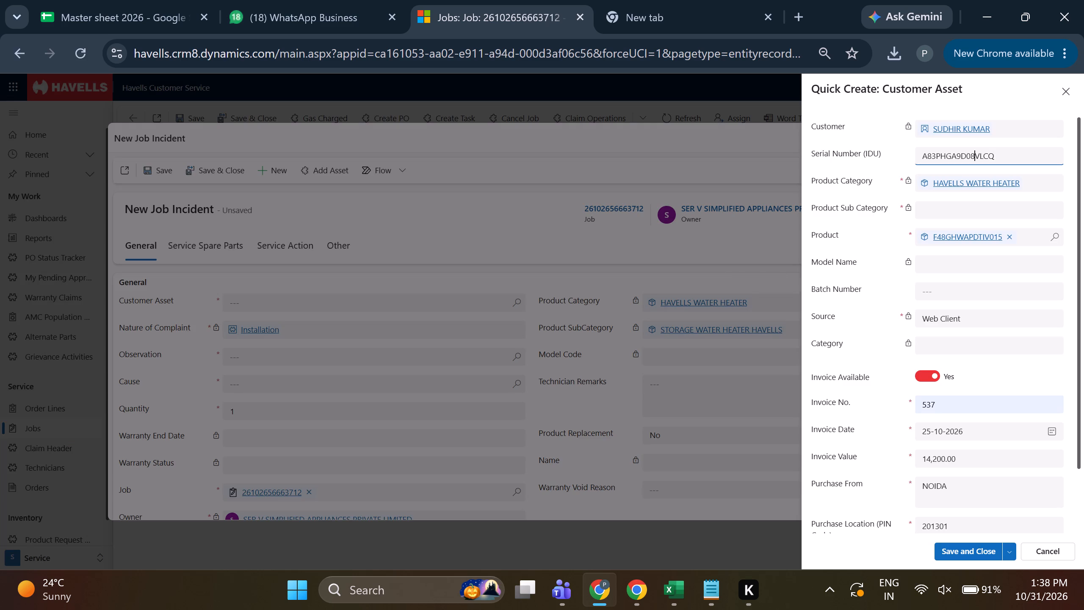
key("BackSpace")
key("s")
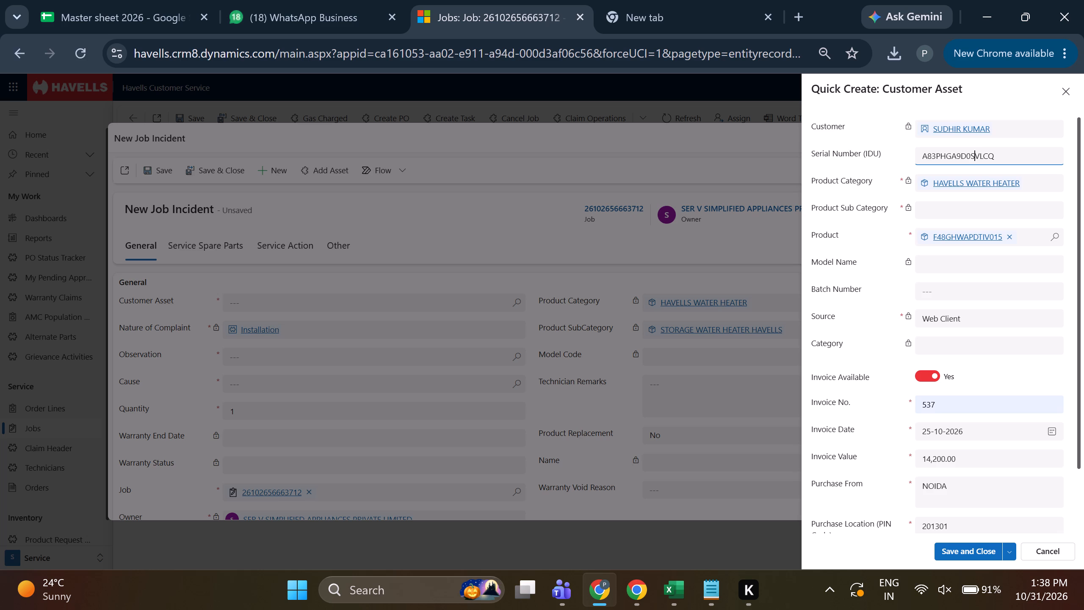
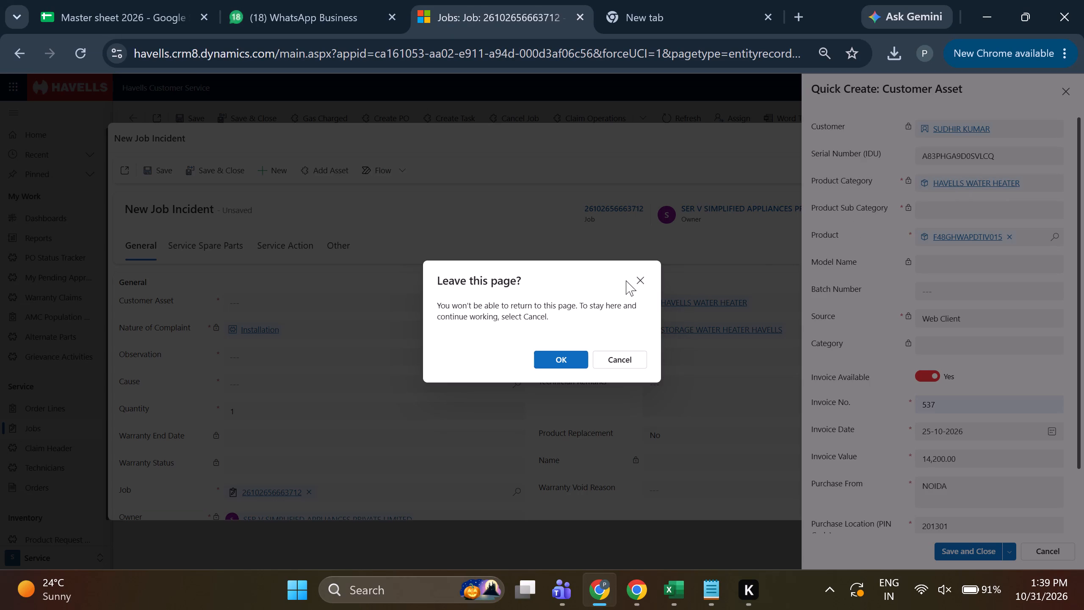
left_click(643, 280)
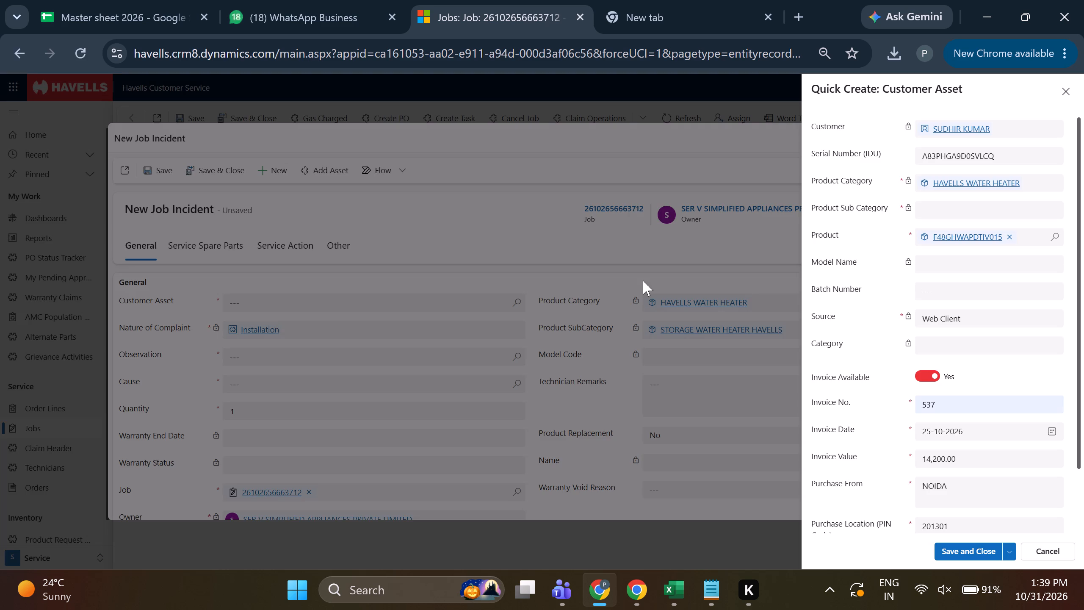
left_click(979, 154)
key("Left")
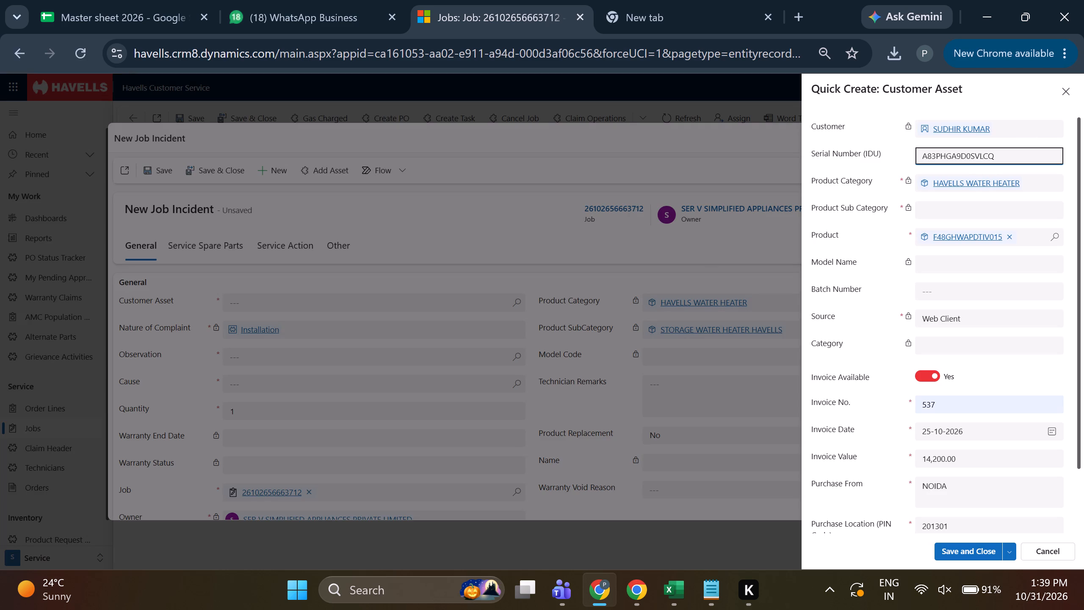
key("BackSpace")
key("8")
key("ctrl+s")
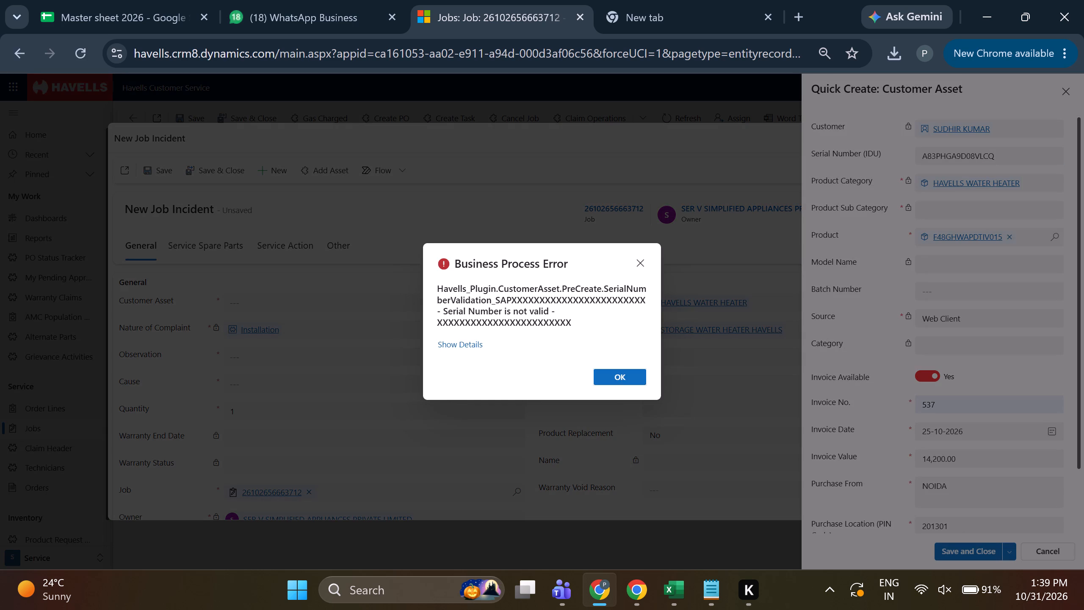
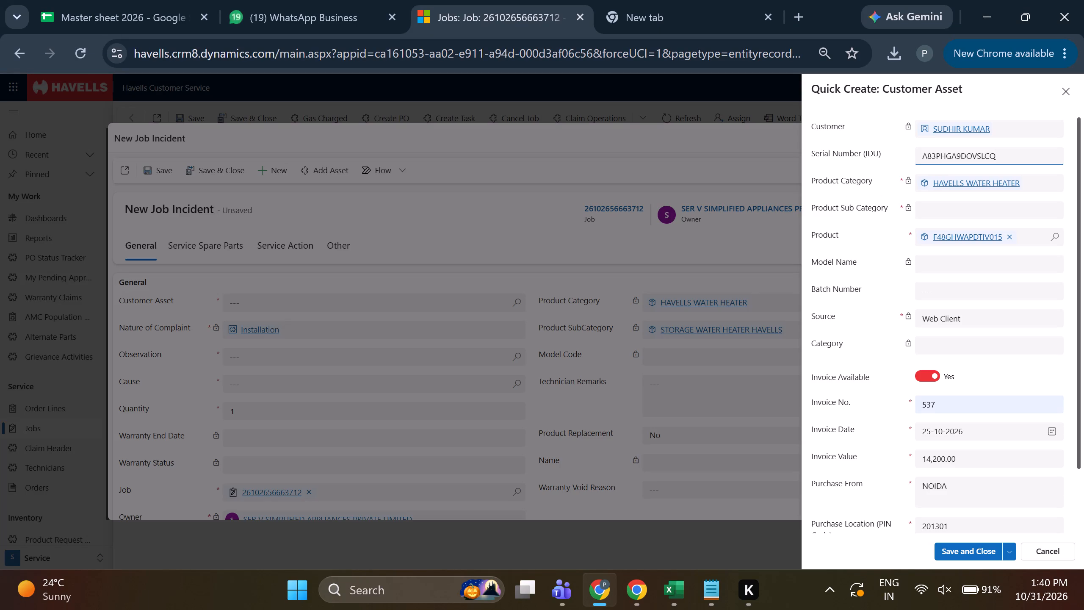
left_click(982, 150)
key("BackSpace")
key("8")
key("ctrl+s")
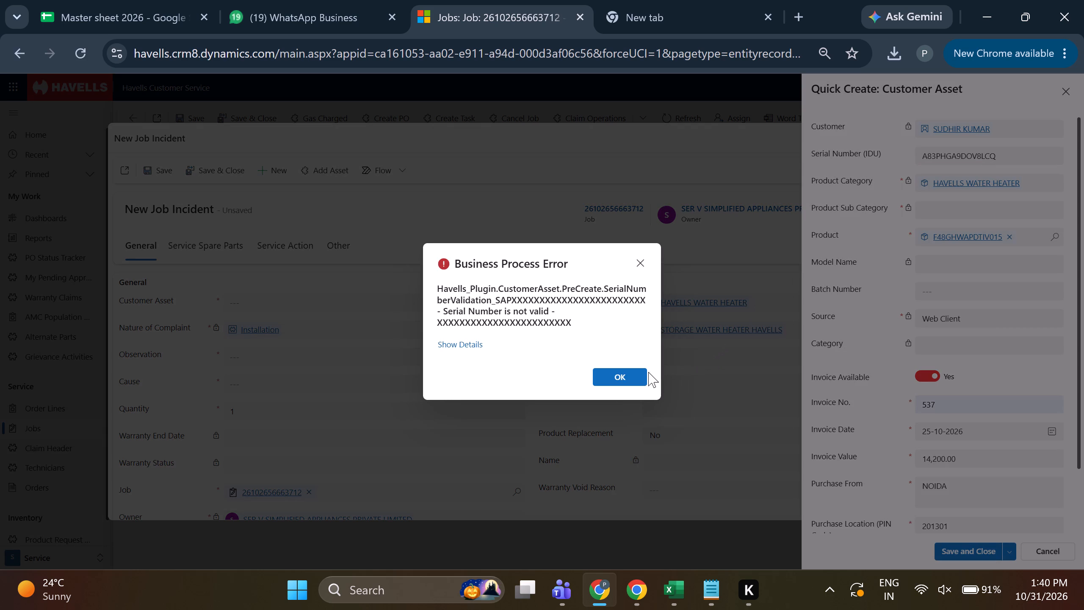
left_click(644, 372)
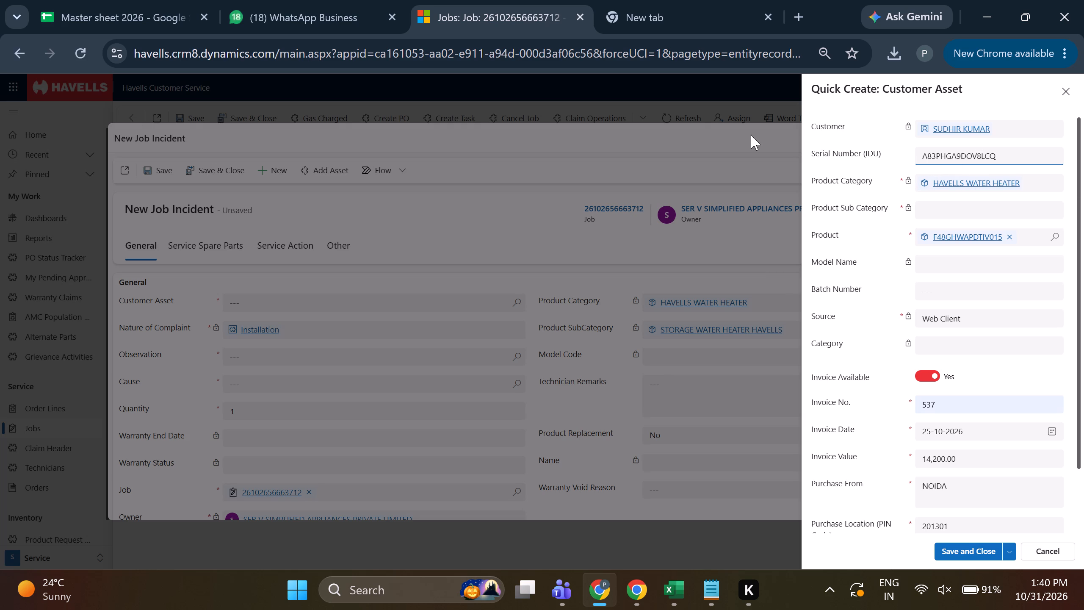
left_click(1070, 88)
left_click(594, 363)
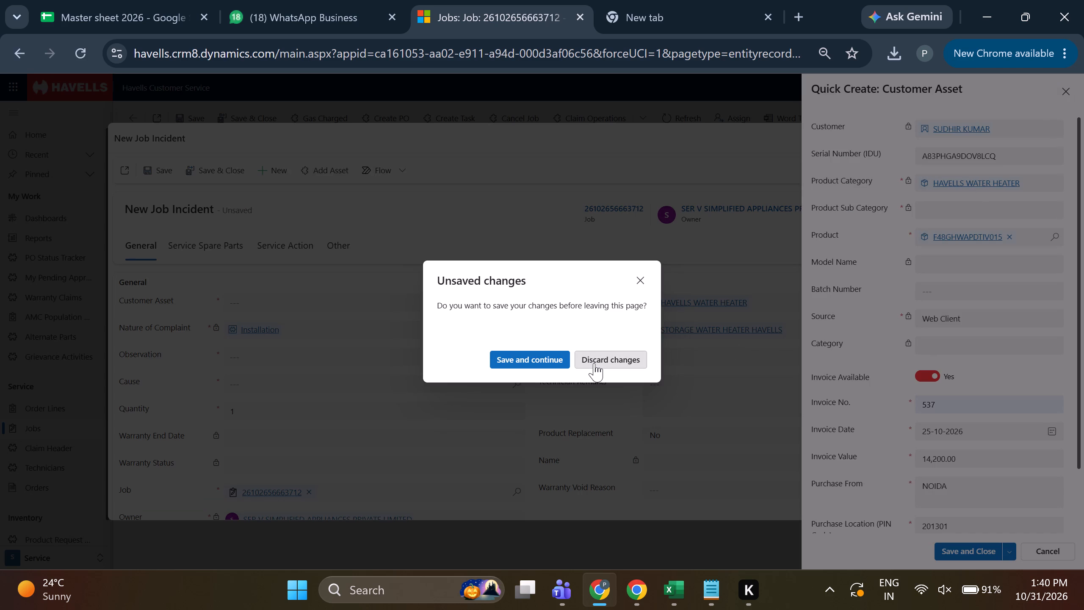
left_click(960, 143)
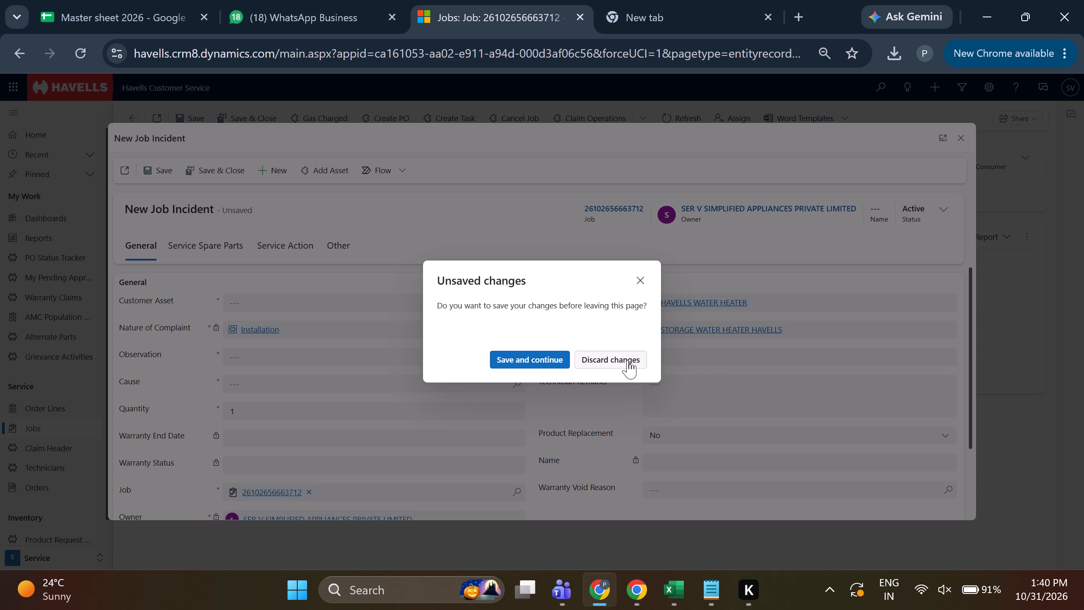
left_click(628, 360)
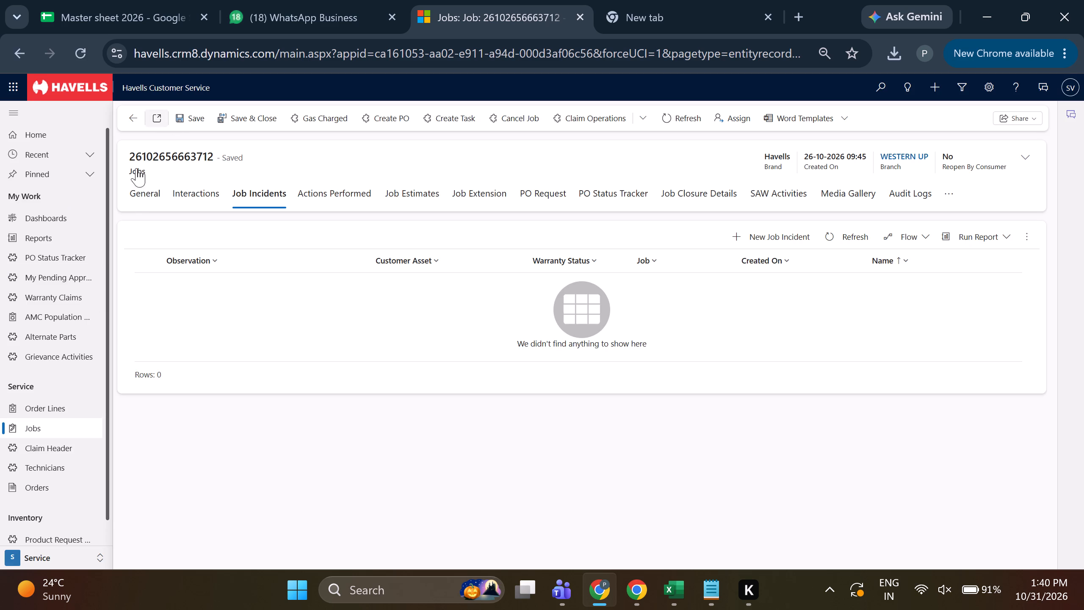
left_click(147, 193)
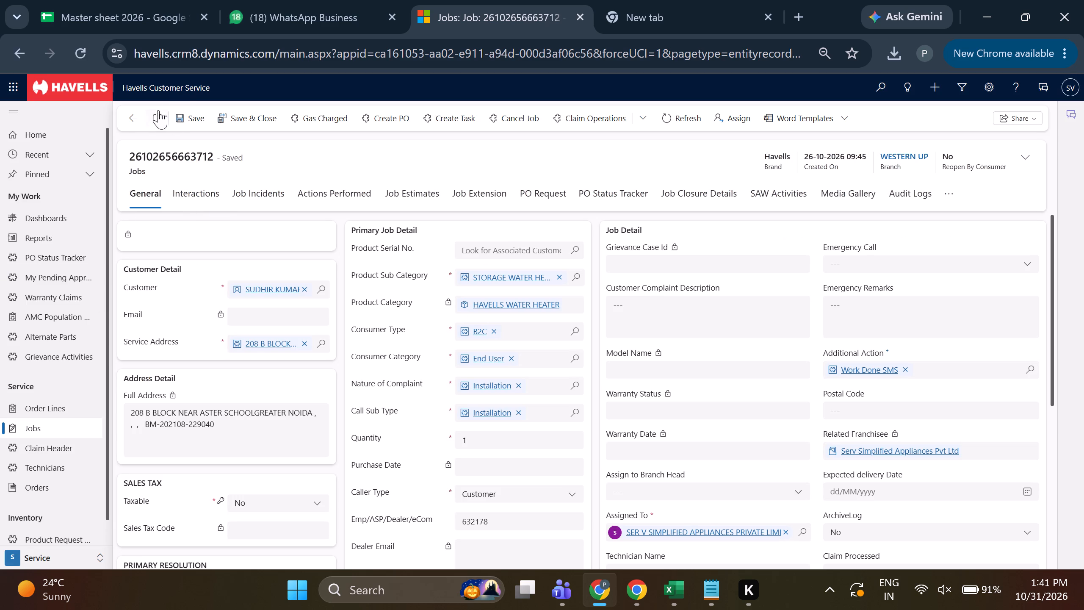
left_click(134, 115)
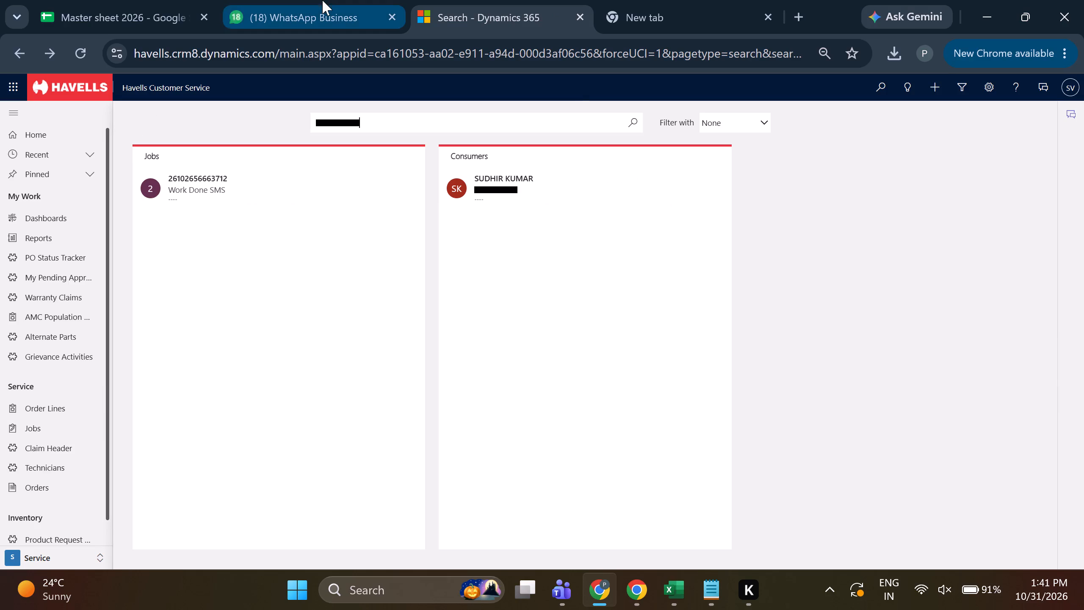
left_click(48, 0)
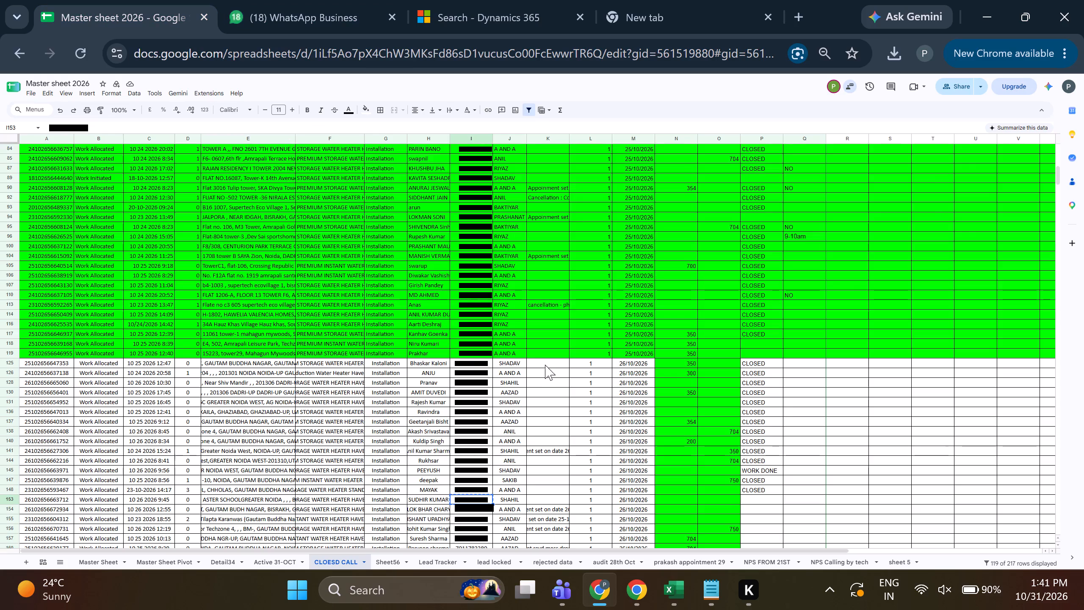
scroll(554, 410, "down", 1)
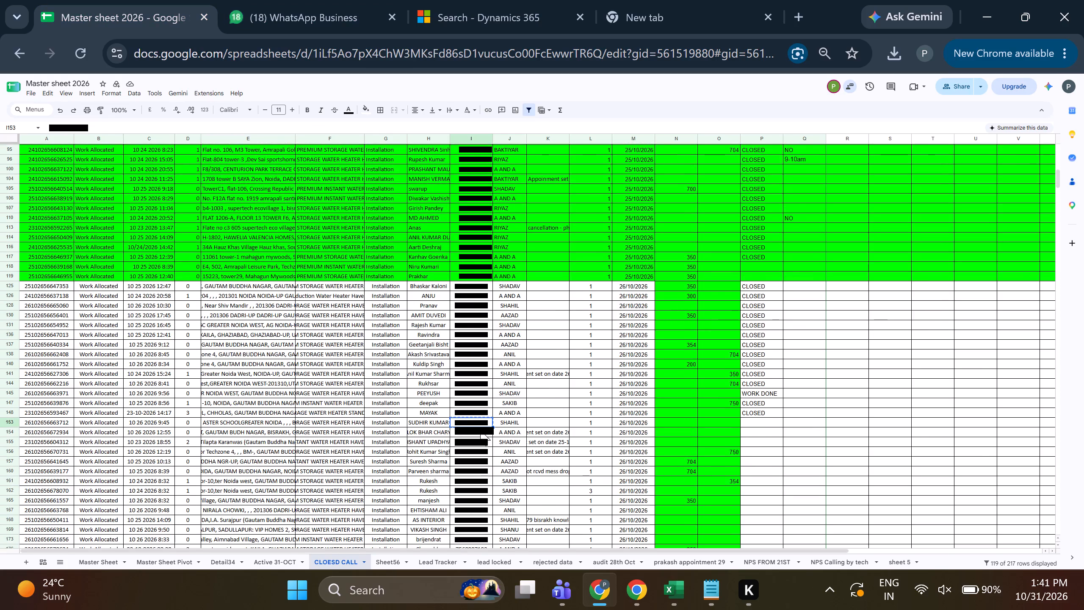
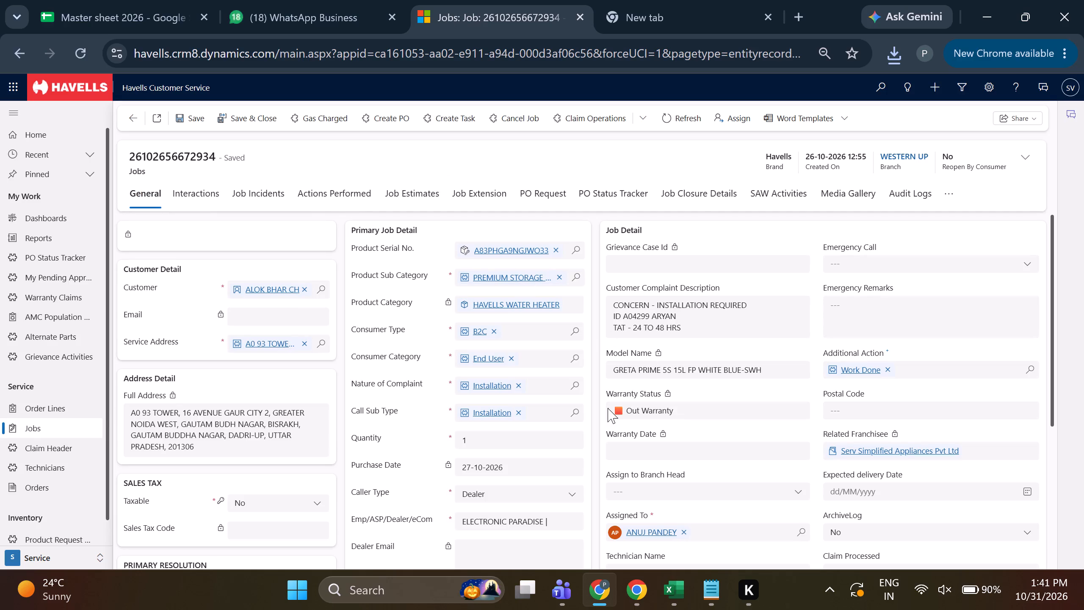
left_click(727, 200)
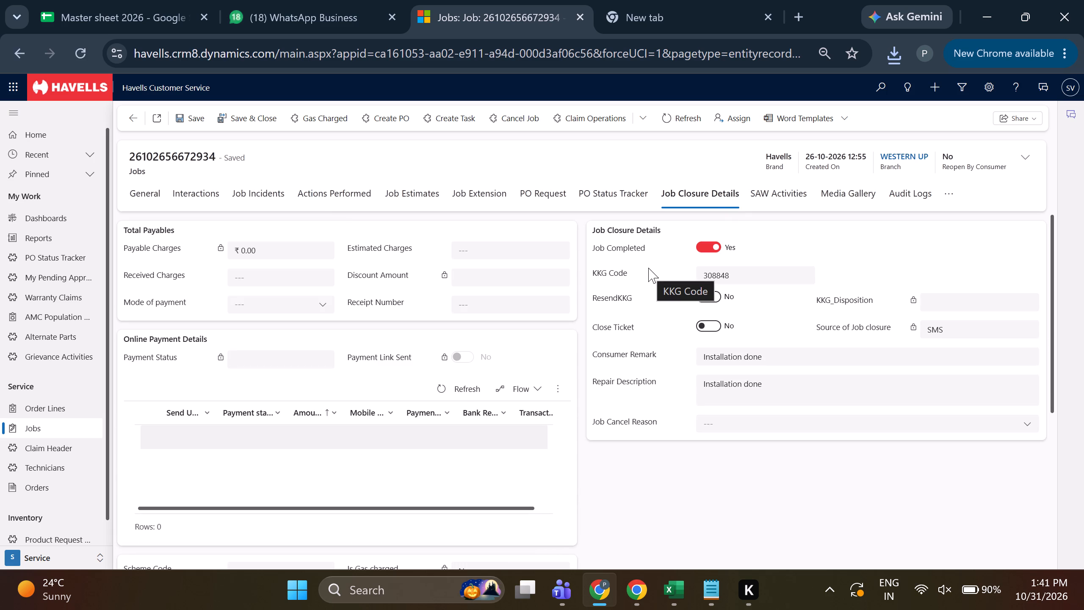
left_click(163, 202)
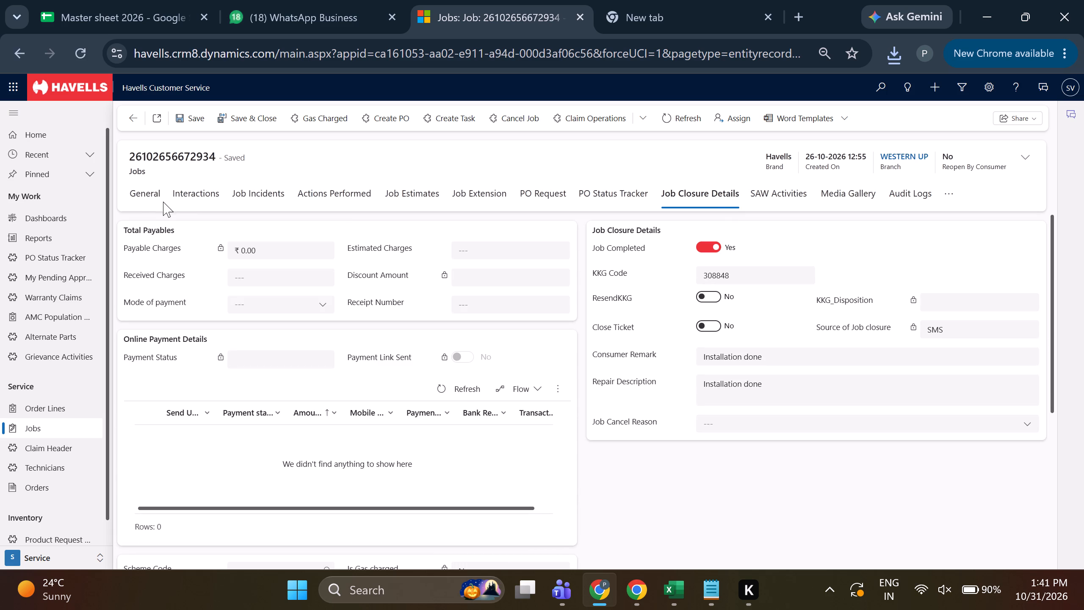
left_click(154, 202)
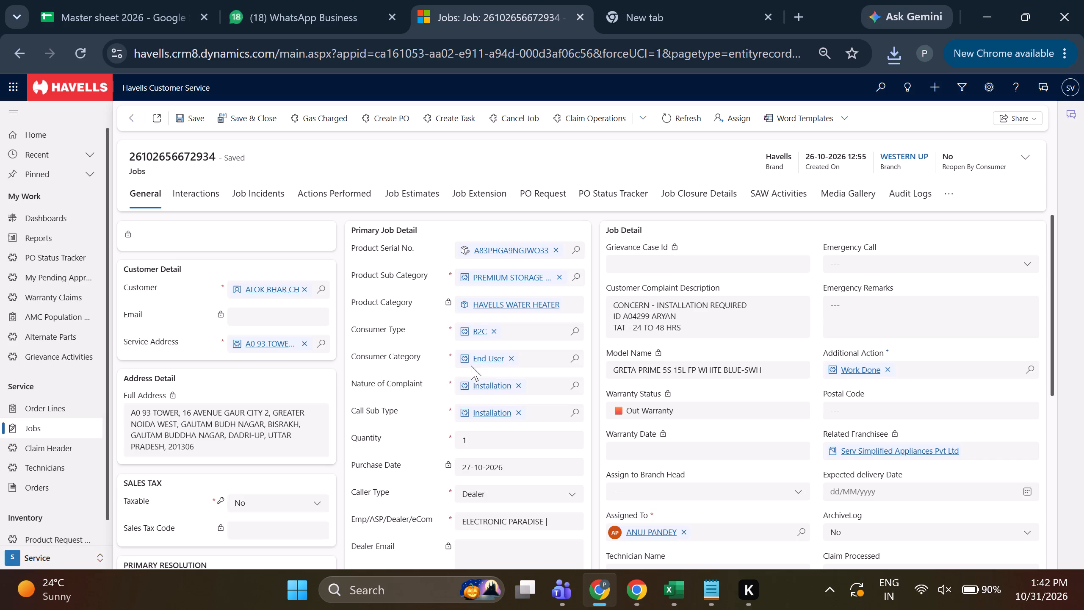
Switch to the Master sheet and enter ANUJ in the status column P of row 154 on the CLOESD CALL sheet.
left_click(133, 111)
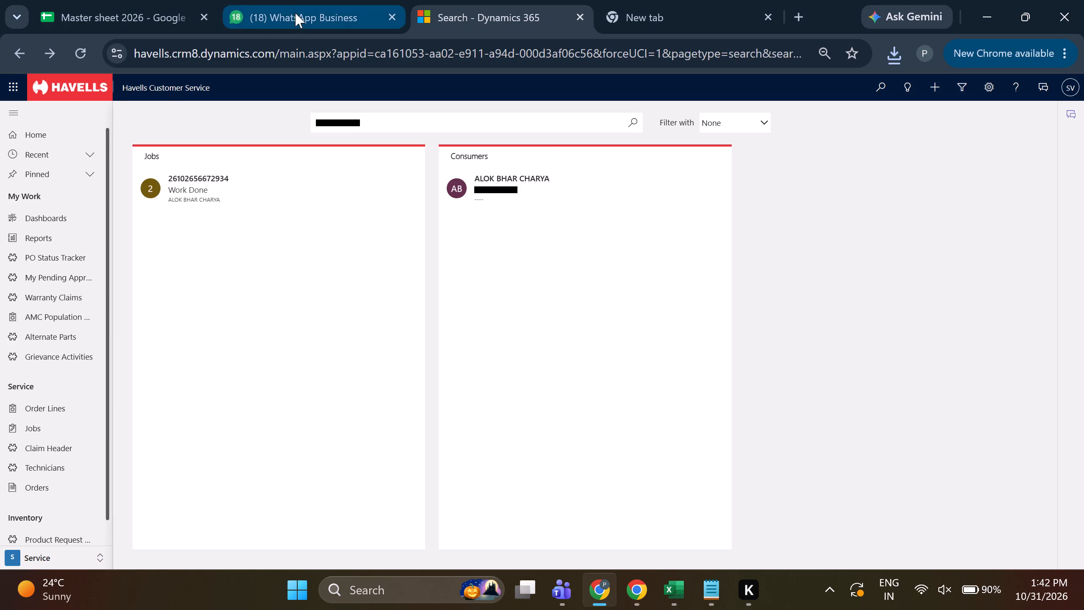
left_click(52, 0)
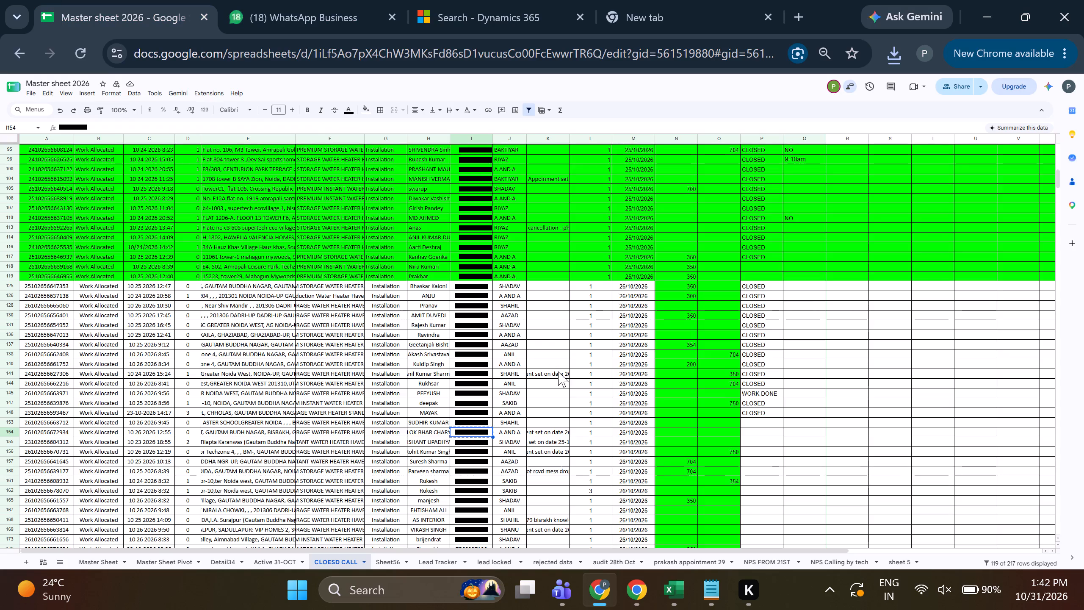
key("Right")
key("Right")
key("Right")
key("Right")
key("Right")
key("Right")
key("Right")
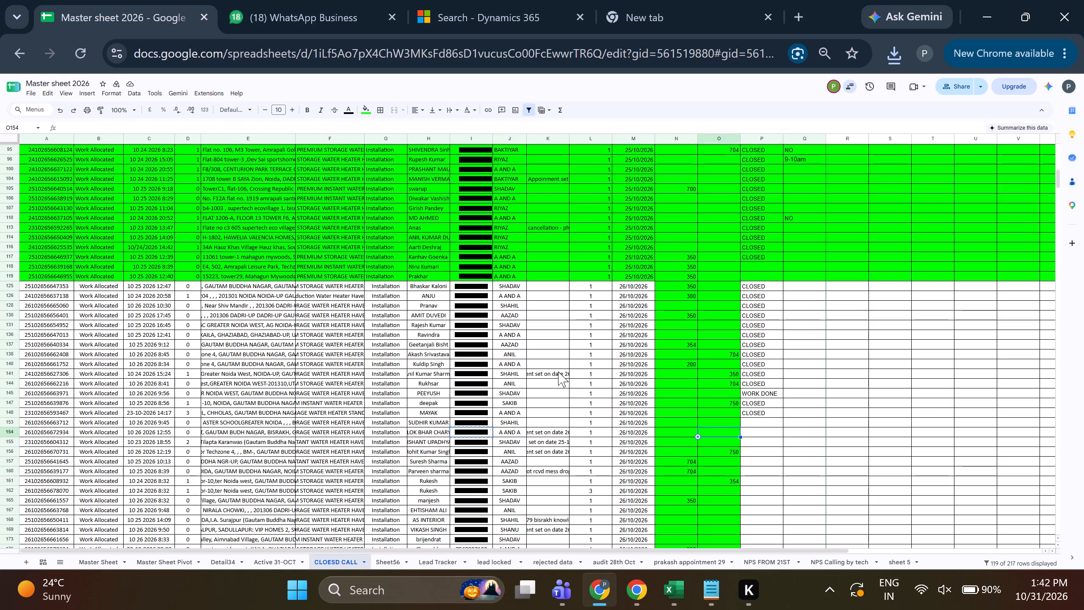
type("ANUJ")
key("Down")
Copy the customer's phone number from row 155 of the CLOESD CALL sheet and search for it in the CRM.
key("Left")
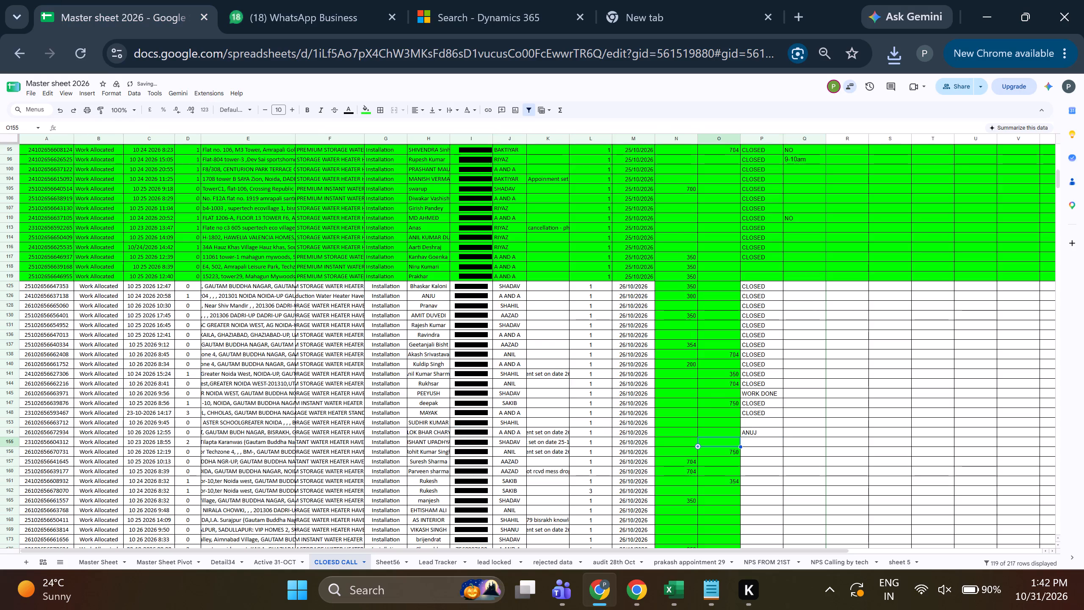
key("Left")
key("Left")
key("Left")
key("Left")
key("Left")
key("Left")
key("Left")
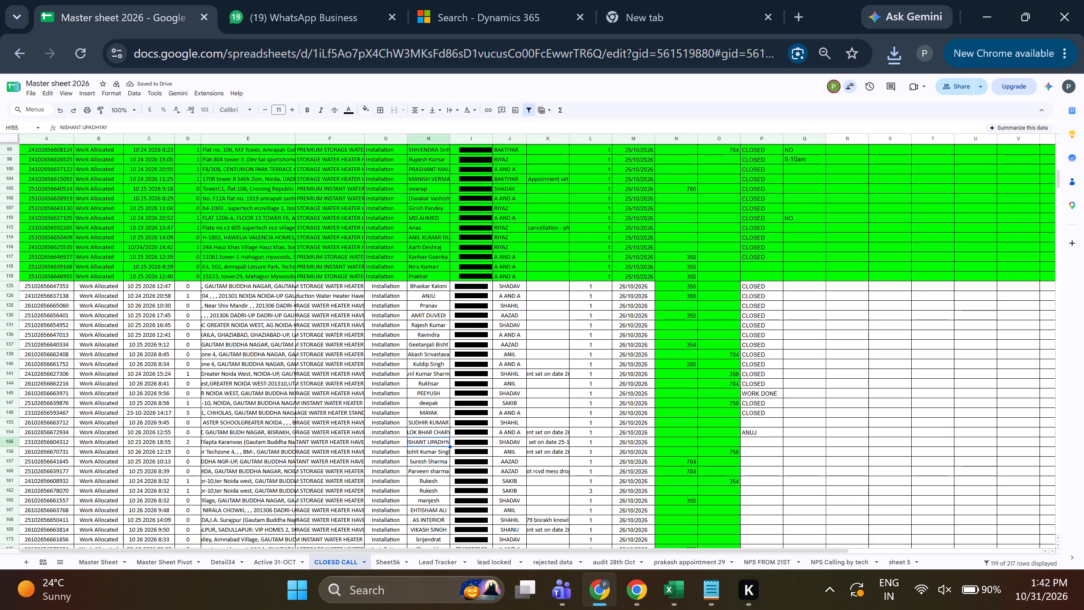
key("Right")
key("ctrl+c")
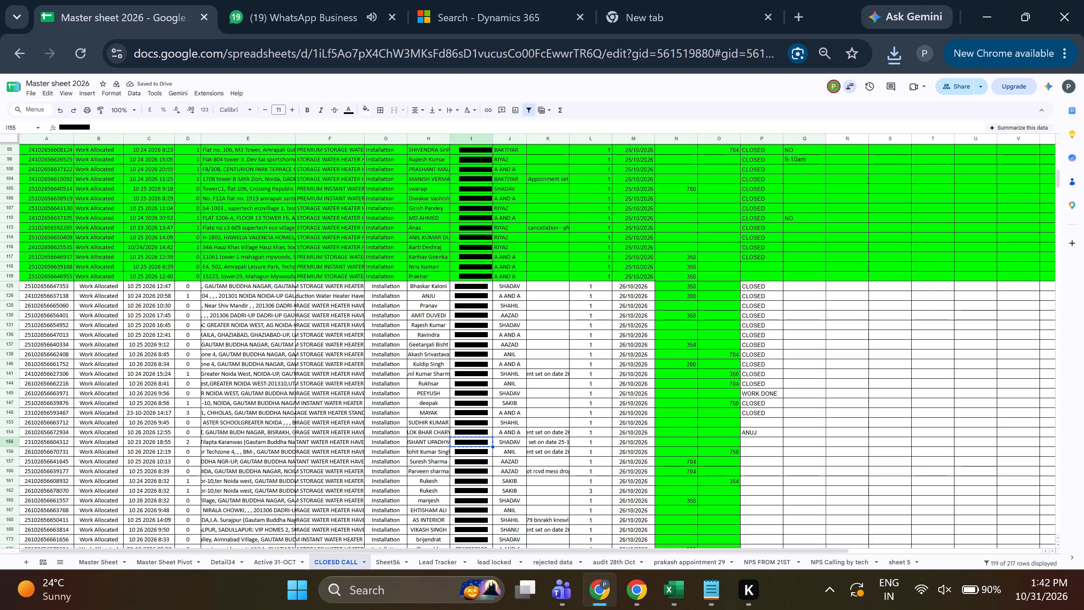
left_click(431, 19)
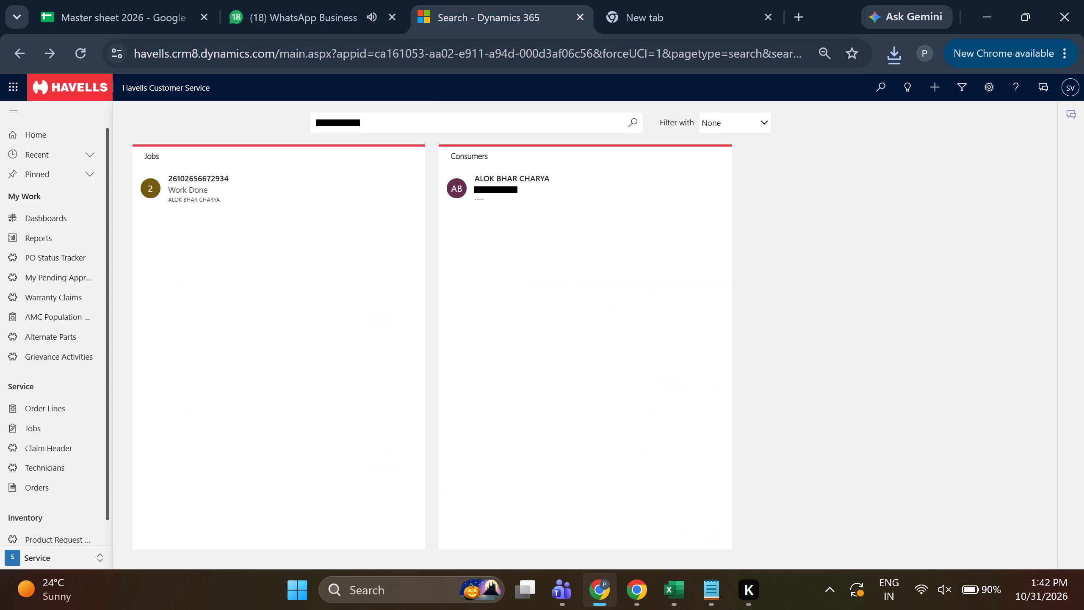
double_click(410, 118)
key("ctrl+v")
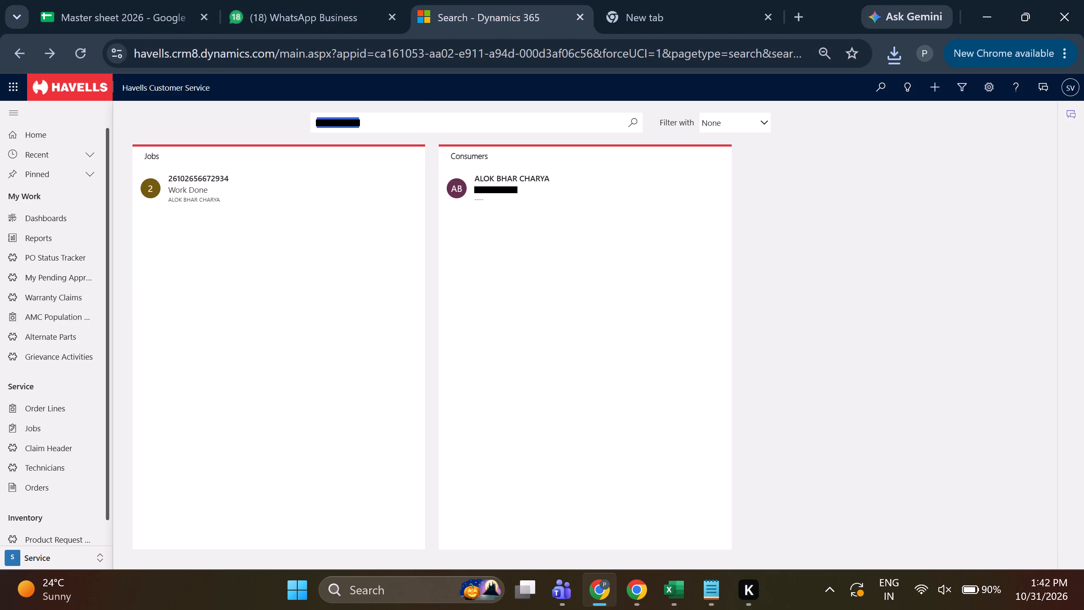
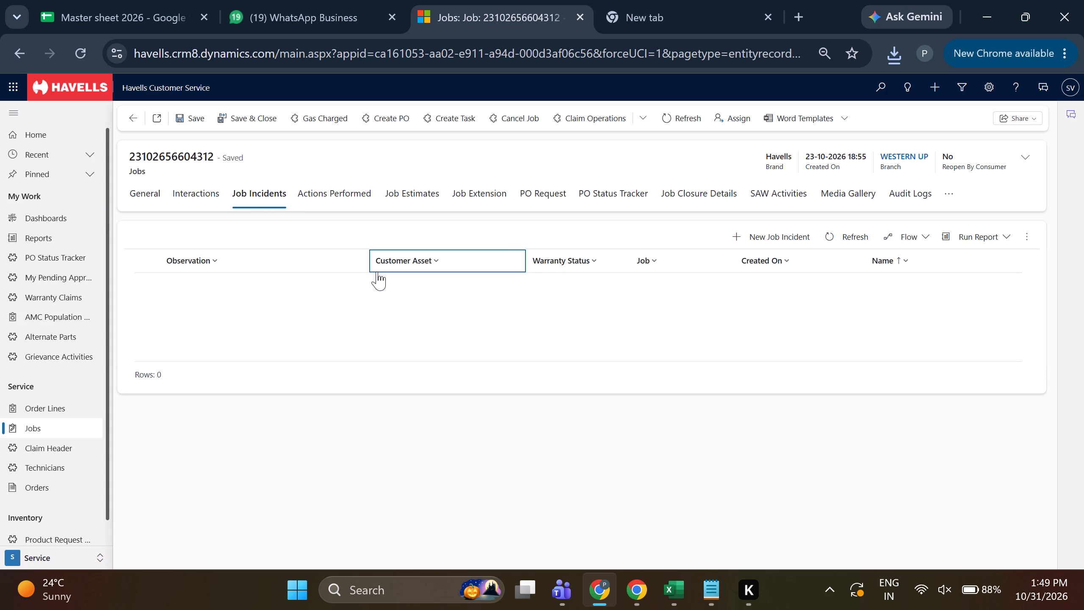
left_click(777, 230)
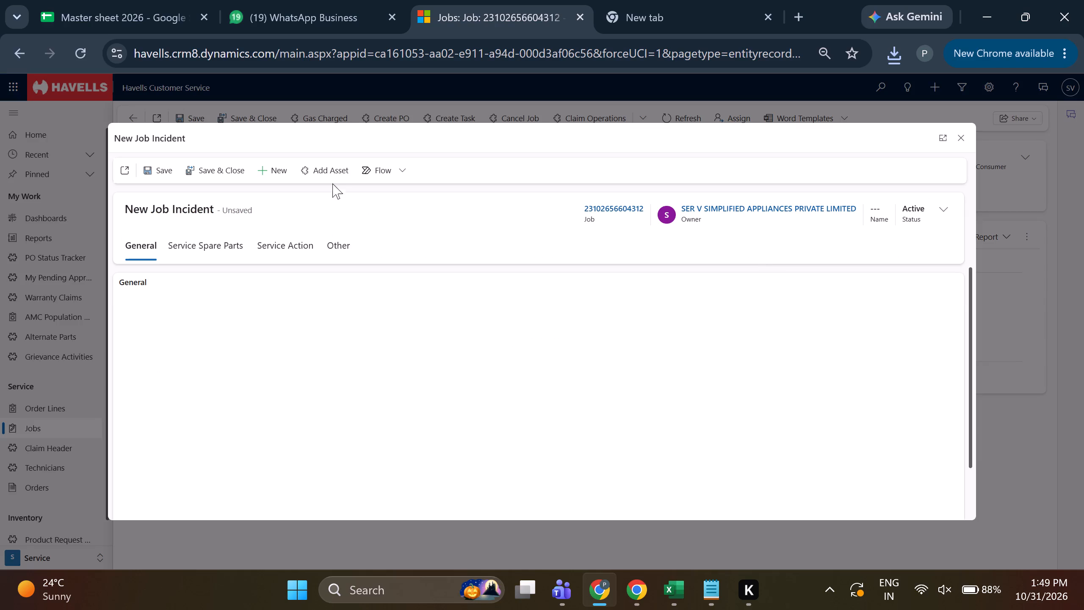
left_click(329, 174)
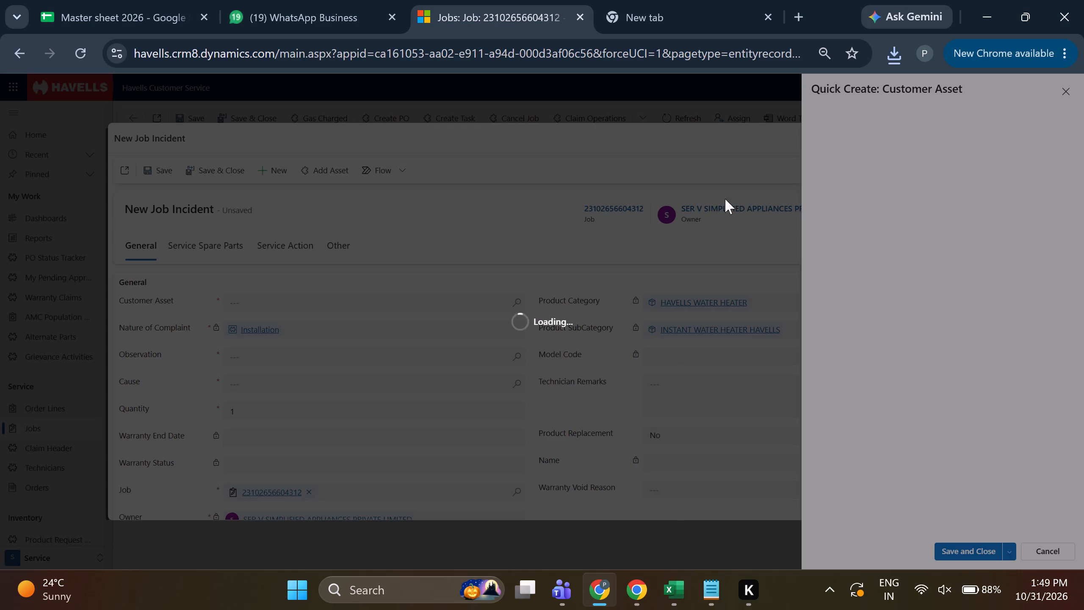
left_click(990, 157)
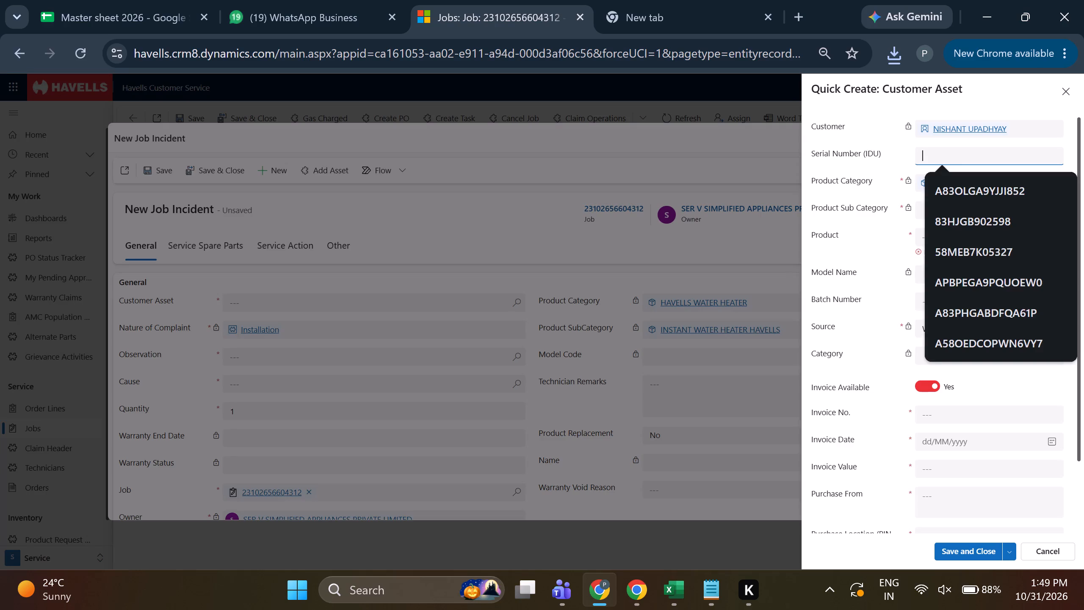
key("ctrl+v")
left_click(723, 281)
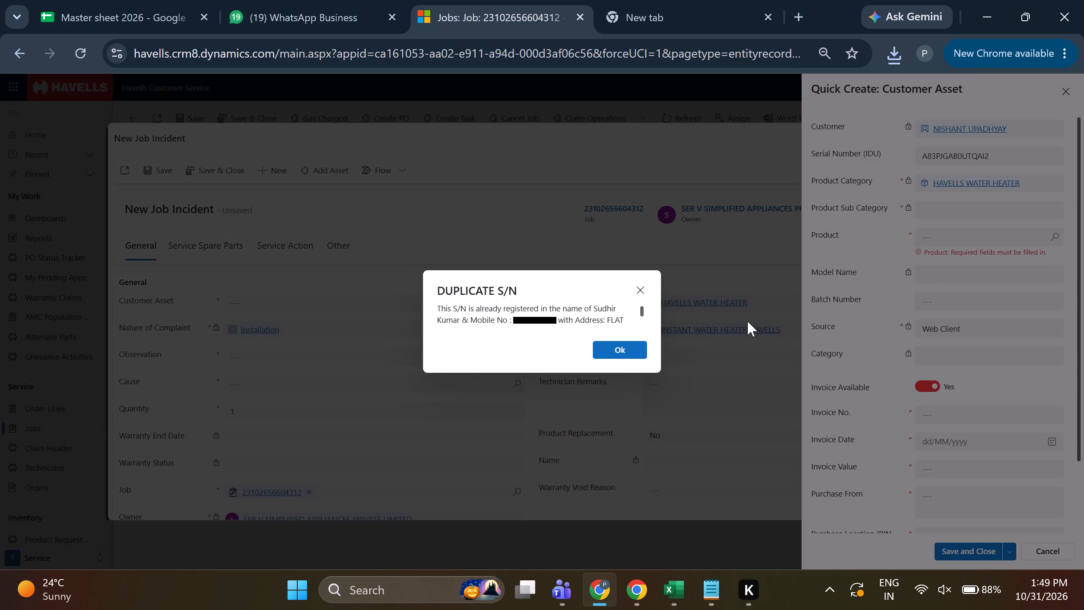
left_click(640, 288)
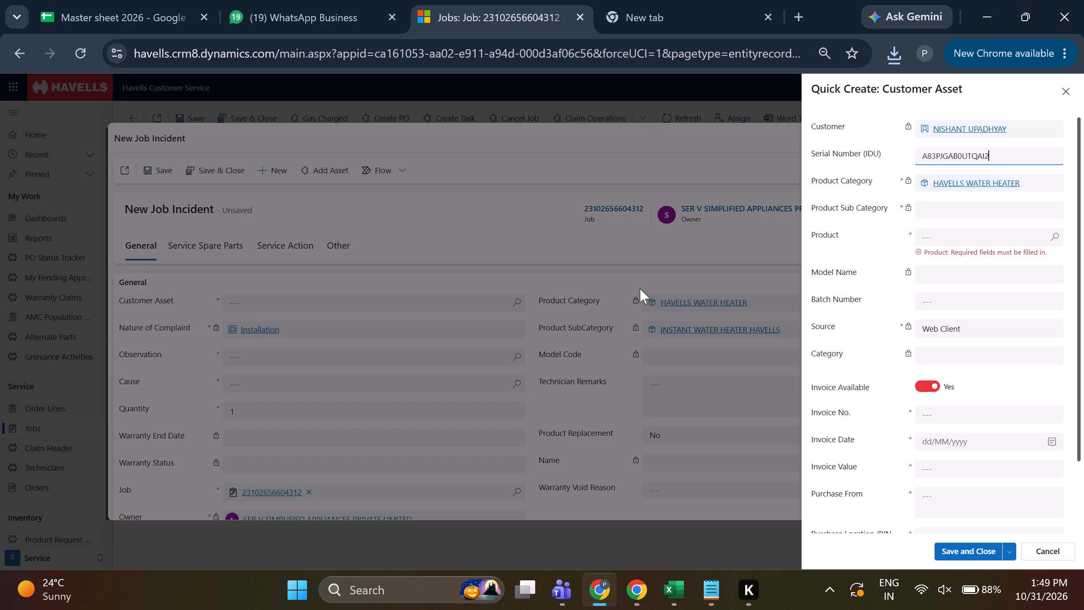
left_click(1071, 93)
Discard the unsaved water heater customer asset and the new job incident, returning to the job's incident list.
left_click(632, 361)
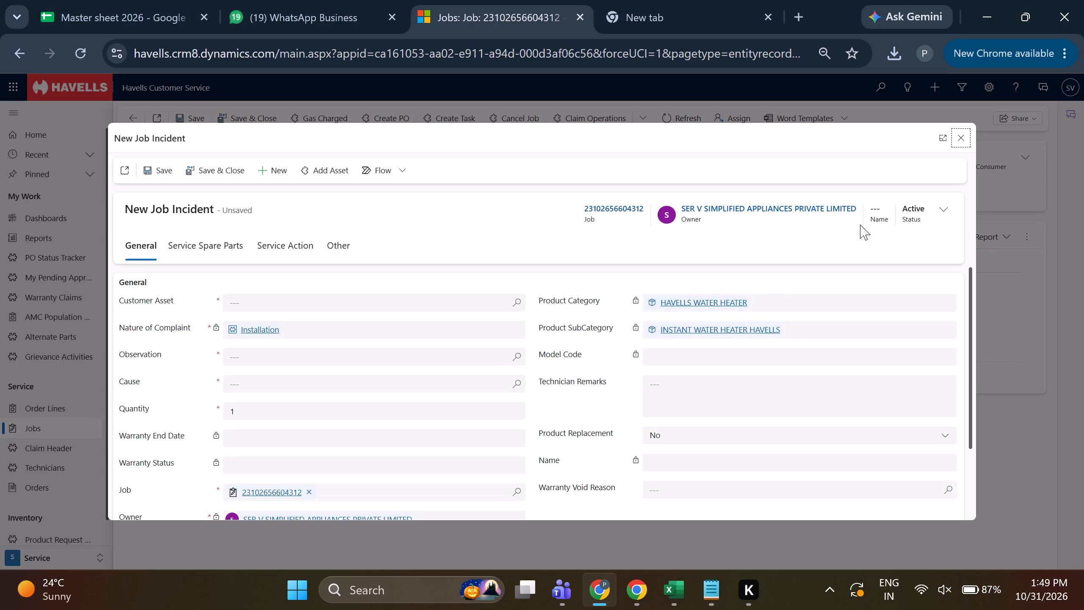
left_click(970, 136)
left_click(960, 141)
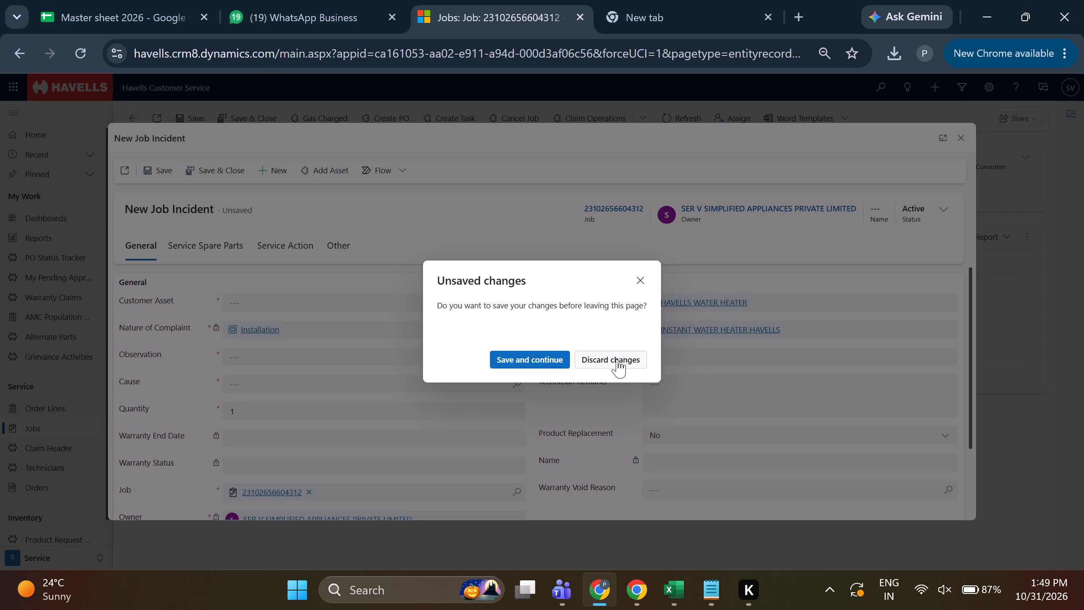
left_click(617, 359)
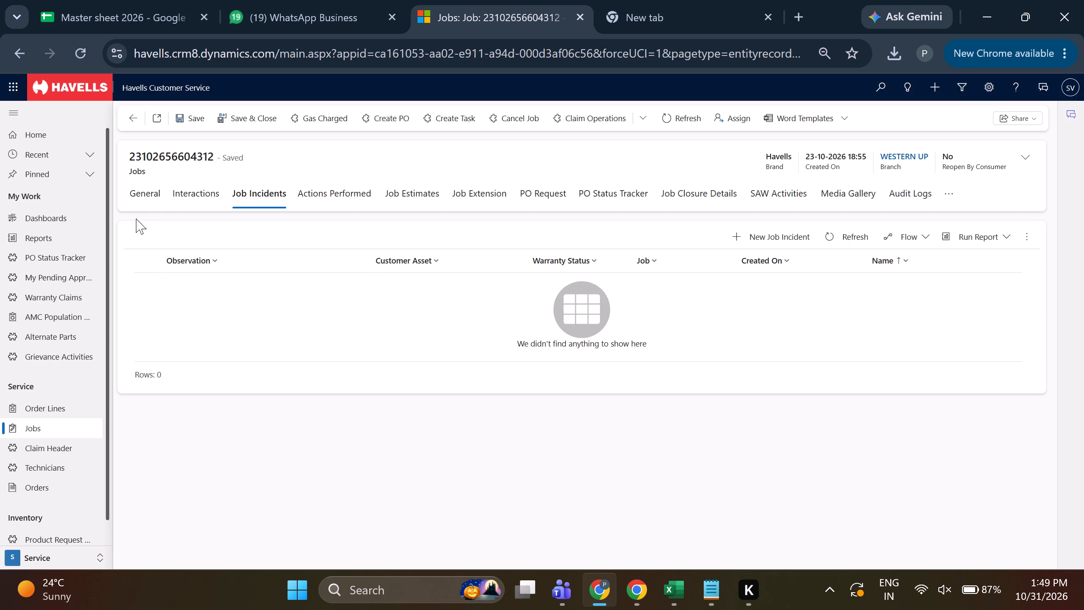
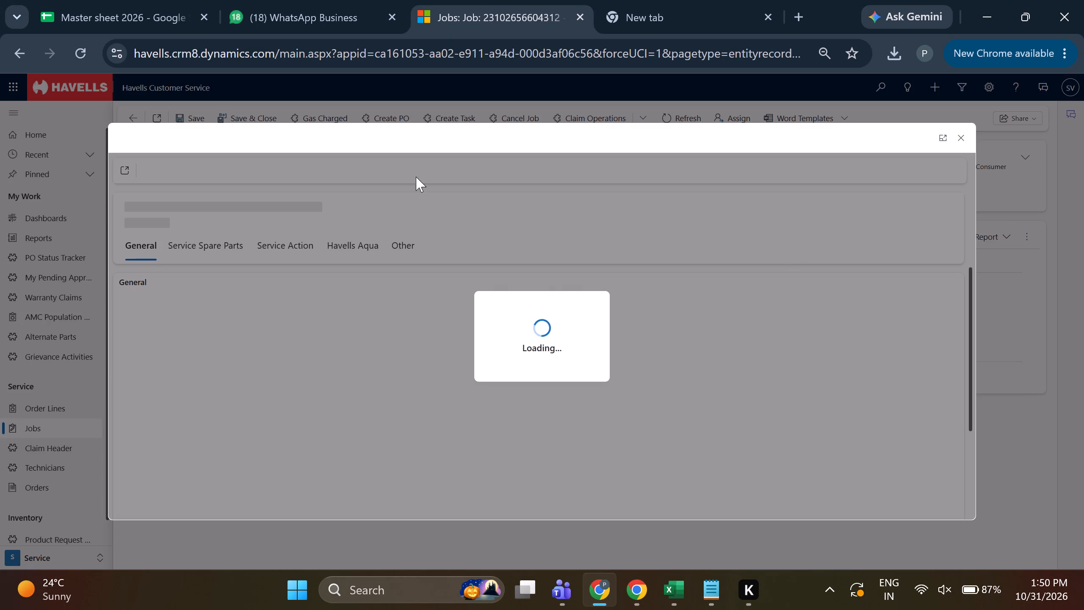
left_click(315, 177)
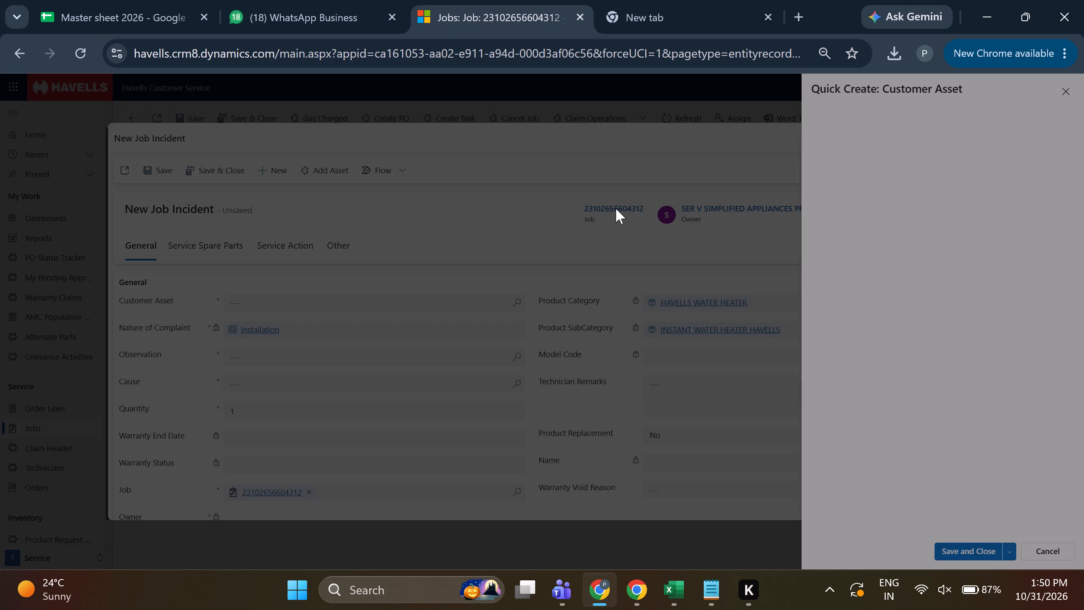
left_click(955, 153)
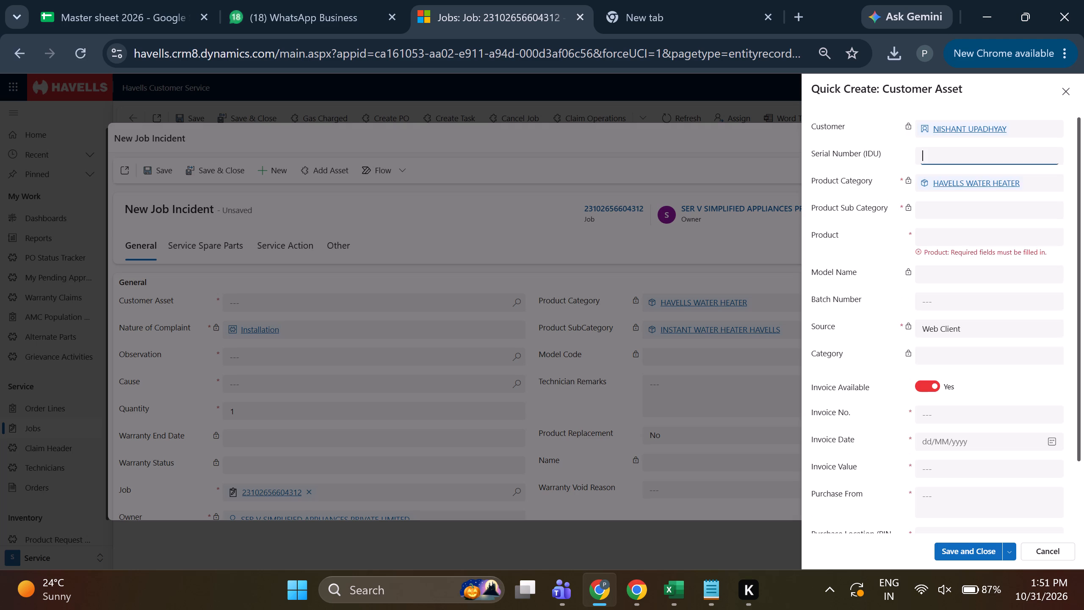
key("ctrl+v")
left_click(758, 279)
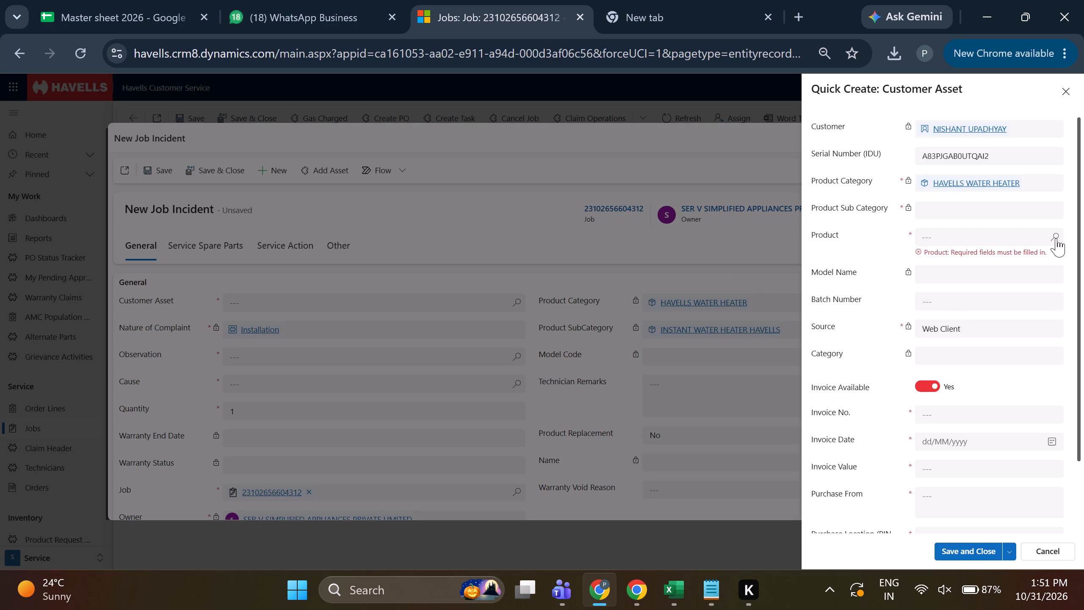
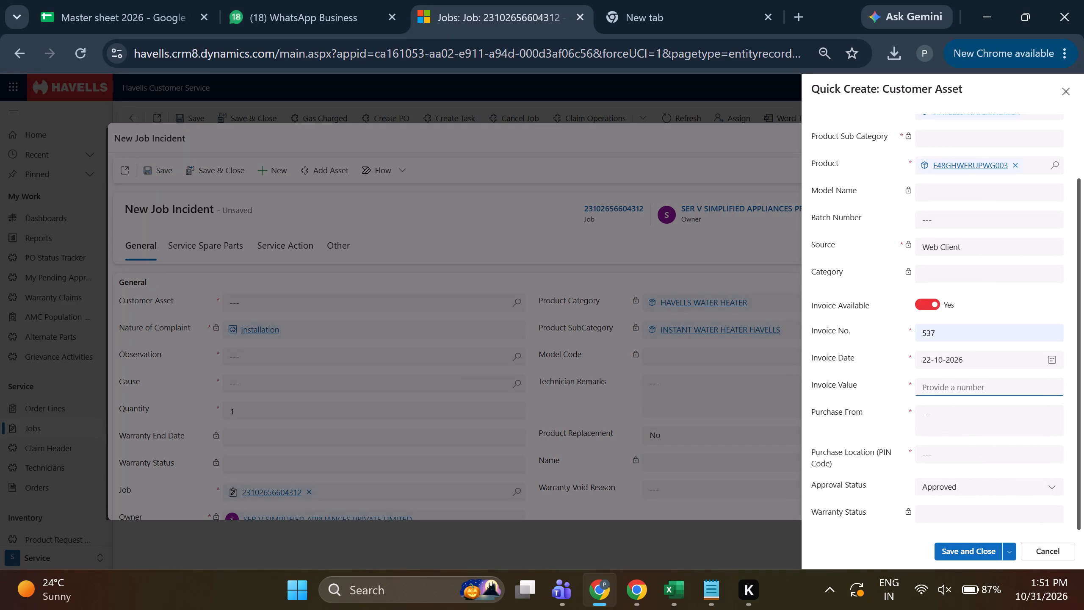
Complete the customer asset with invoice value 7200, purchase from NOIDA and purchase location PIN code 201301, and save it.
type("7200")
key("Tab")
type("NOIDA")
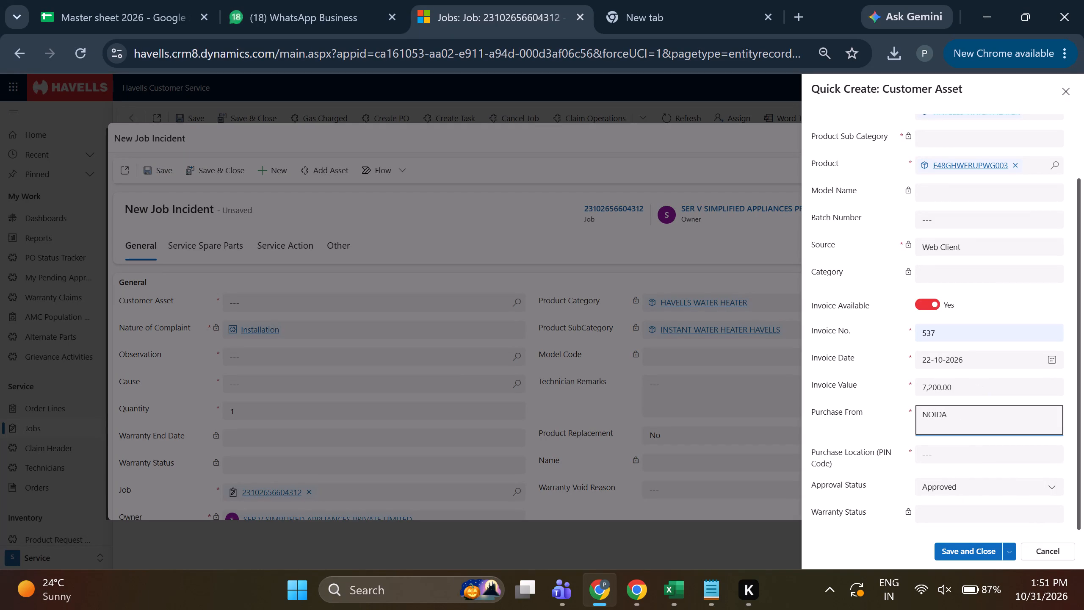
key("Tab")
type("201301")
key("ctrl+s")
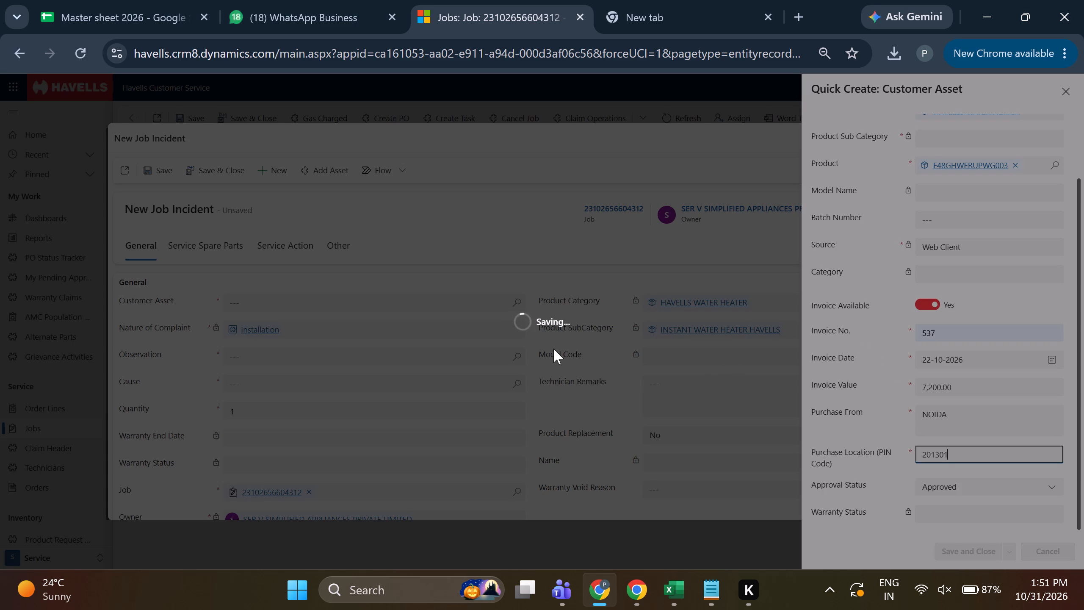
left_click(520, 300)
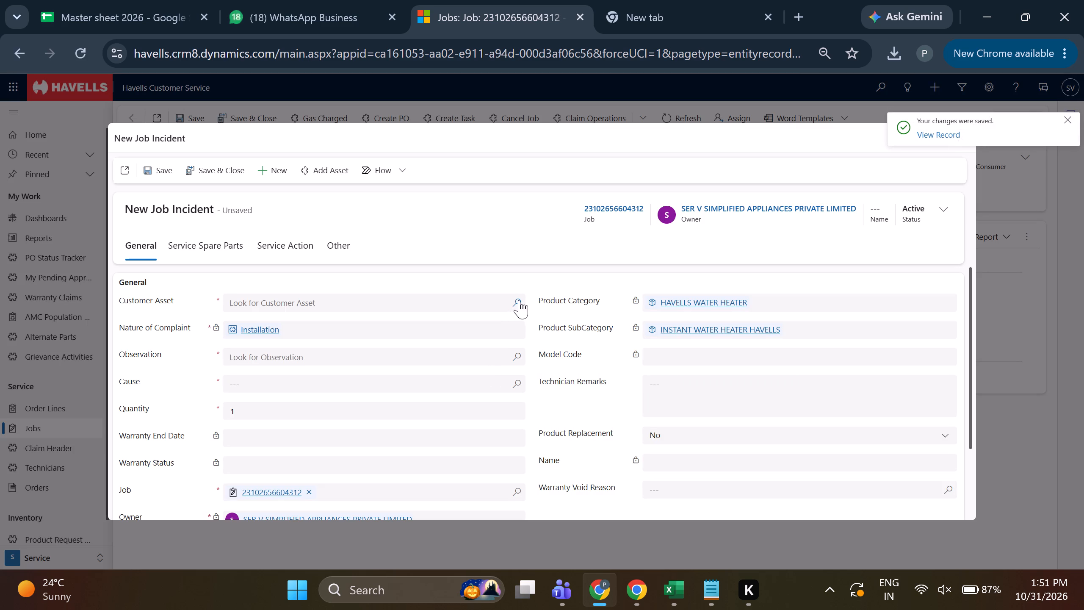
left_click(382, 349)
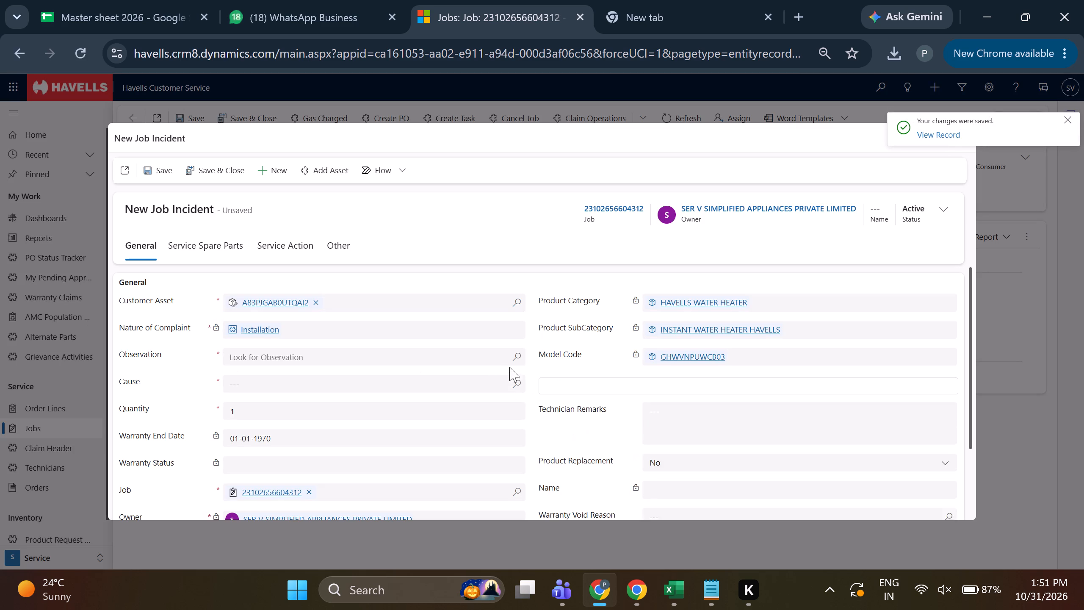
left_click(517, 359)
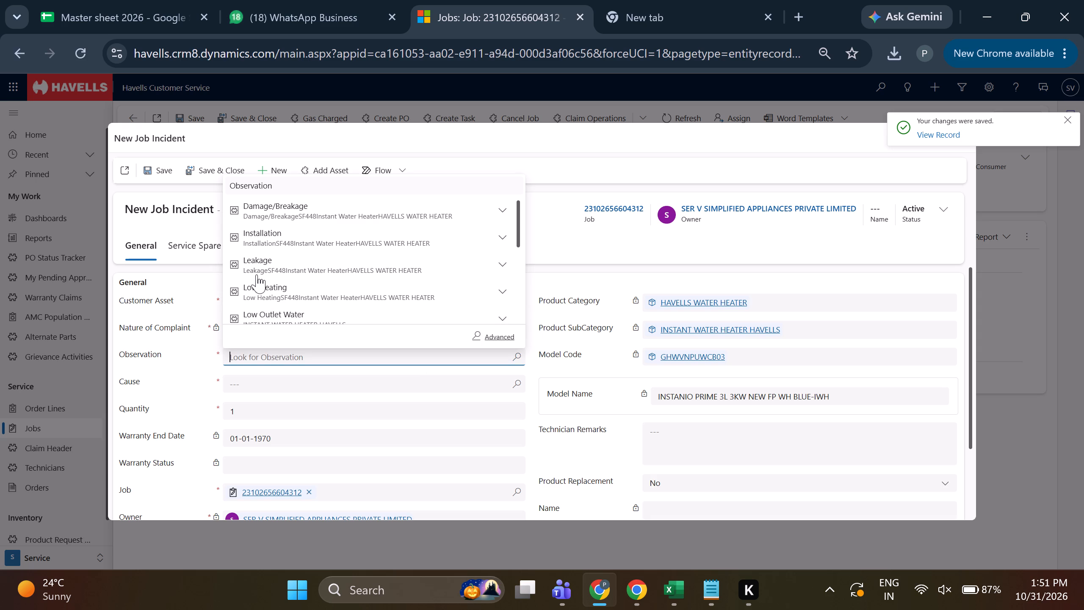
left_click(299, 232)
left_click(523, 382)
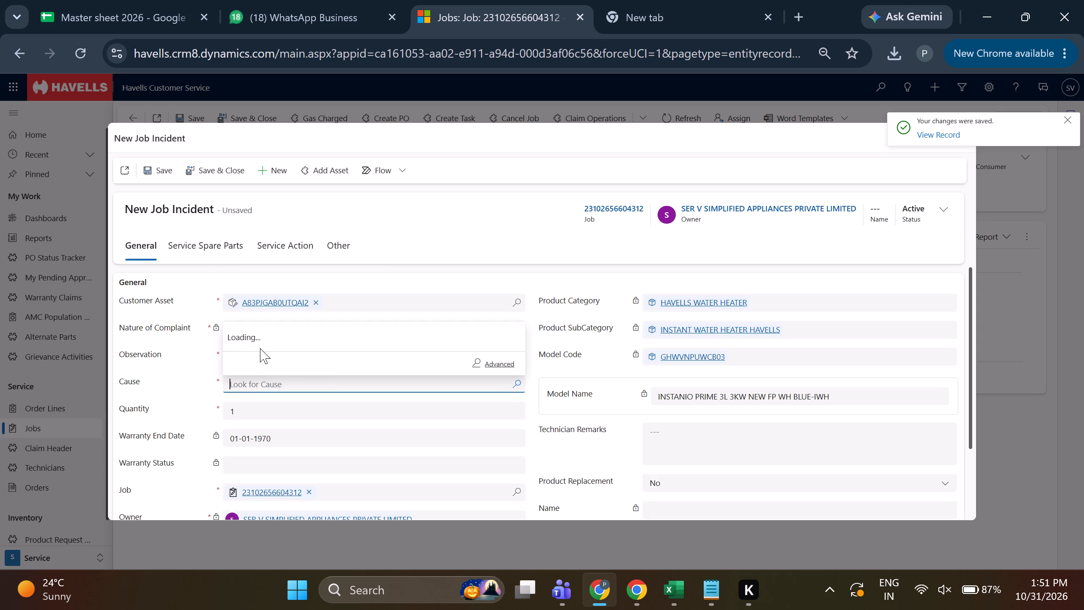
left_click(248, 338)
left_click(155, 173)
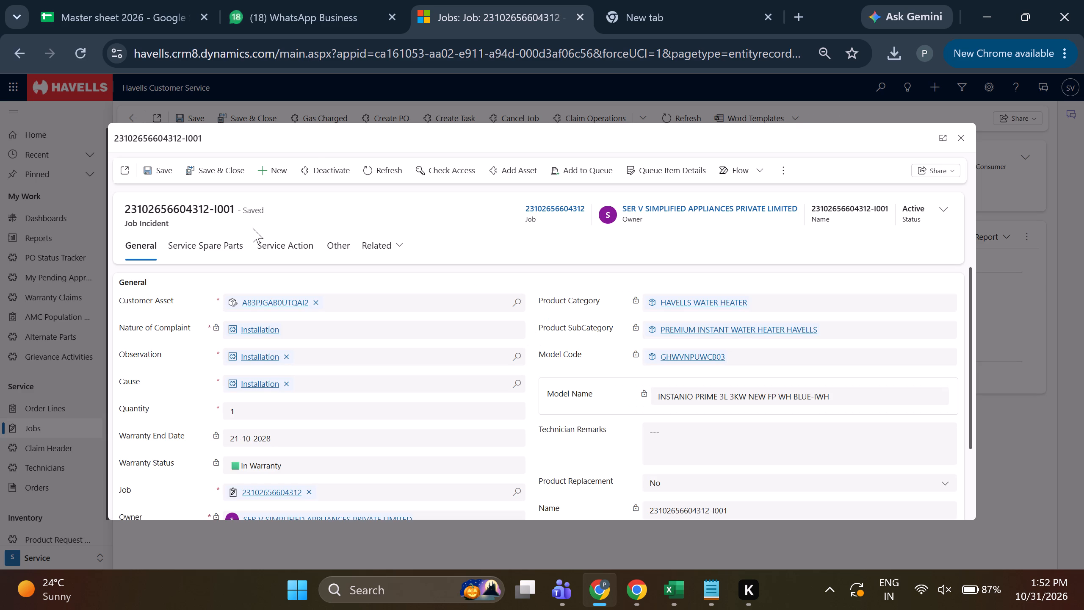
Mark the incident's last Installation Done service action as Used, then save and close the service and the incident.
left_click(282, 260)
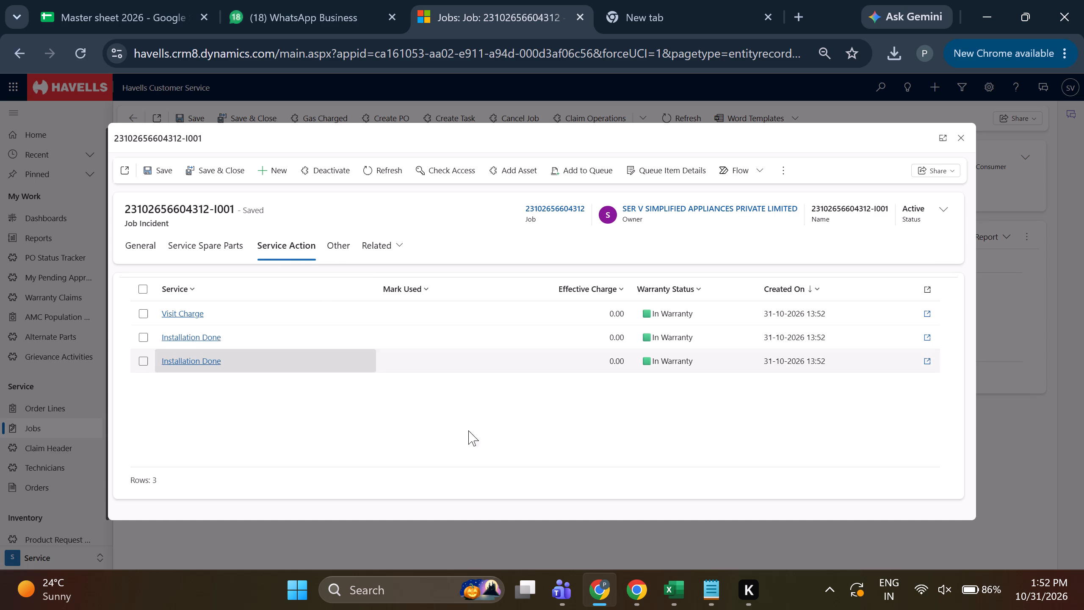
double_click(451, 364)
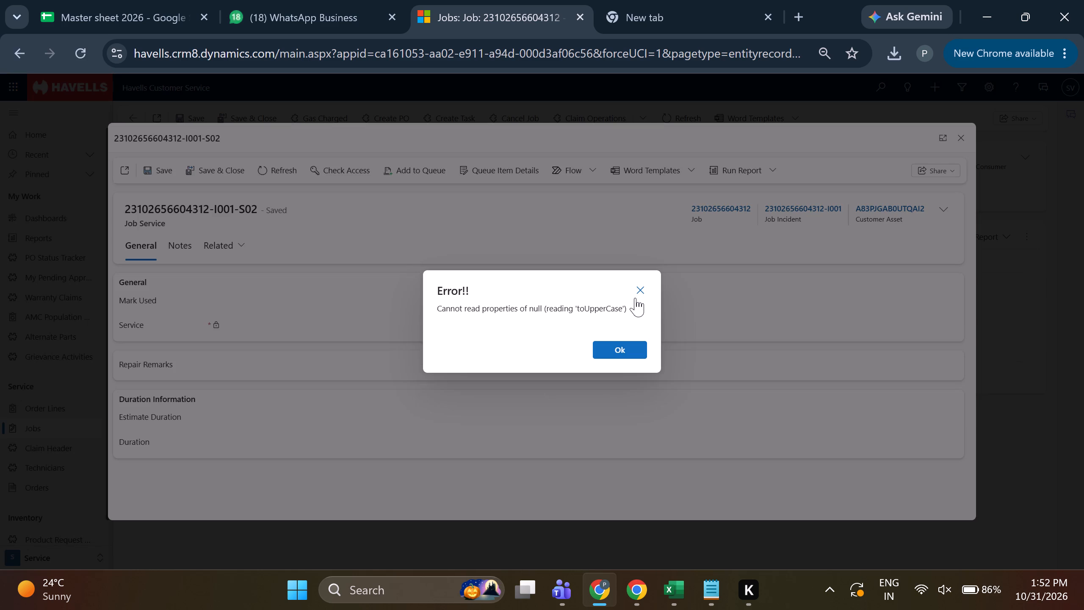
left_click(634, 292)
left_click(500, 306)
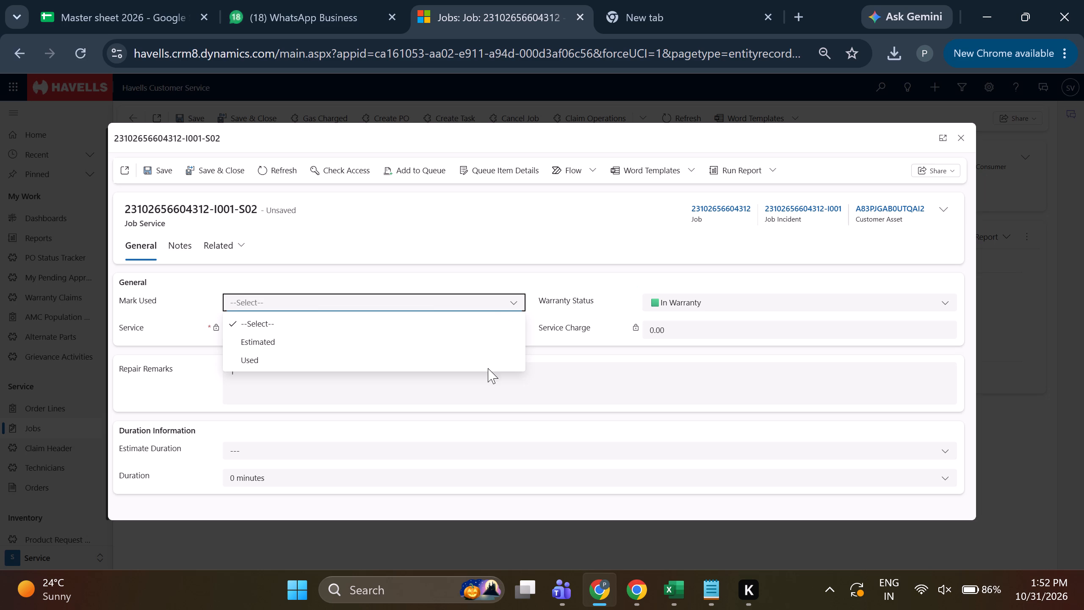
left_click(493, 358)
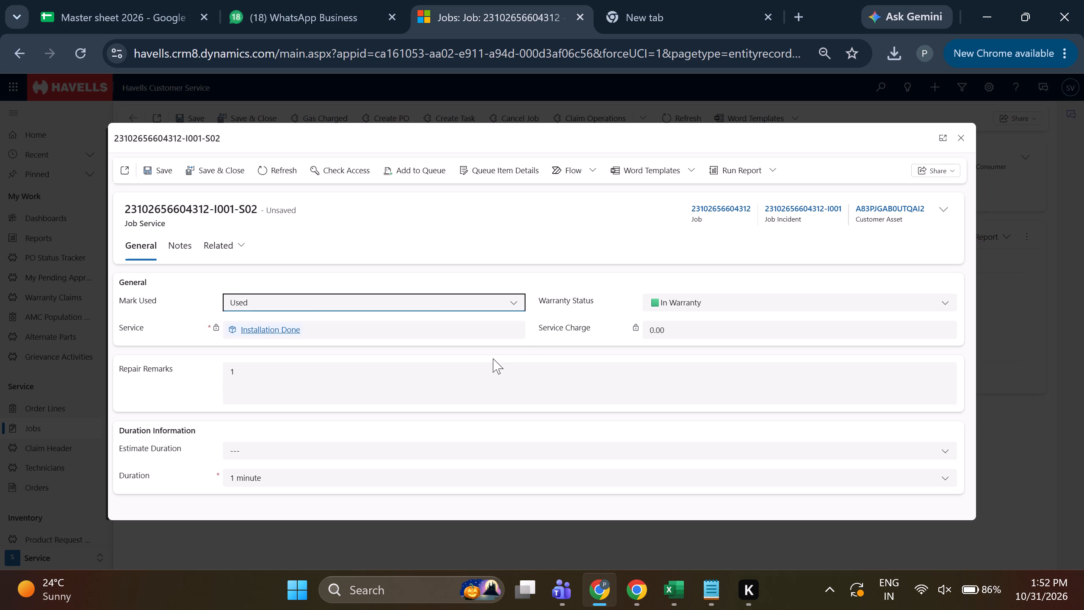
left_click(210, 175)
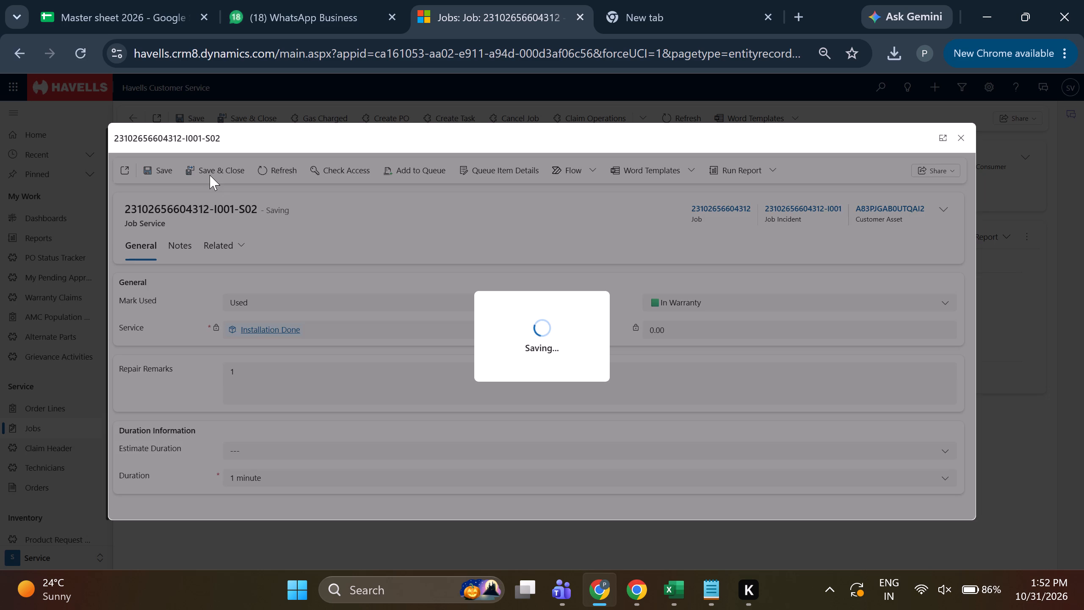
left_click(210, 175)
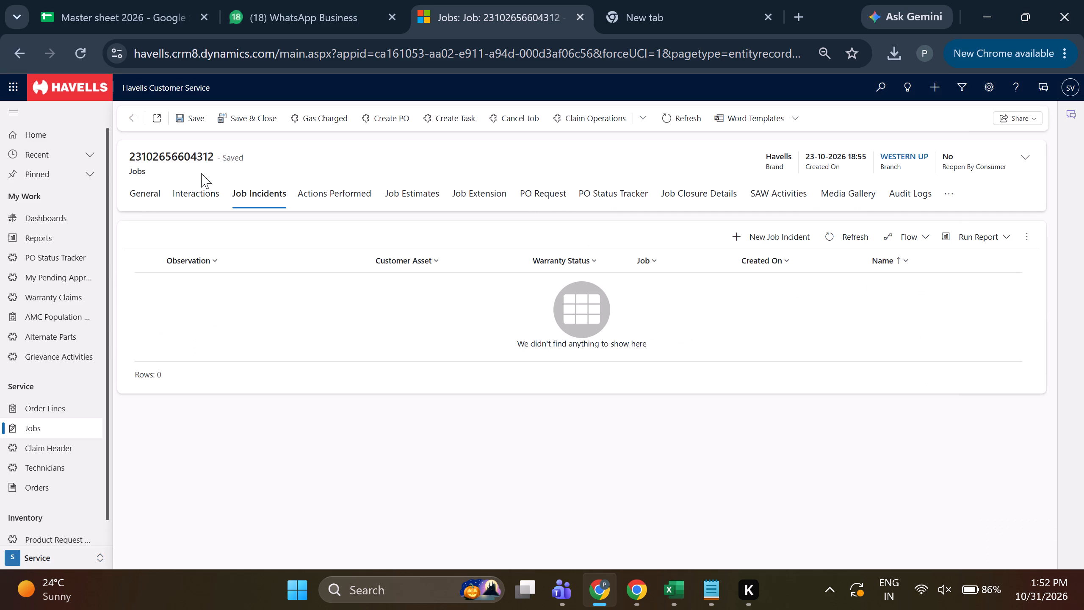
left_click(151, 205)
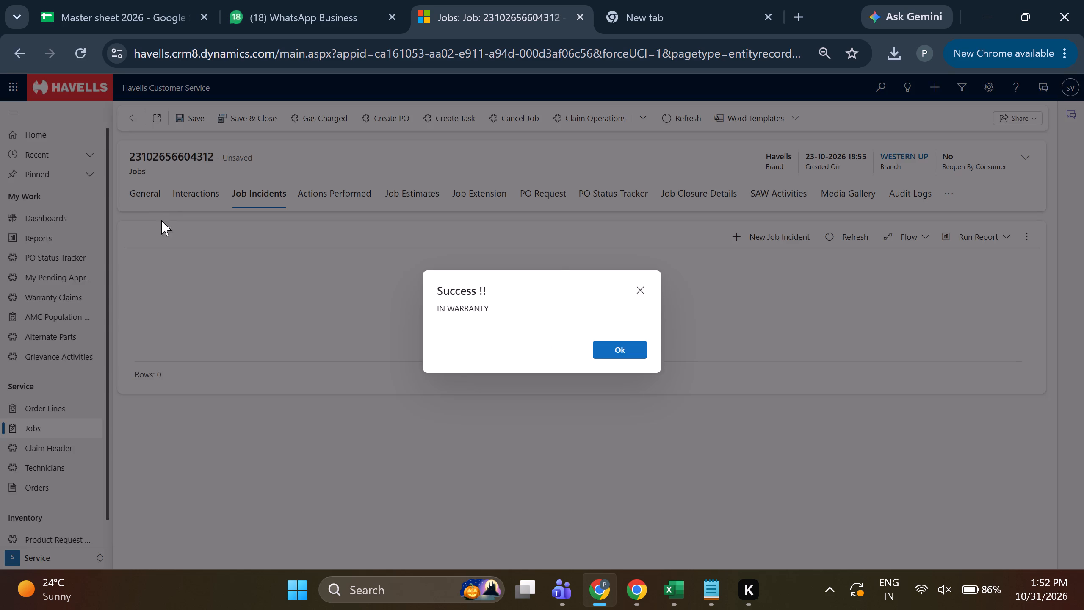
left_click(613, 358)
left_click(609, 343)
Open the incident's customer asset and add a note with the image WhatsApp Image 2026-10-24 at 12.22.44 PM (2) attached.
left_click(404, 284)
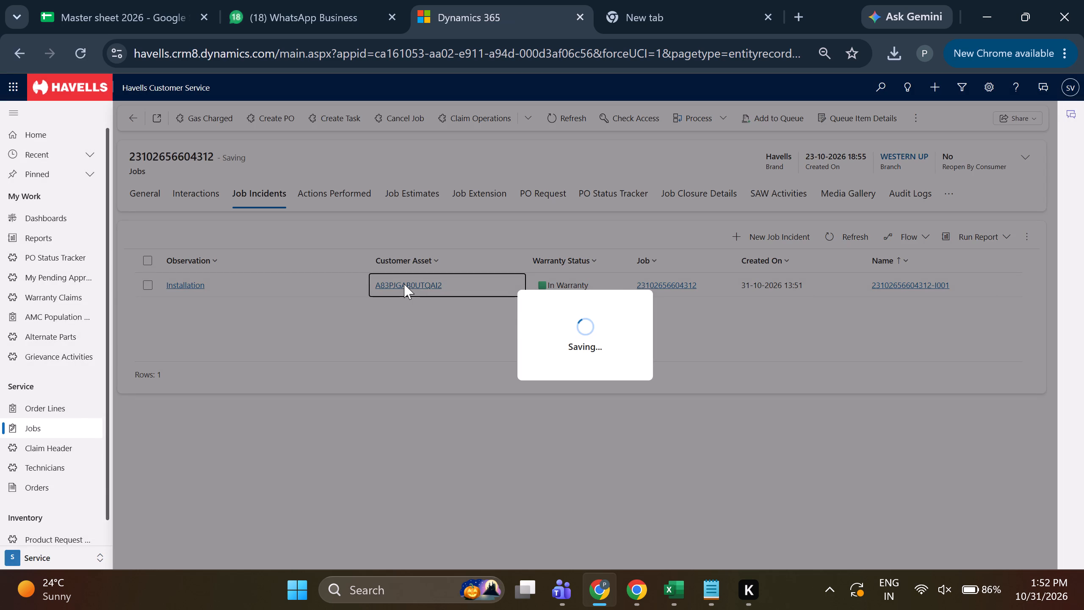
left_click(203, 210)
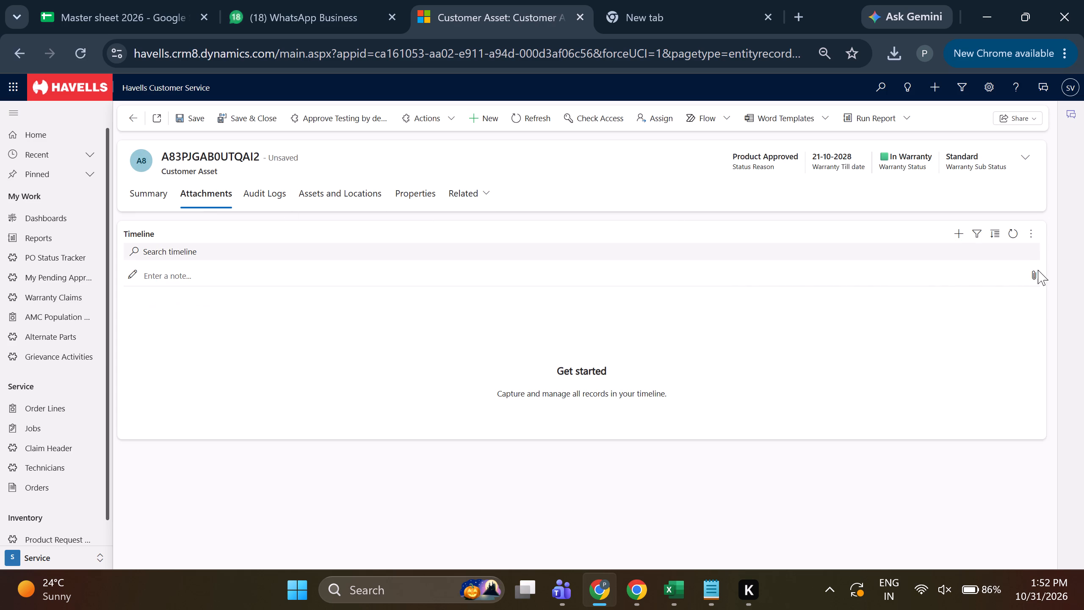
left_click(1034, 279)
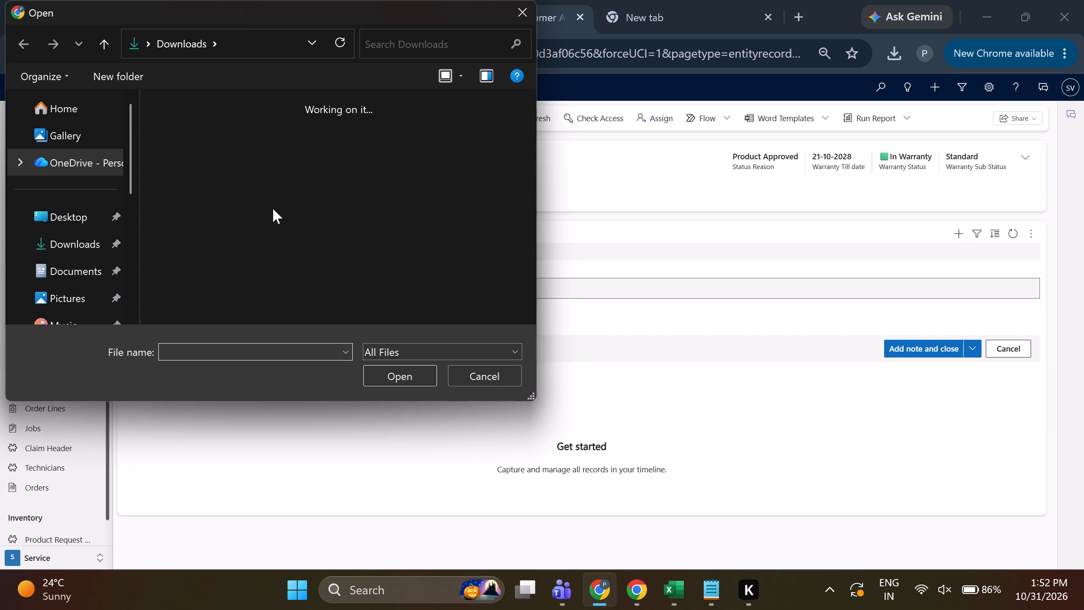
double_click(208, 158)
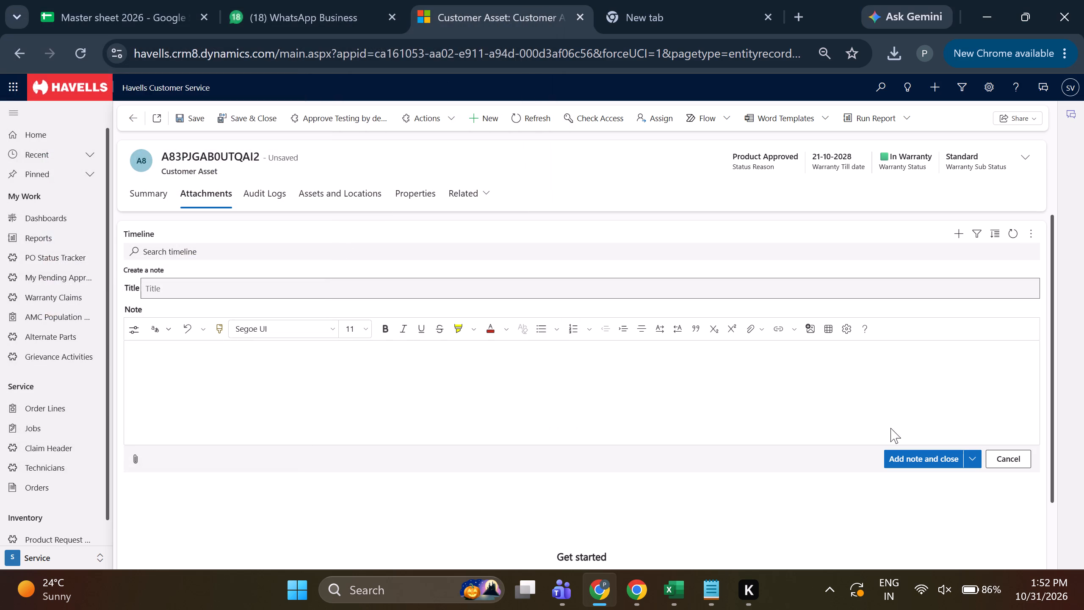
left_click(921, 470)
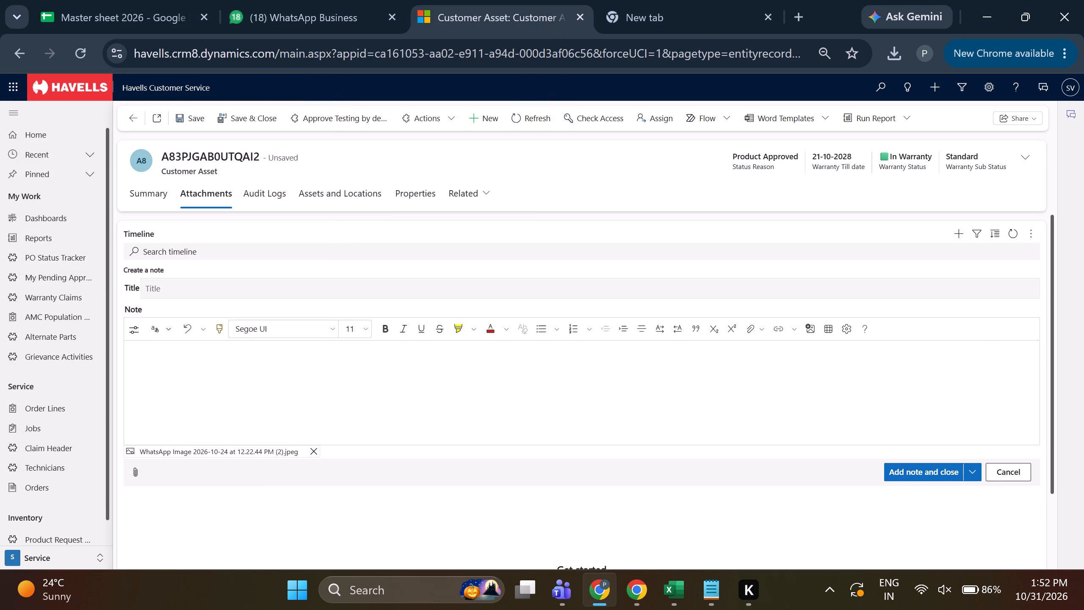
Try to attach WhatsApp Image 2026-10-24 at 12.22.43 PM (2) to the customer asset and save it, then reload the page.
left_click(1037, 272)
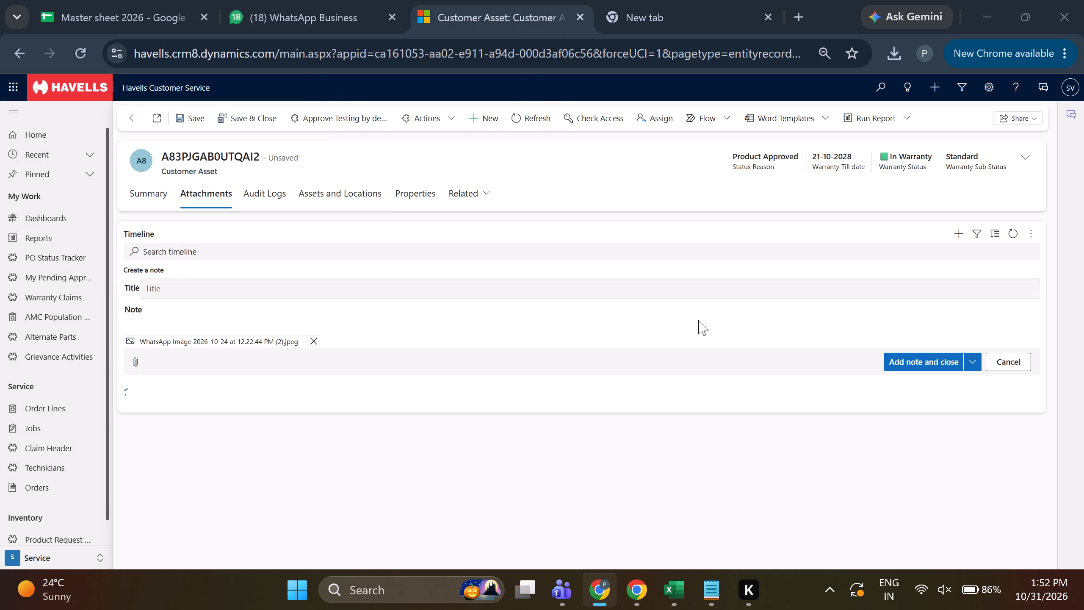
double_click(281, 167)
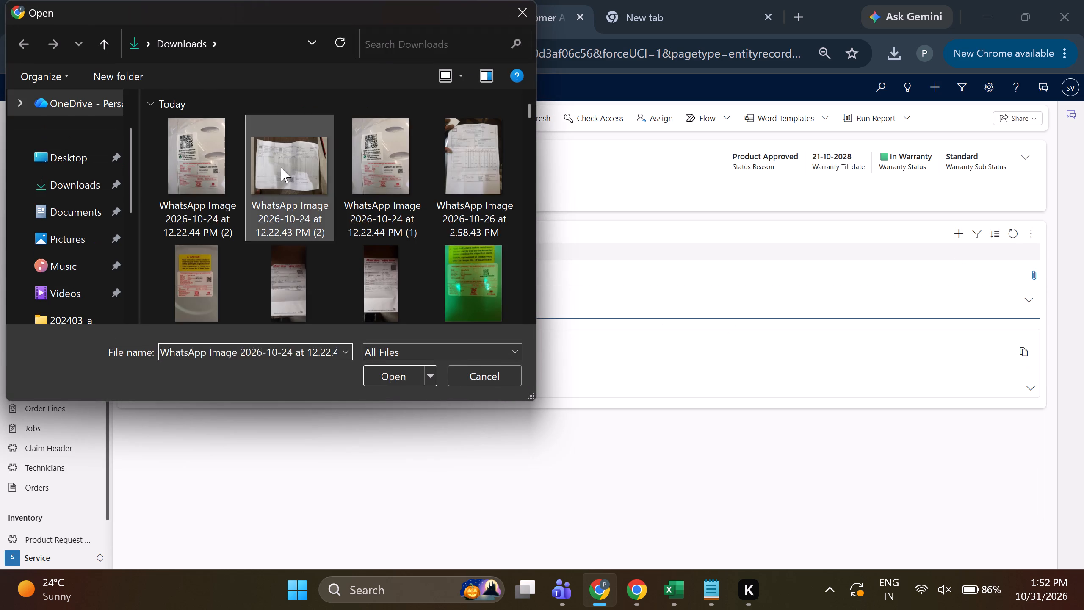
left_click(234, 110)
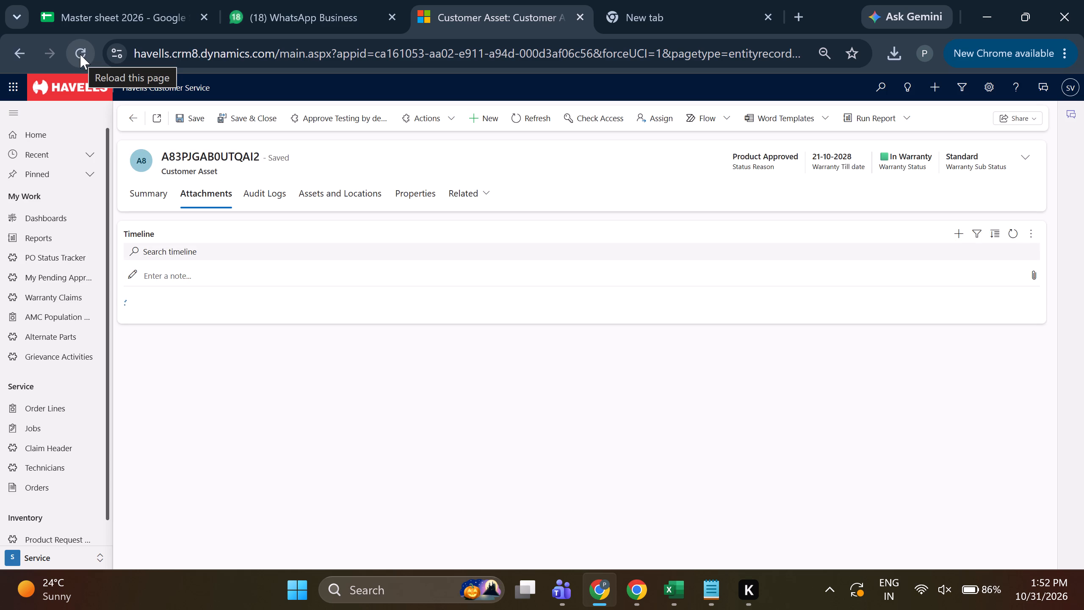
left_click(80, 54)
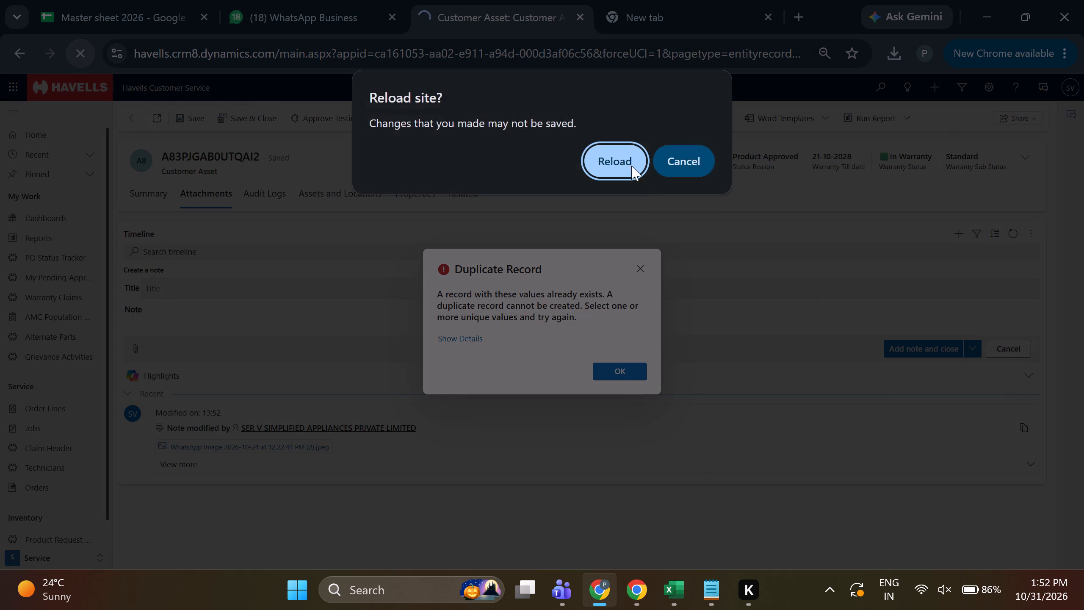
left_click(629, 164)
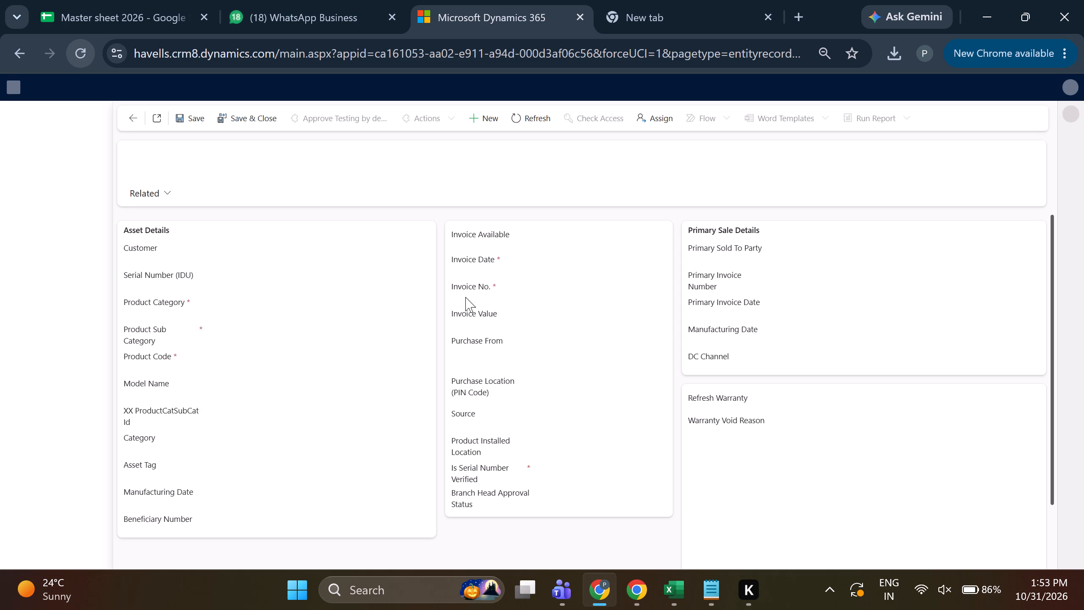
Attach WhatsApp Image 2026-10-24 at 12.22.43 PM (2) to the customer asset's timeline, and save and close the asset.
left_click(207, 199)
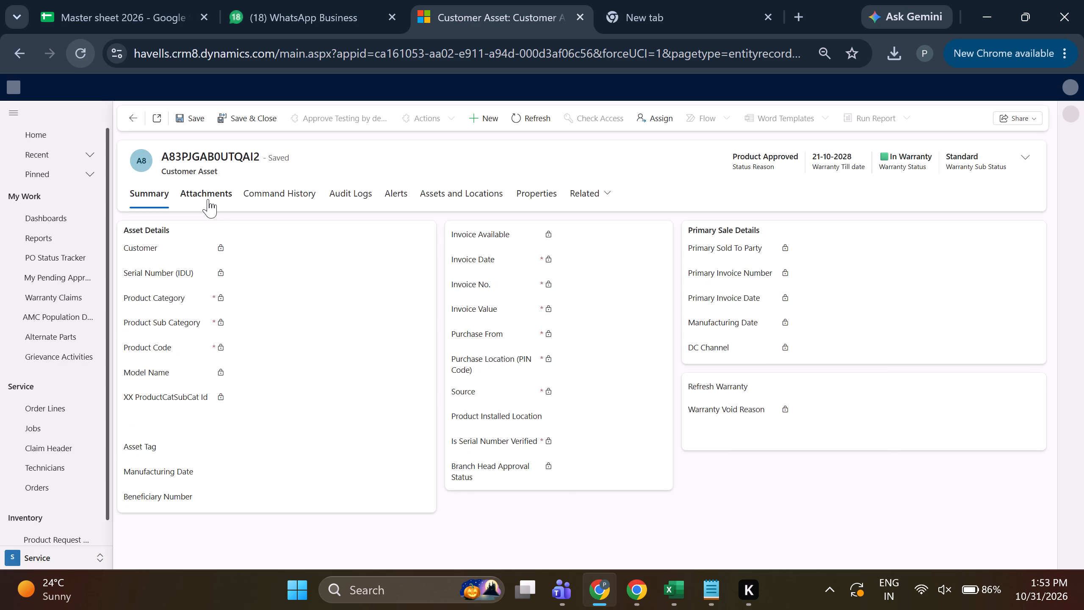
left_click(208, 199)
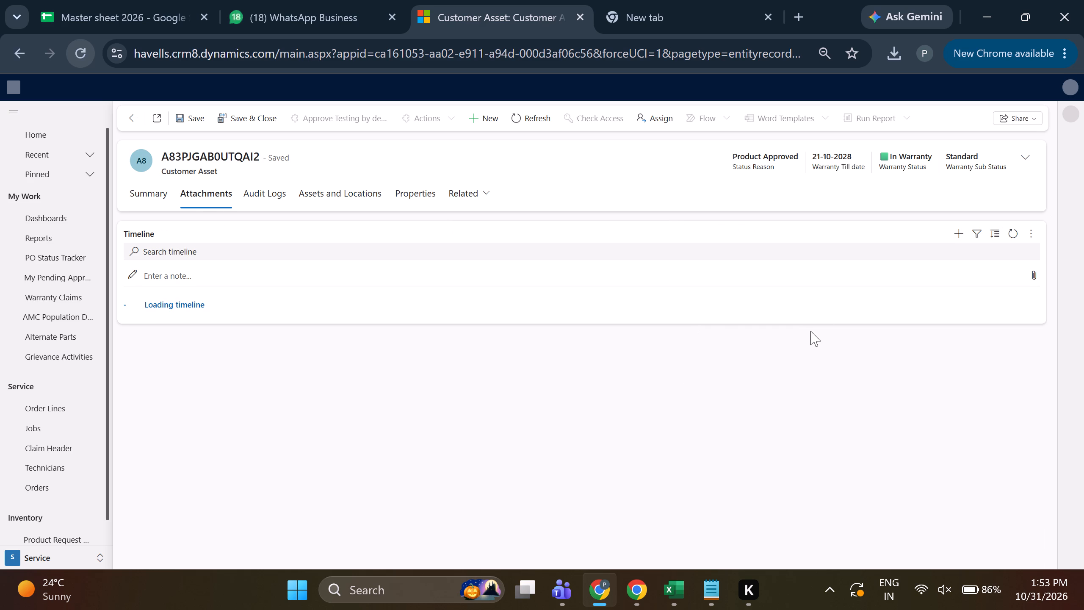
left_click(1036, 276)
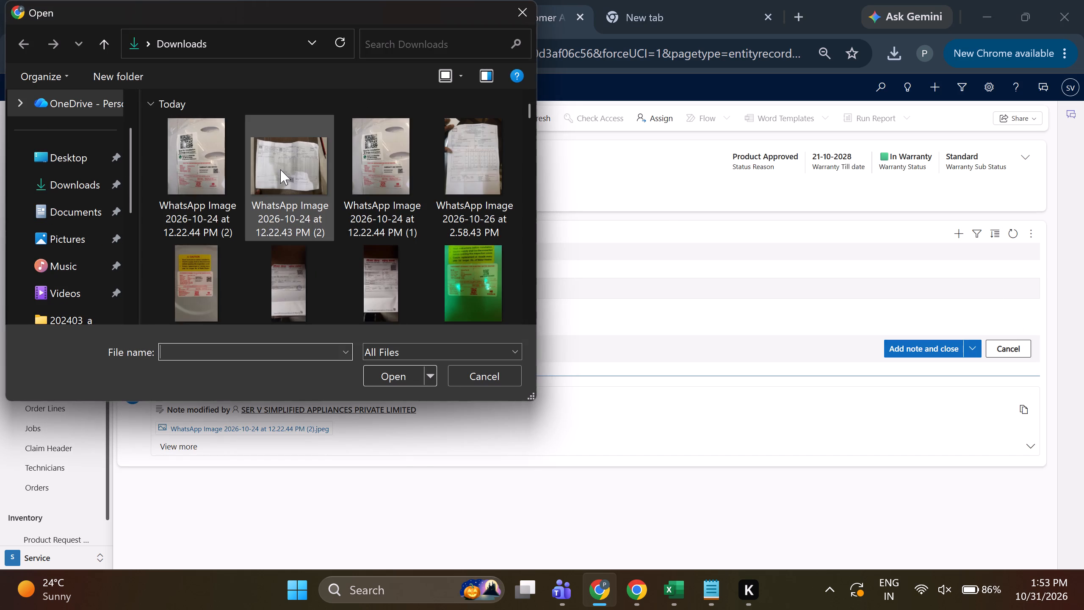
double_click(307, 158)
left_click(236, 111)
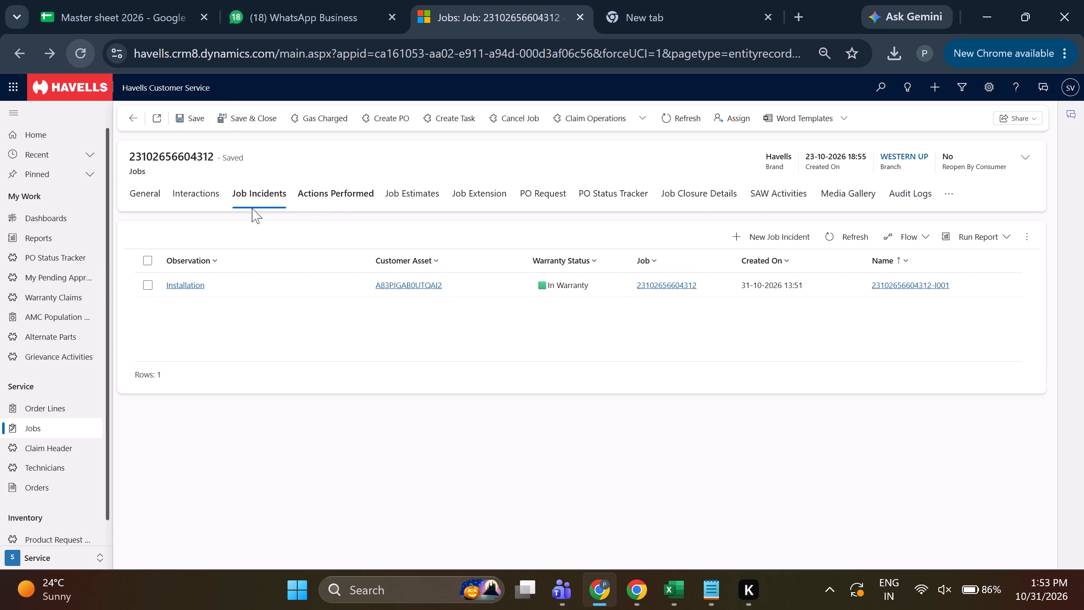
Examine the job's general details and the technicians available for the Assigned To field.
left_click(130, 199)
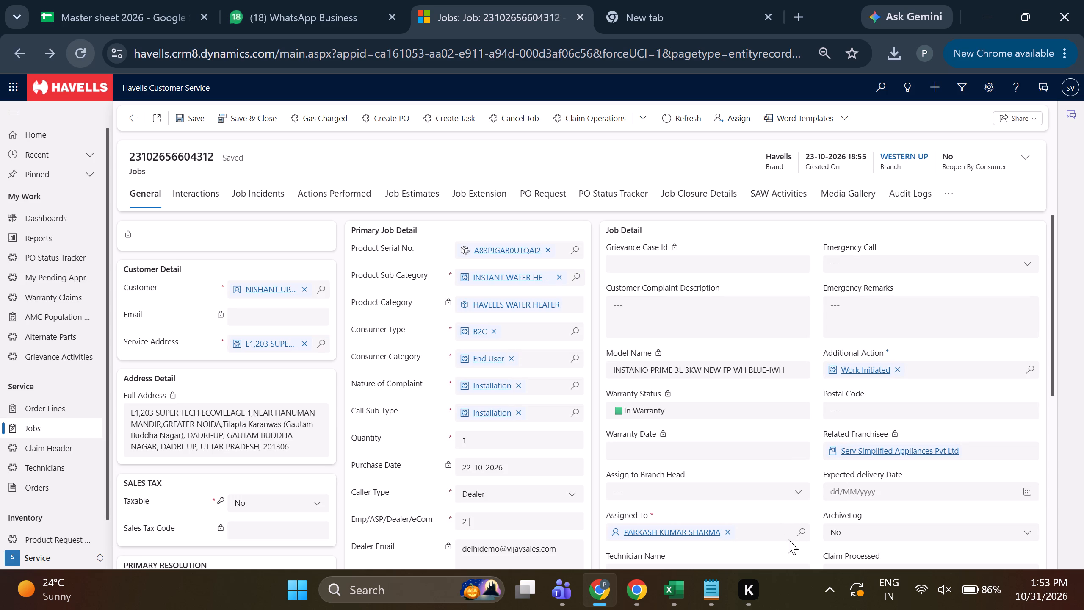
left_click(802, 534)
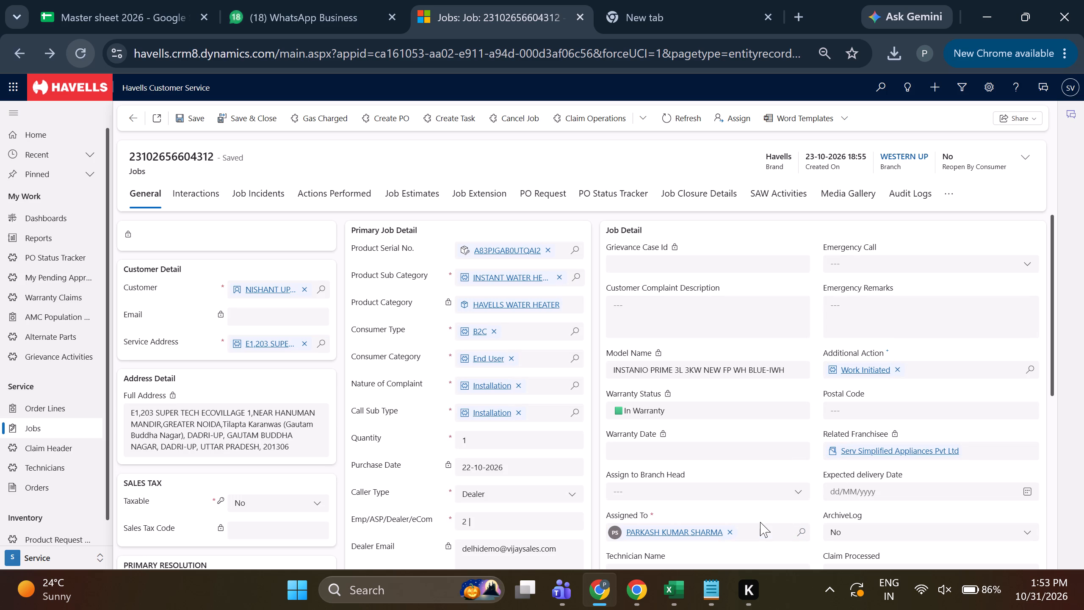
left_click(801, 526)
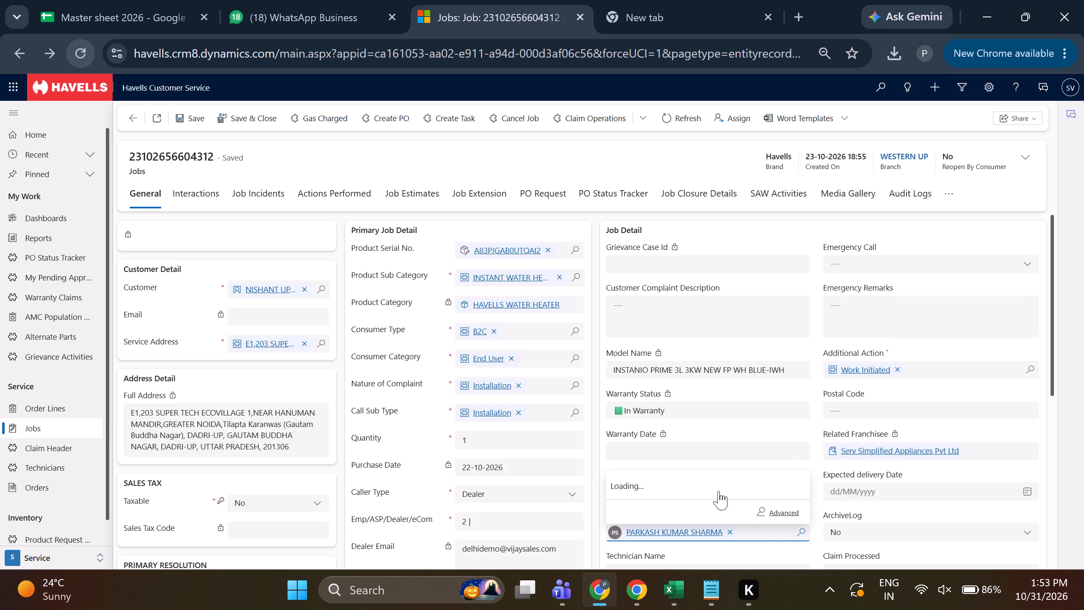
scroll(675, 458, "down", 3)
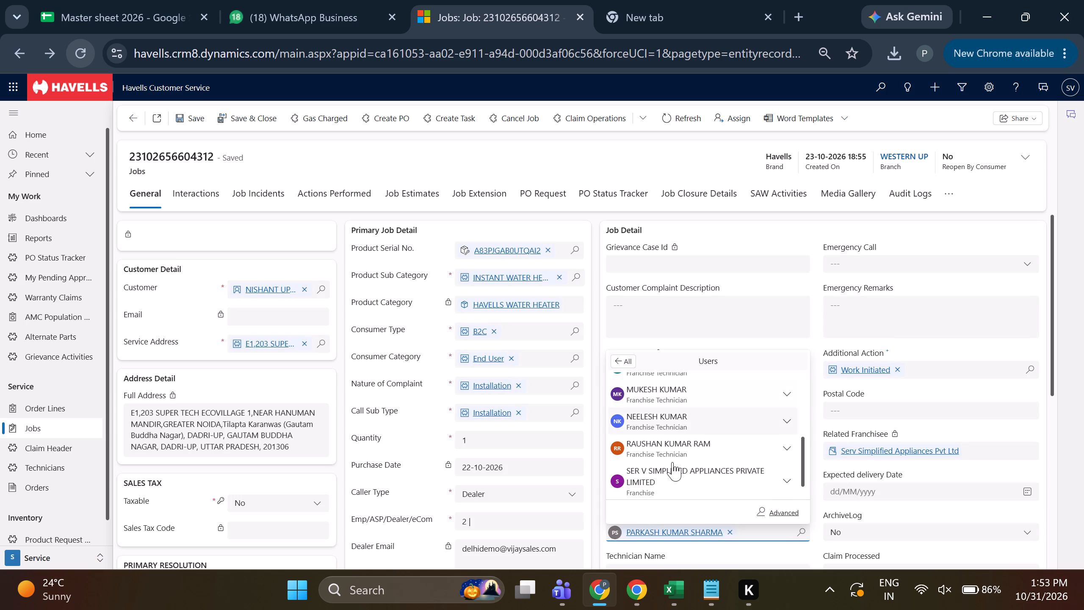
scroll(675, 446, "down", 2)
scroll(677, 459, "up", 4)
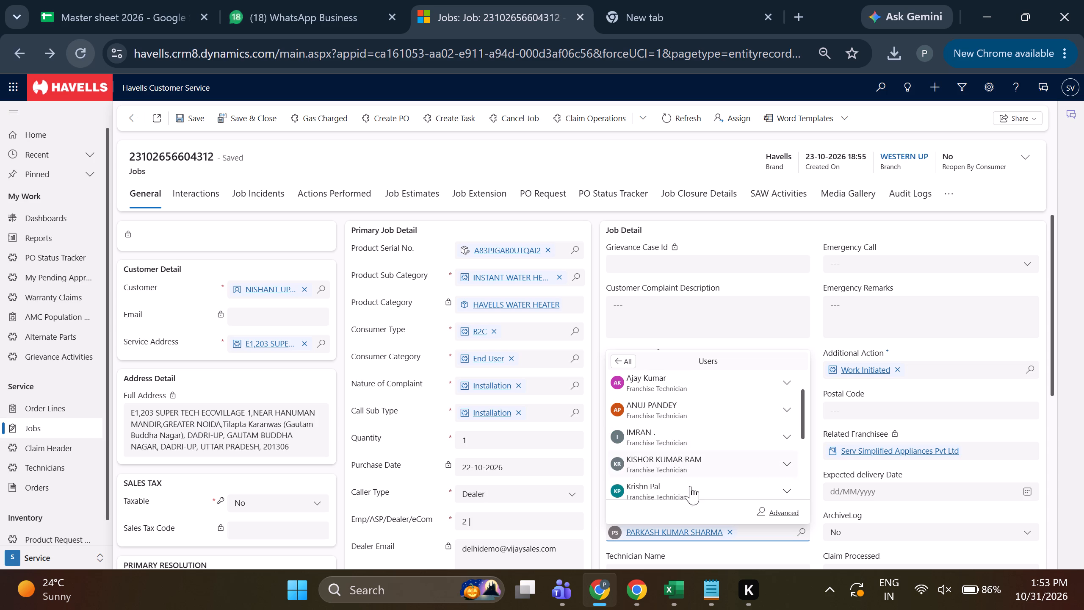
scroll(709, 497, "up", 4)
left_click(930, 388)
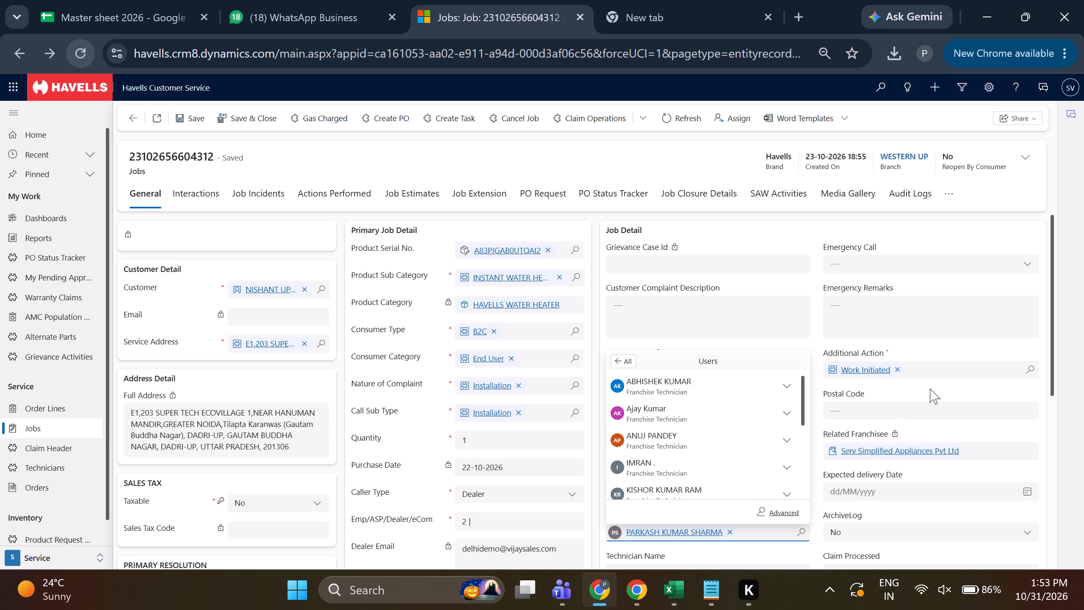
scroll(700, 444, "down", 2)
scroll(610, 434, "up", 4)
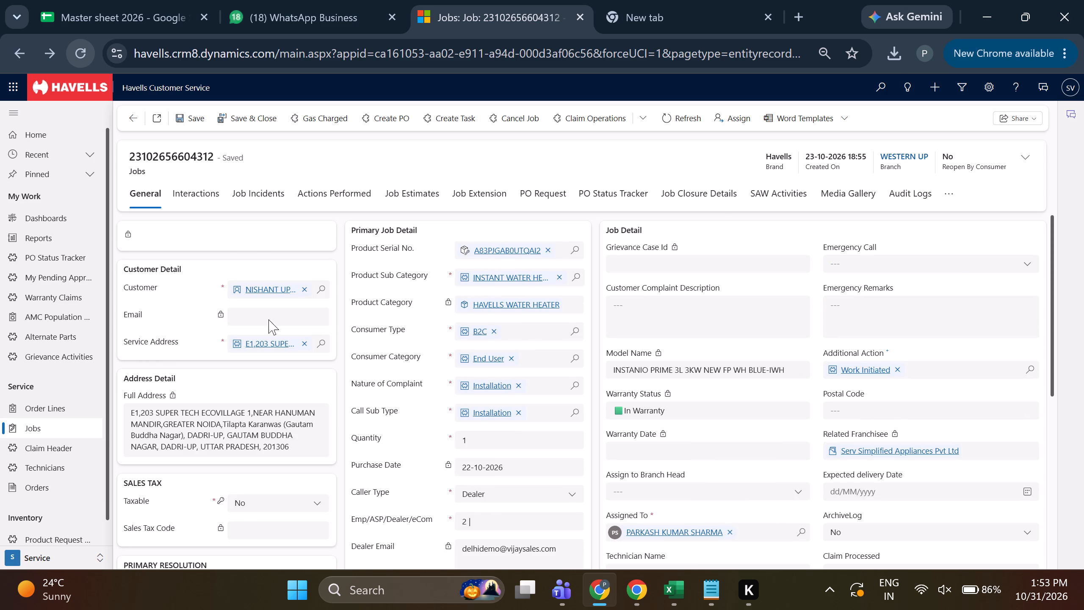
left_click(715, 190)
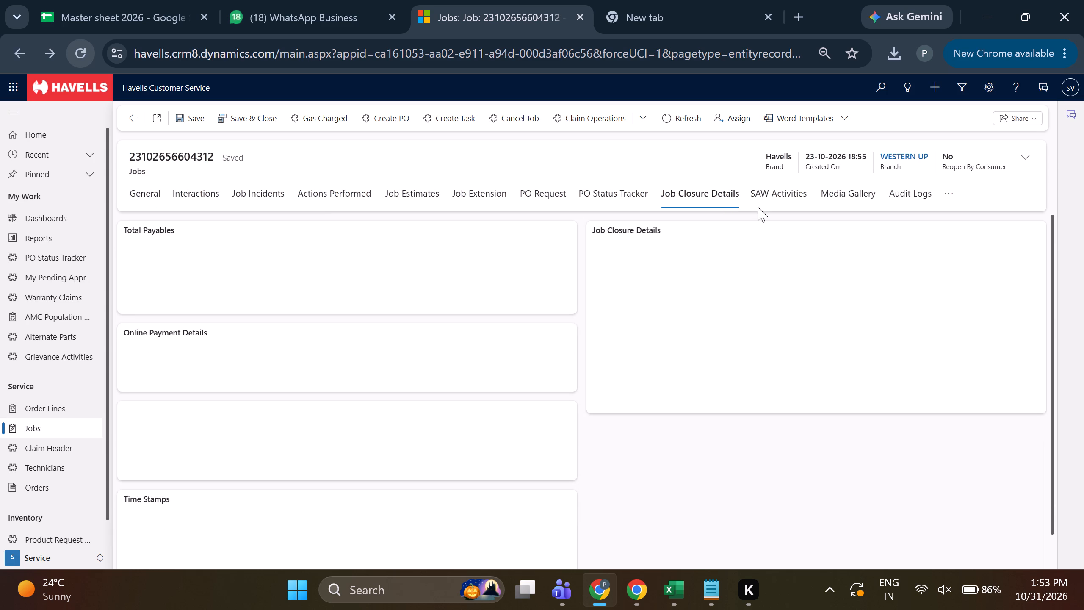
left_click(748, 361)
double_click(751, 362)
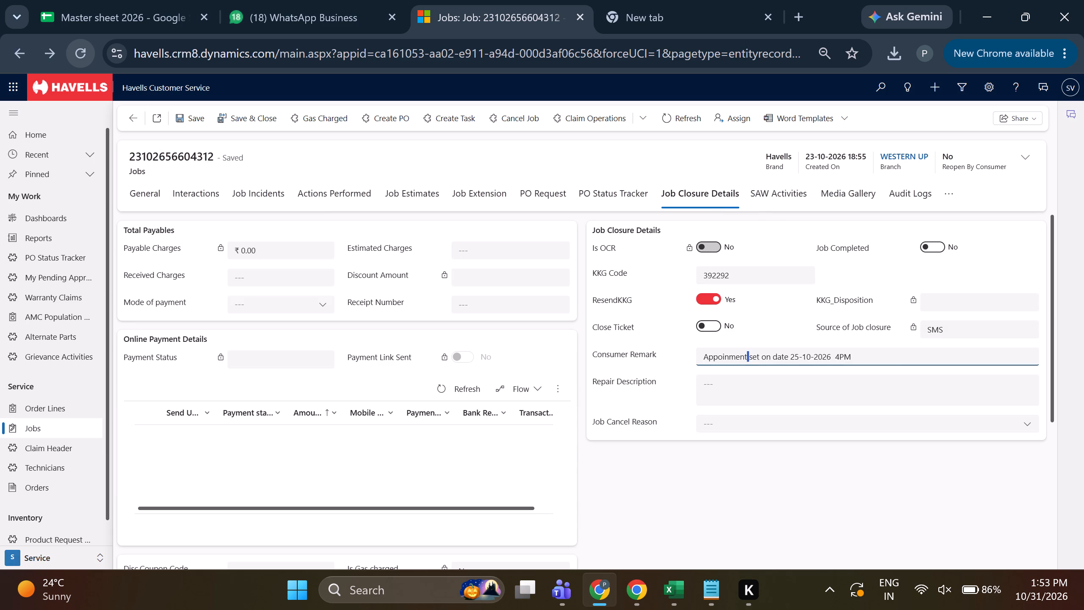
left_click(751, 362)
key("BackSpace")
left_click(751, 362)
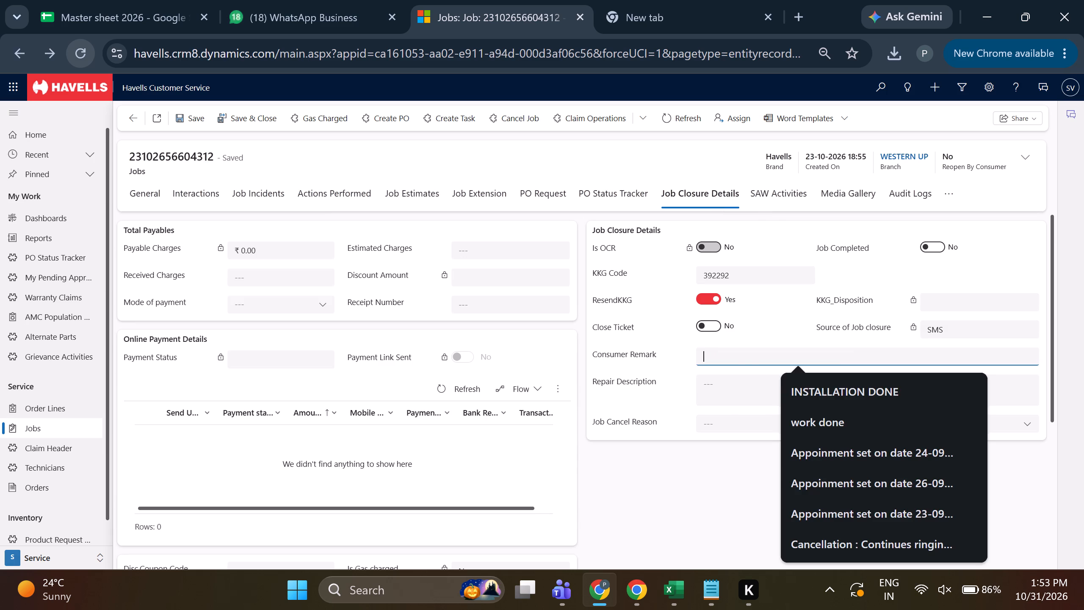
left_click(817, 394)
triple_click(827, 356)
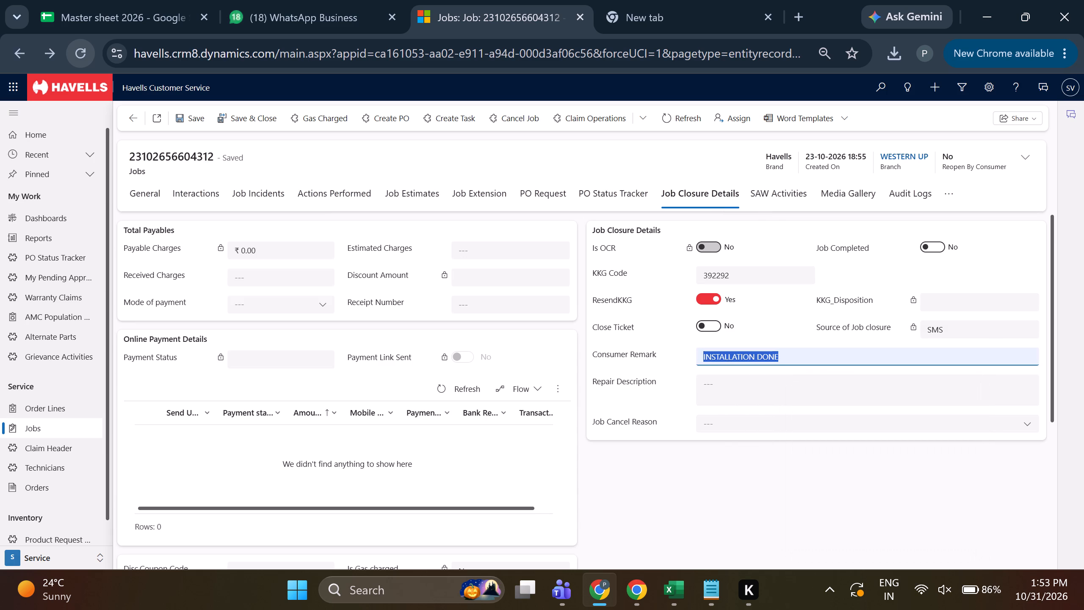
key("ctrl+c")
left_click(819, 385, "ctrl")
key("ctrl+v")
left_click(935, 248)
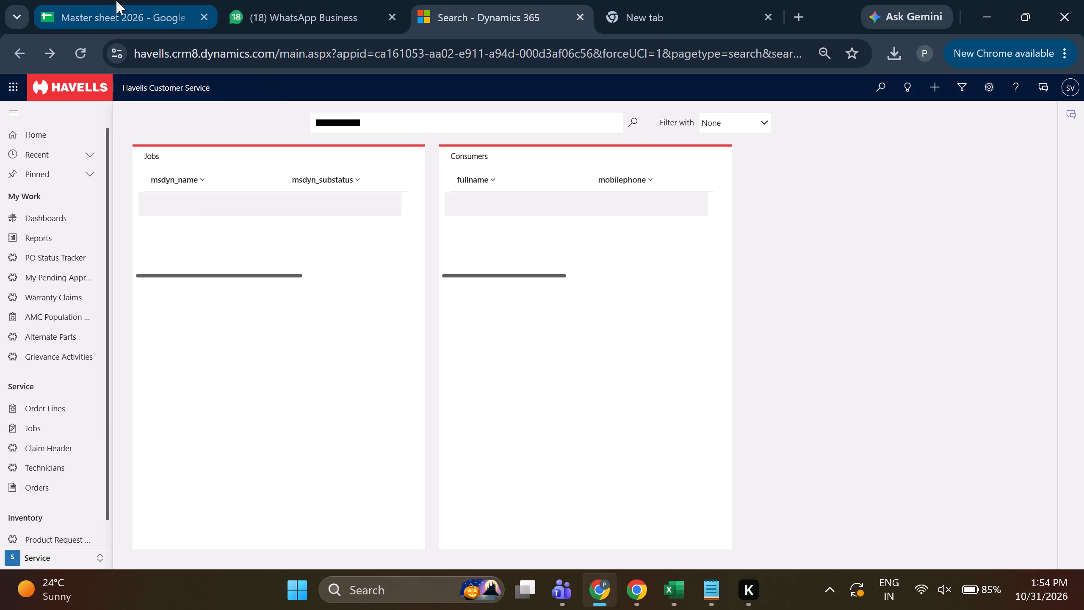
left_click(118, 0)
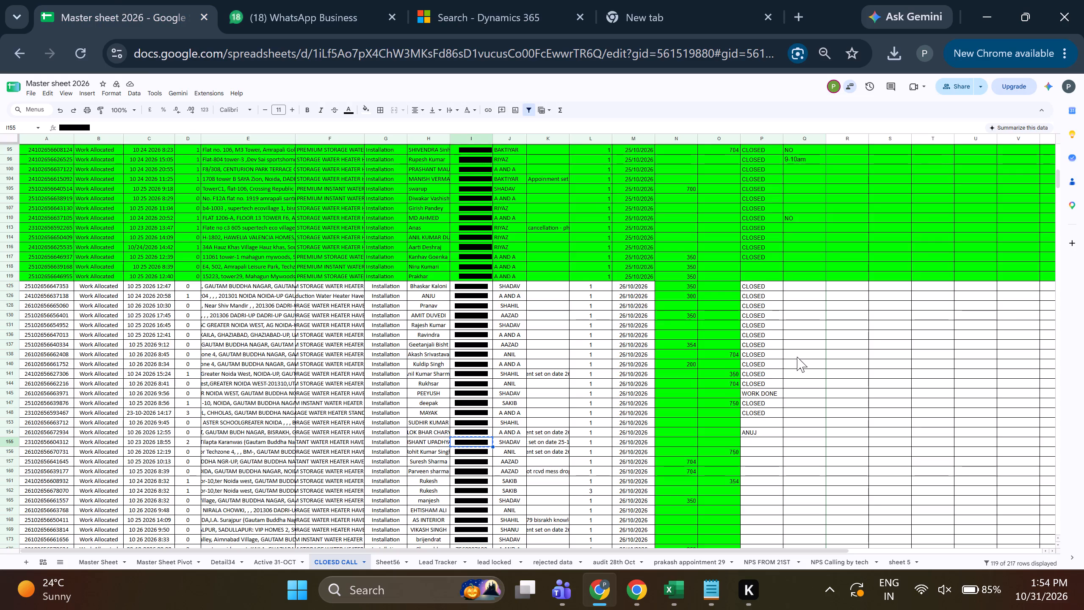
key("Right")
key("Right")
key("Right")
key("Right")
key("Right")
key("Right")
key("Right")
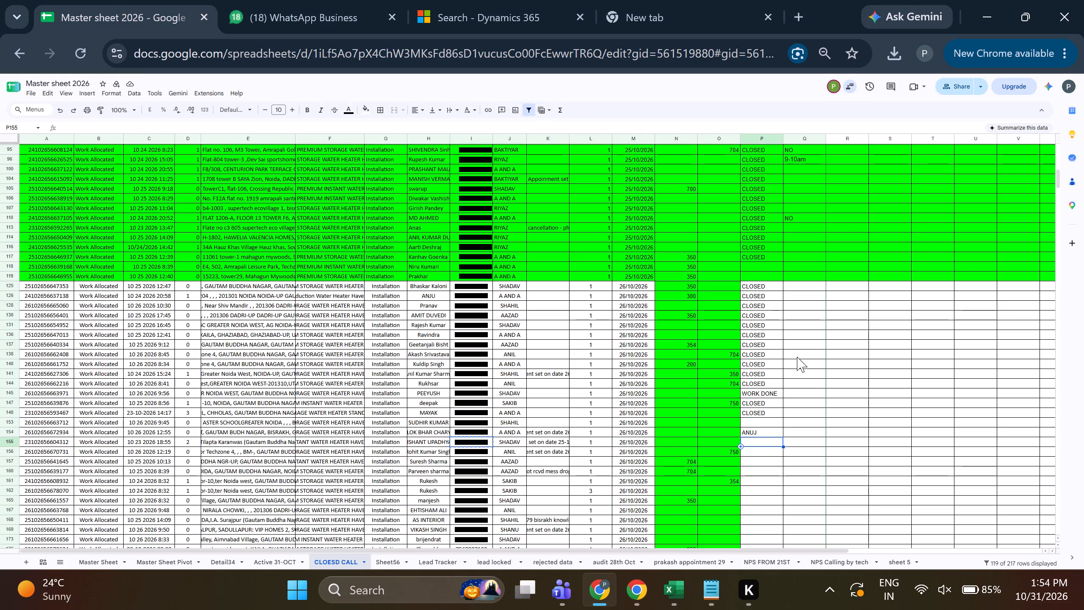
type("CLOSED")
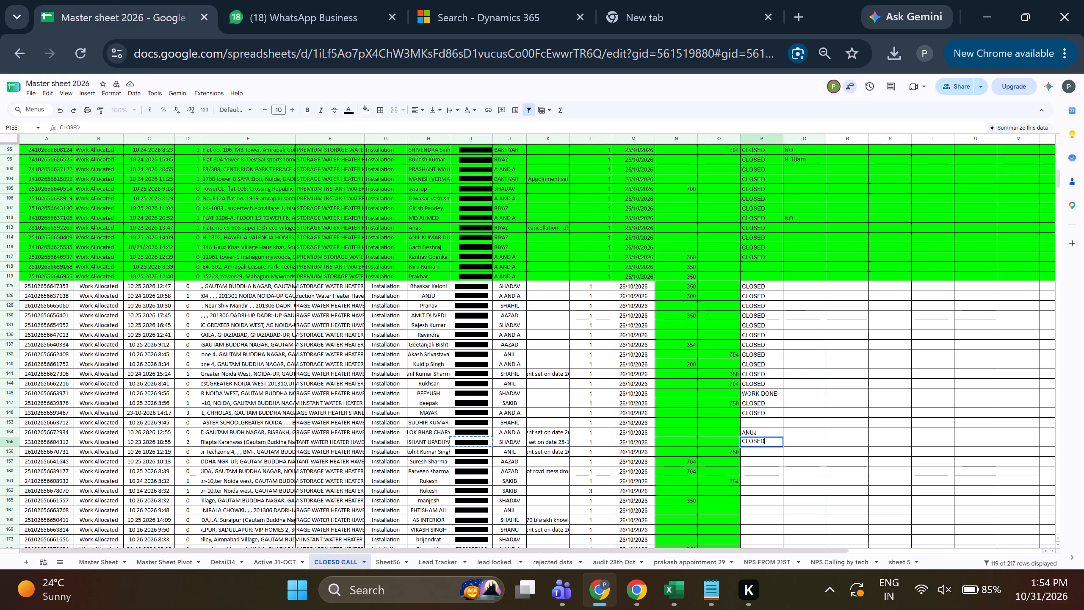
key("Down")
Go to the customer phone number of the next job, in row 156.
key("Left")
key("Left")
key("Left")
key("Left")
key("Left")
key("Left")
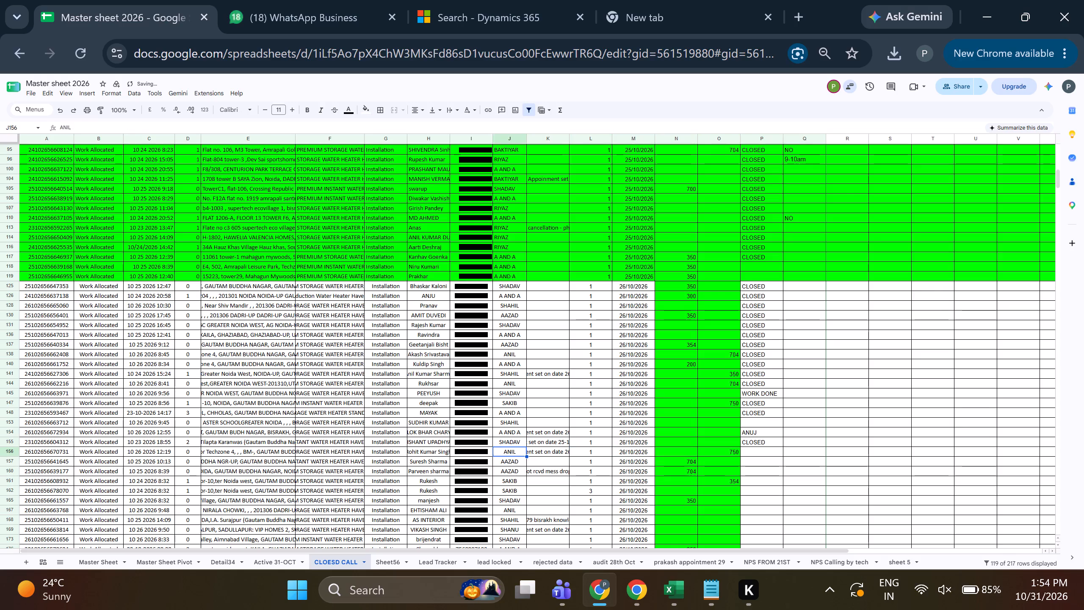
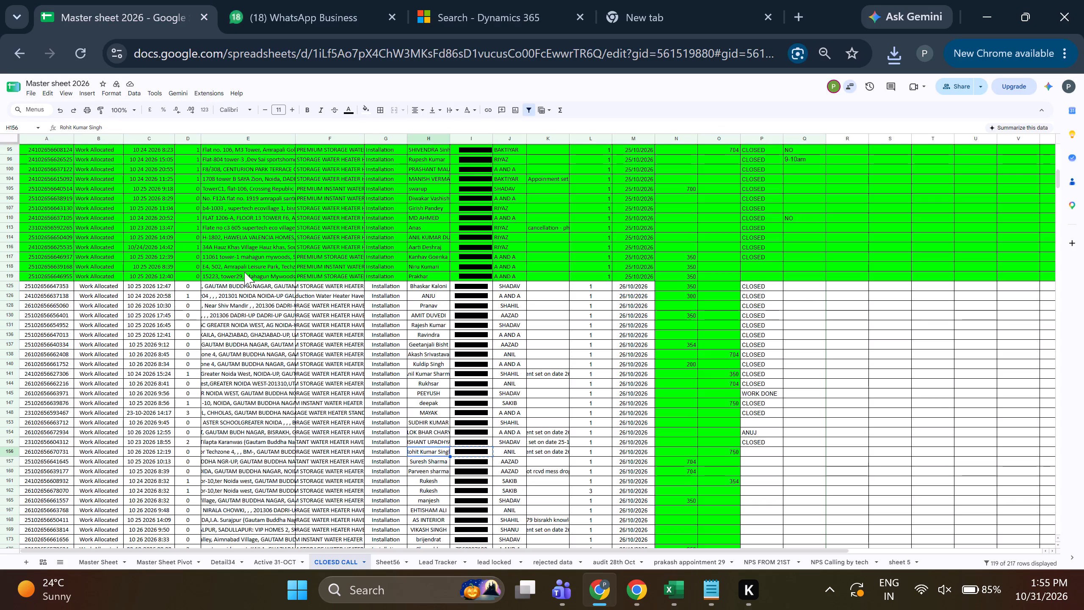
Enter CLOSED in column P for the job in row 156.
key("Right")
key("Right")
key("Right")
key("Right")
key("Right")
key("Right")
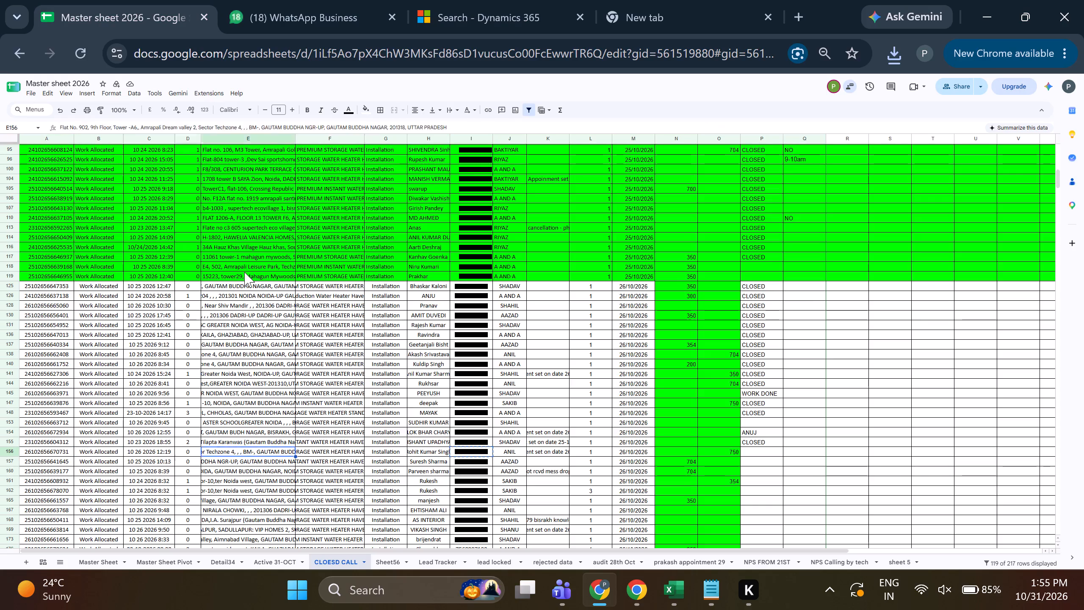
key("Right")
key("Right")
key("Right")
key("Right")
key("Right")
key("Right")
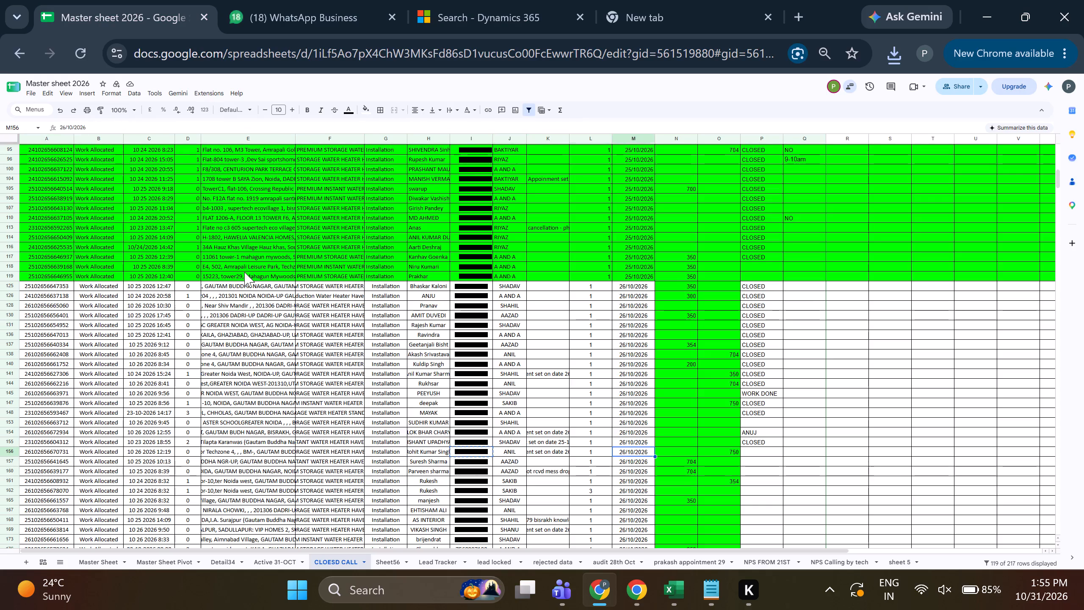
key("Right")
key("Right")
key("Right")
type("CLOSED")
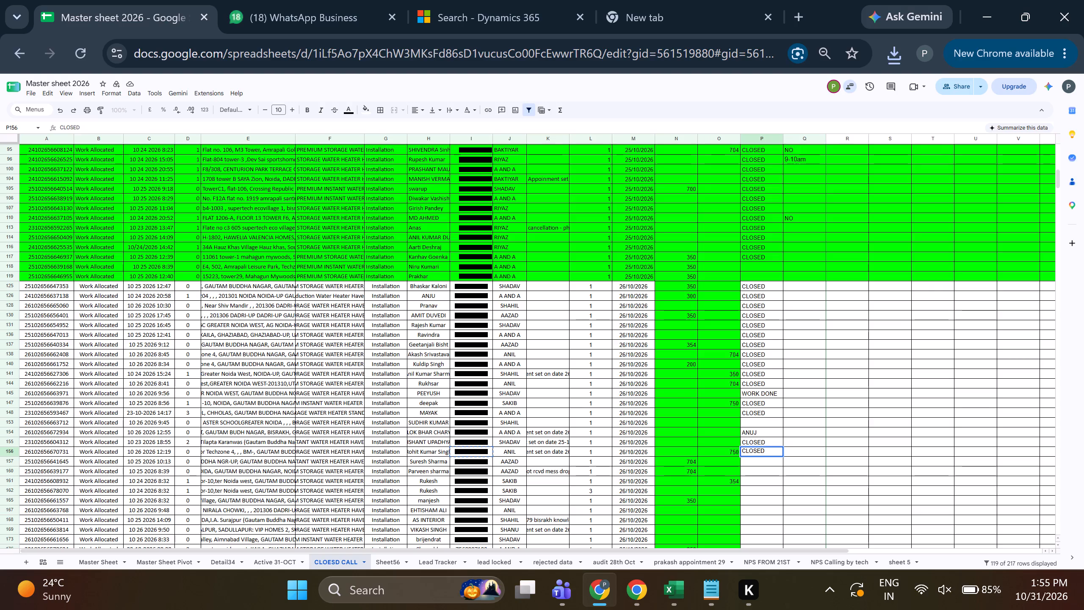
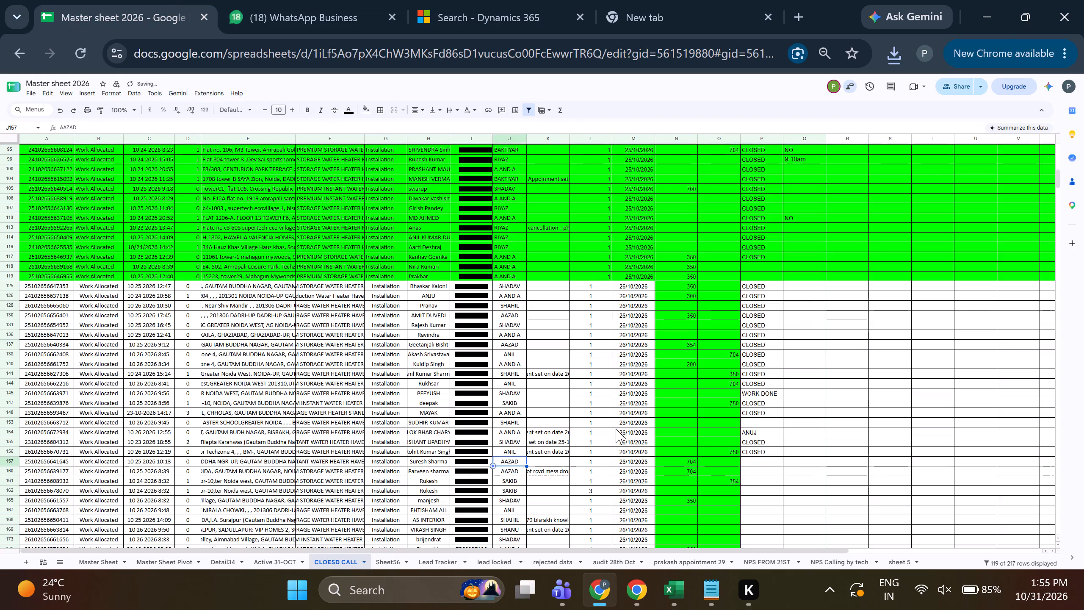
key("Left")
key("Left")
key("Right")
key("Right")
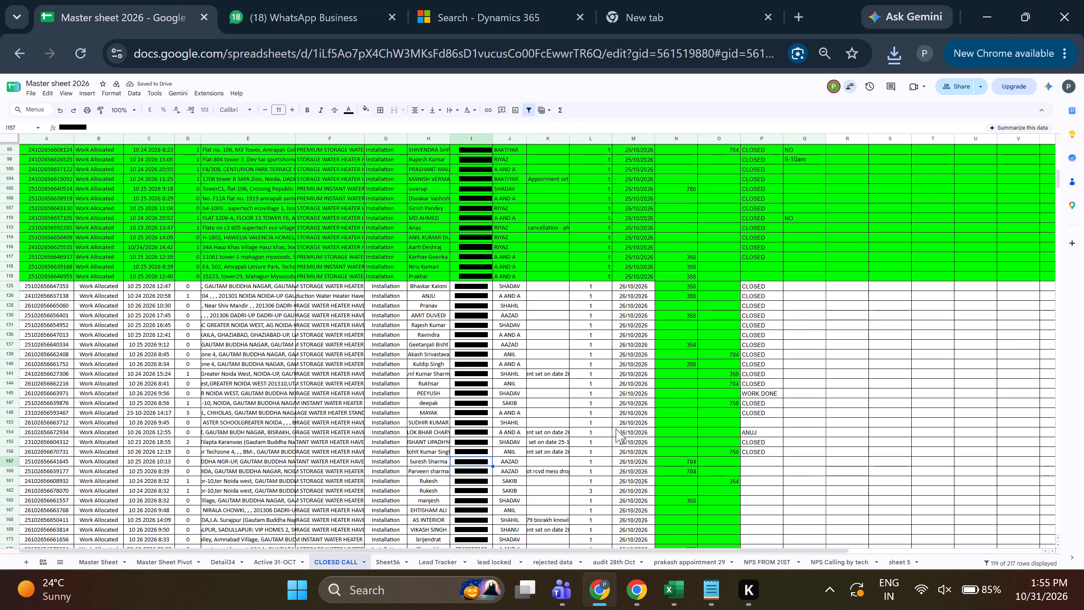
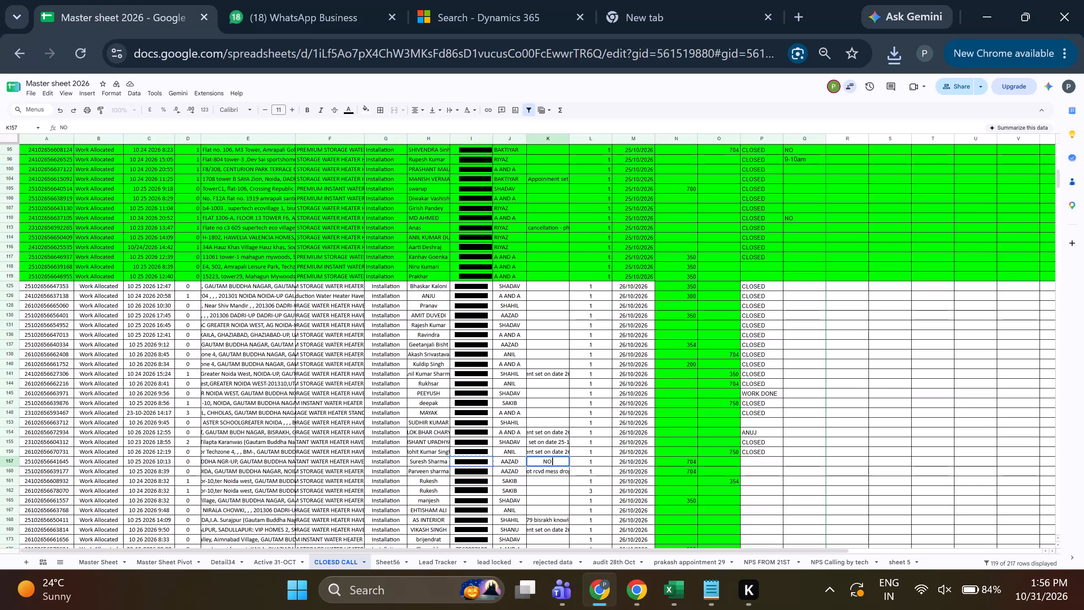
Complete the remark in cell K157 as "NO SERIAL NUMBER SHOW BY AZAD".
type("SERIAL")
key("space")
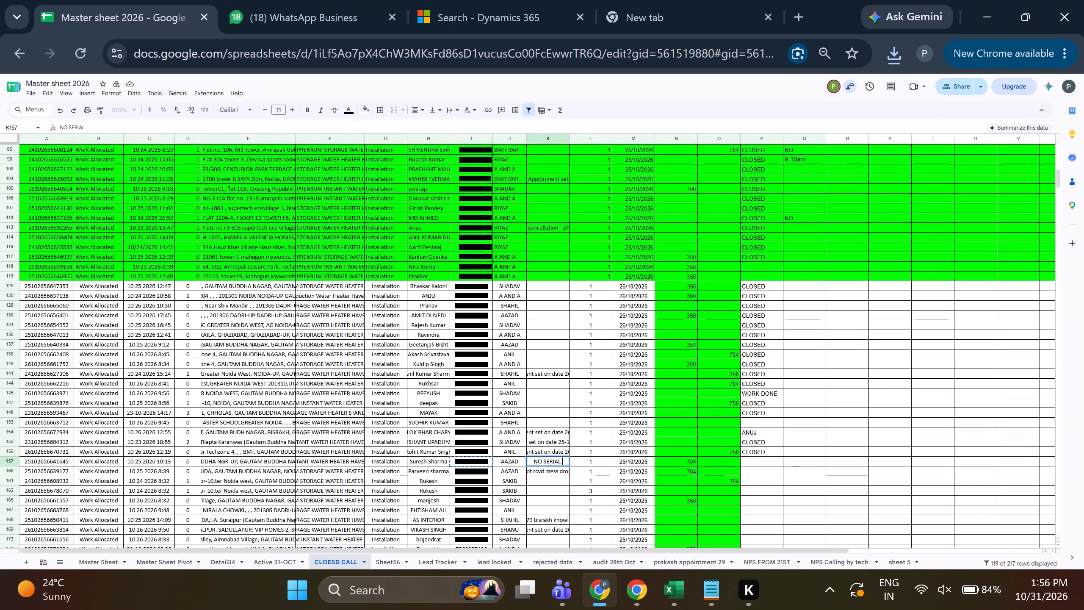
type("M")
key("BackSpace")
type("NUM")
type("BER")
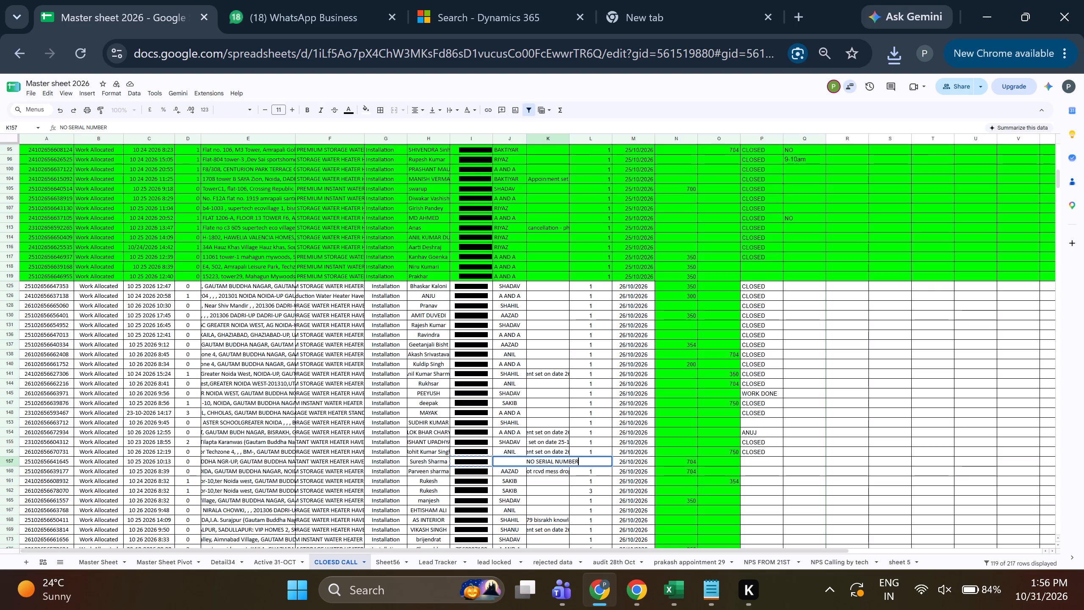
key("space")
type("SHOW")
key("space")
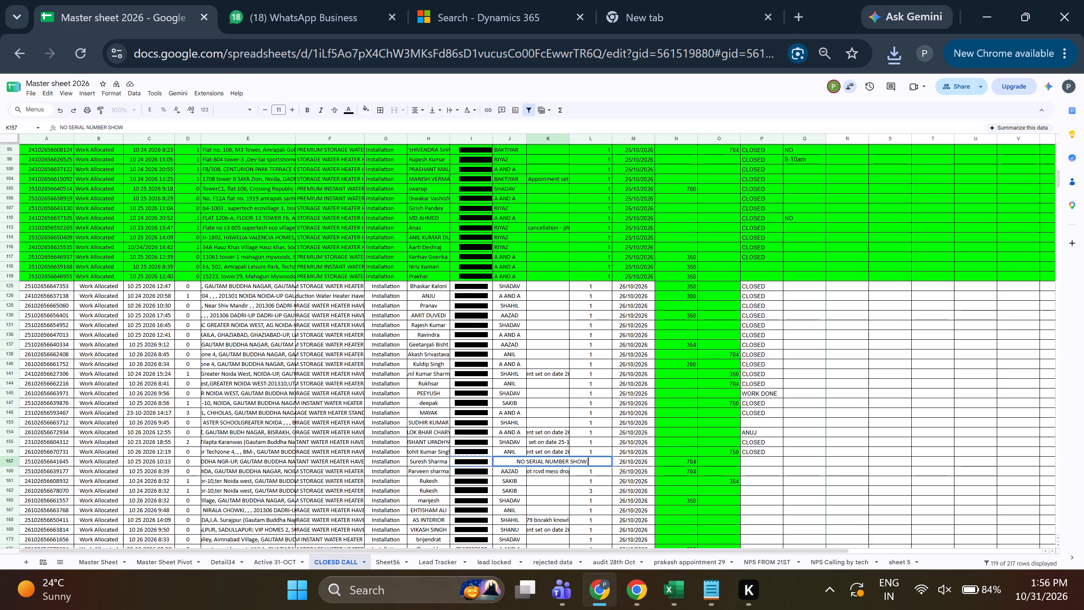
type("BY")
key("space")
type("AZA")
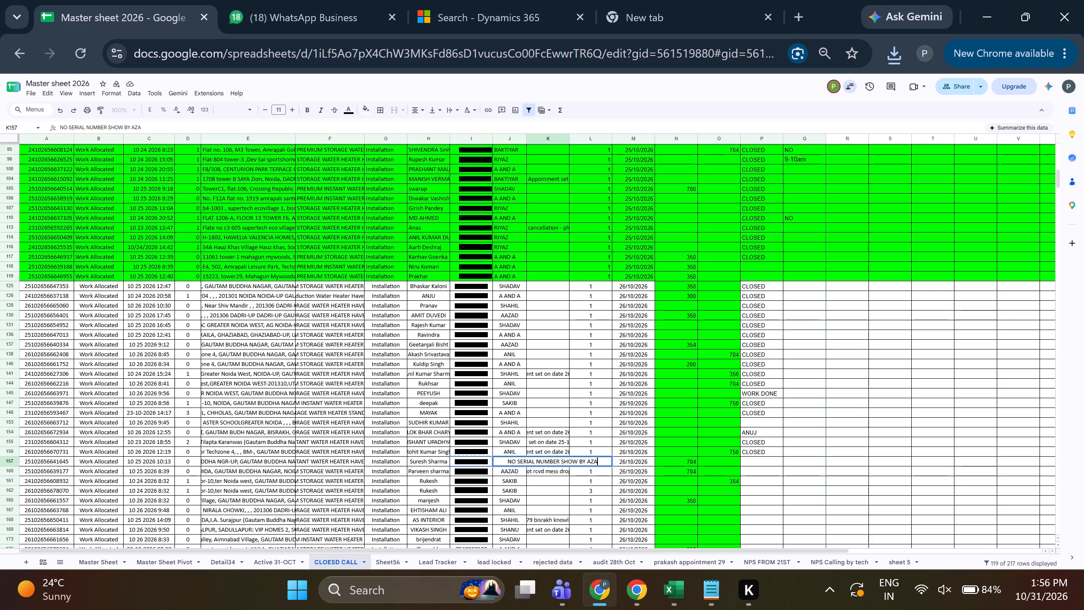
type("D")
key("space")
key("Return")
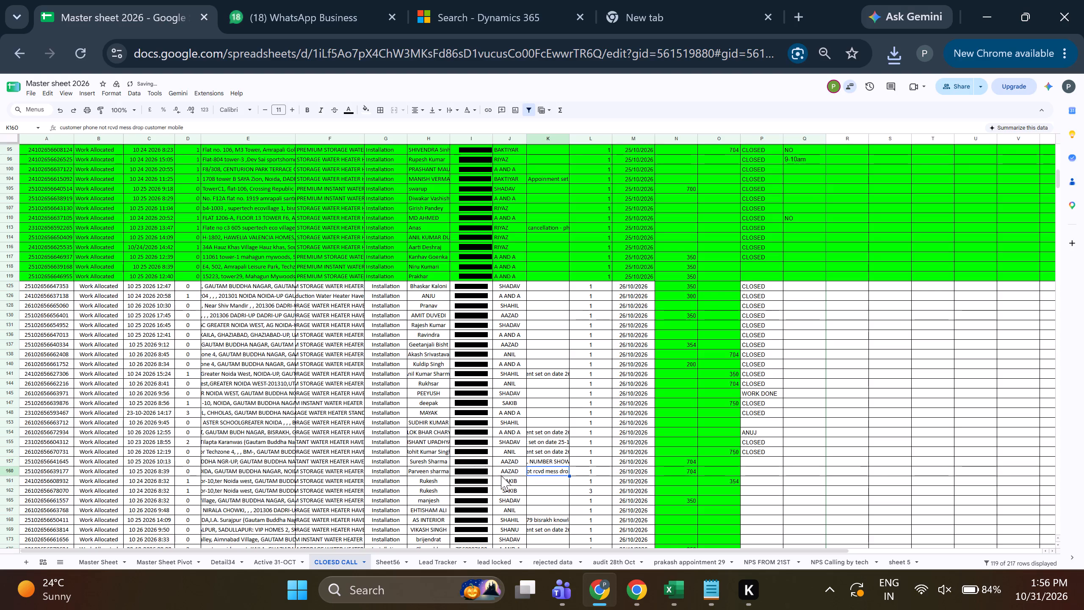
Select the customer's phone number cell for the job in row 160.
left_click(467, 476)
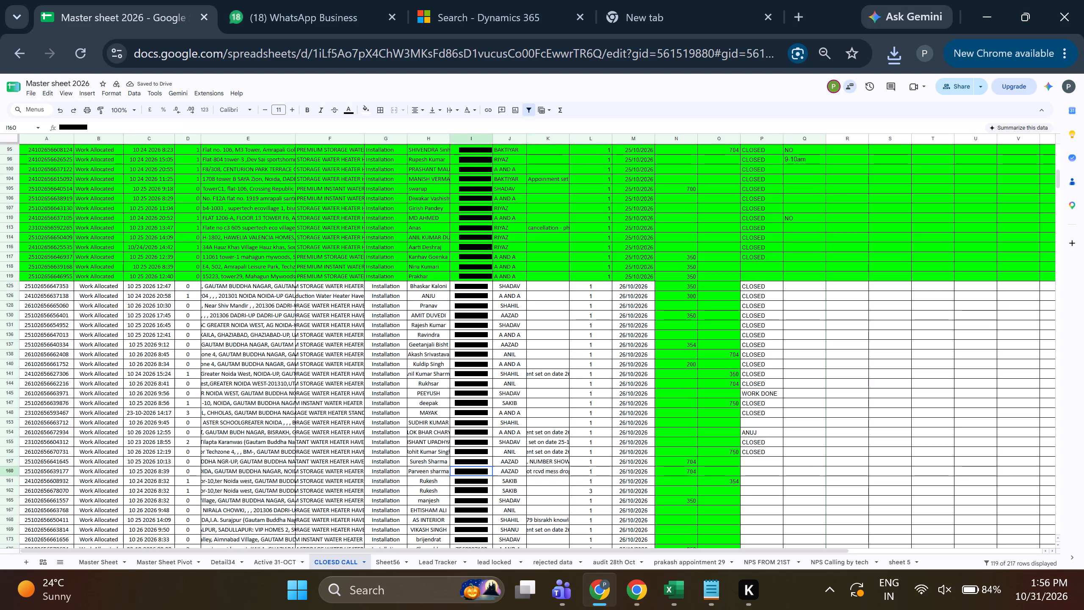
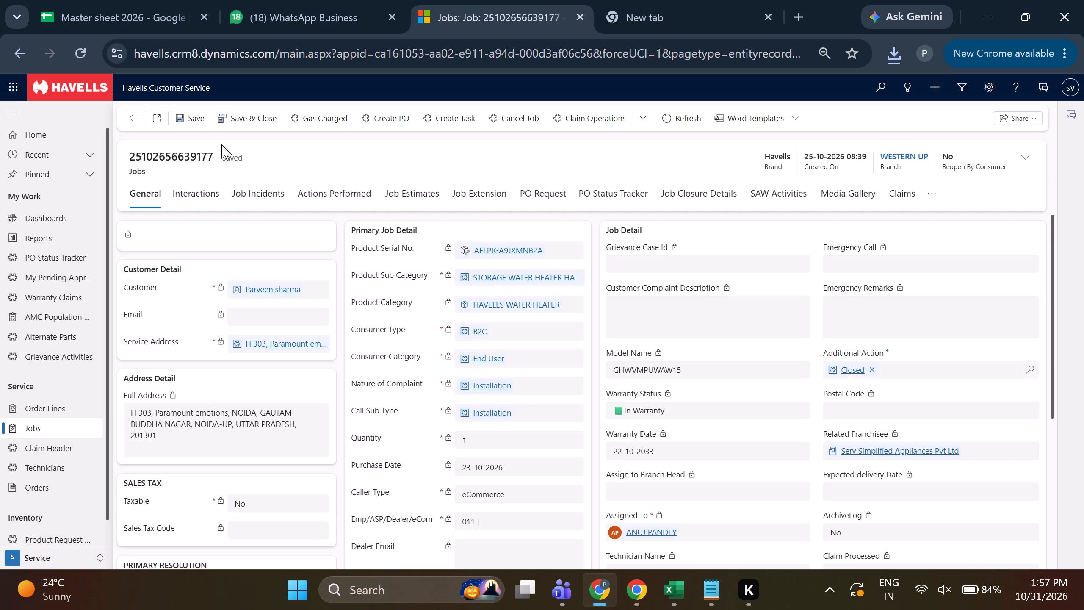
left_click(133, 113)
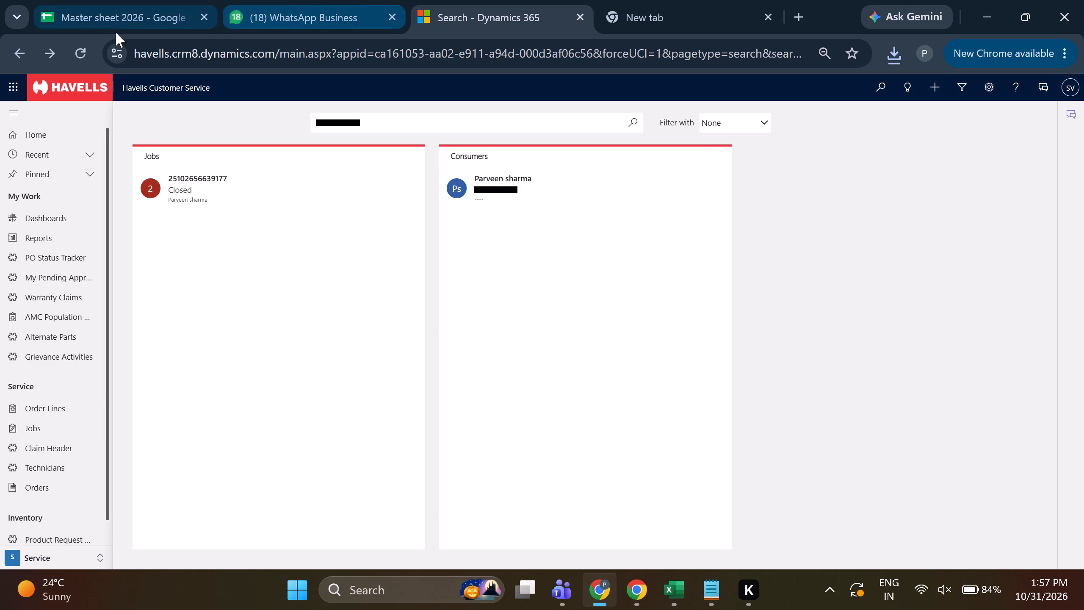
left_click(138, 7)
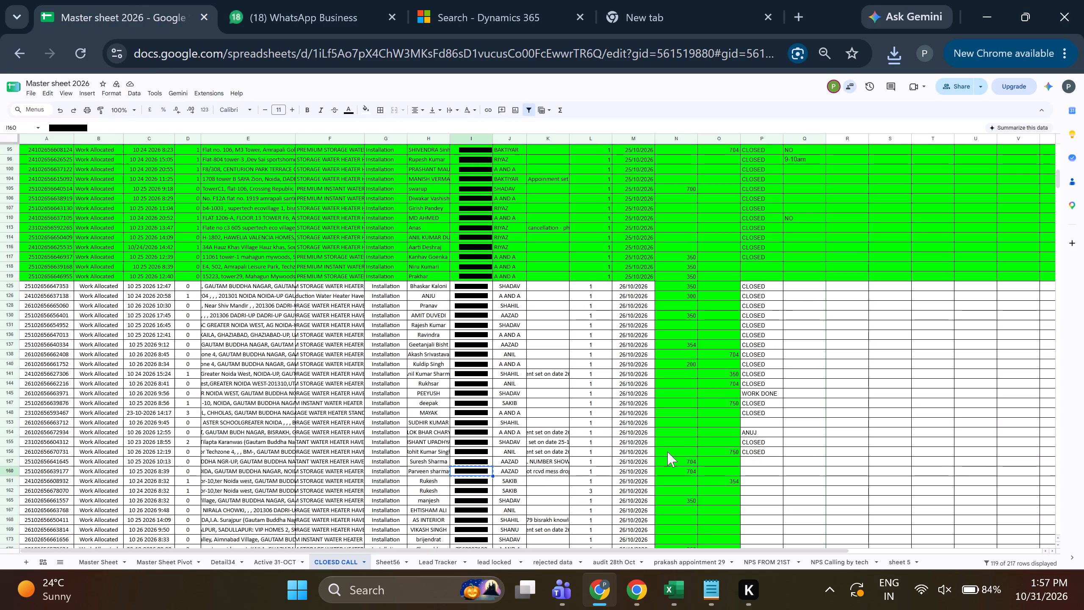
key("Right")
key("Right")
key("Right")
key("Right")
key("Right")
key("Right")
key("Right")
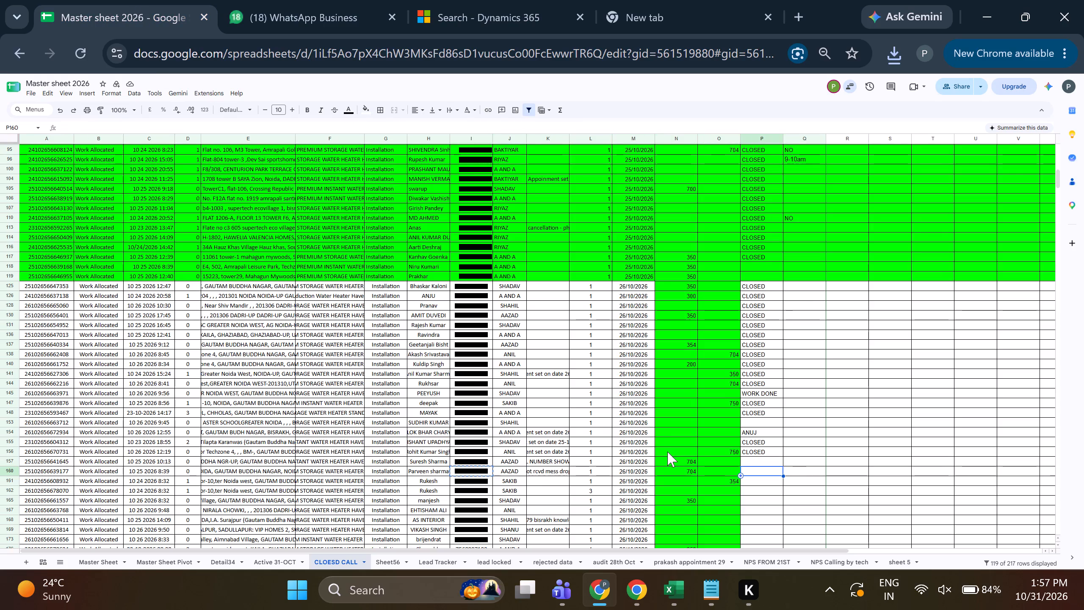
type("CLOSED")
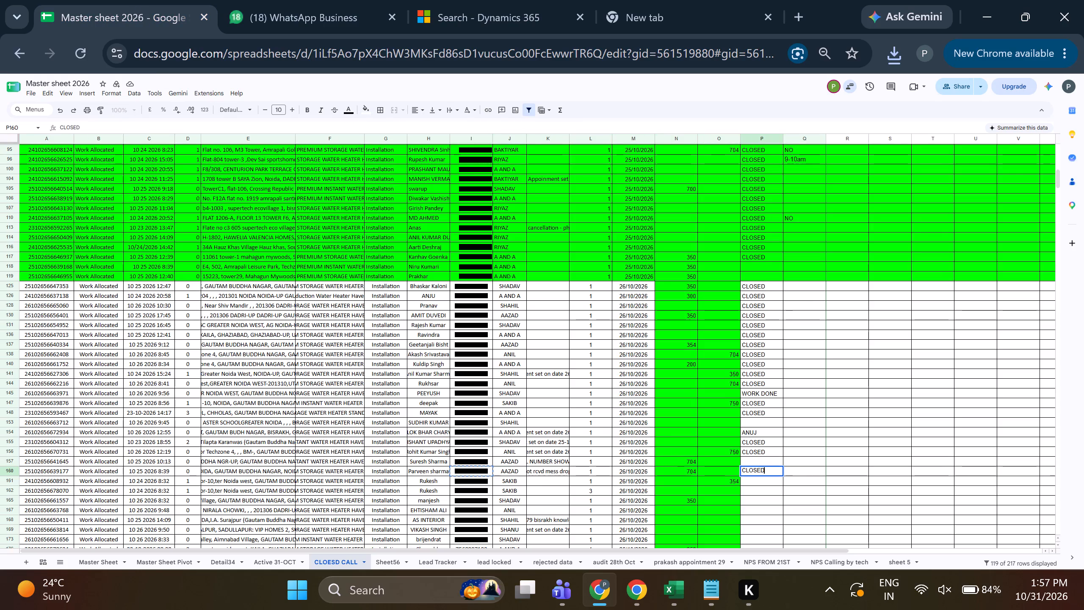
key("Down")
Copy the customer's phone number from row 161 and select the old CRM search entry to replace it with that number.
key("Left")
key("Left")
key("Left")
key("Left")
key("Left")
key("Left")
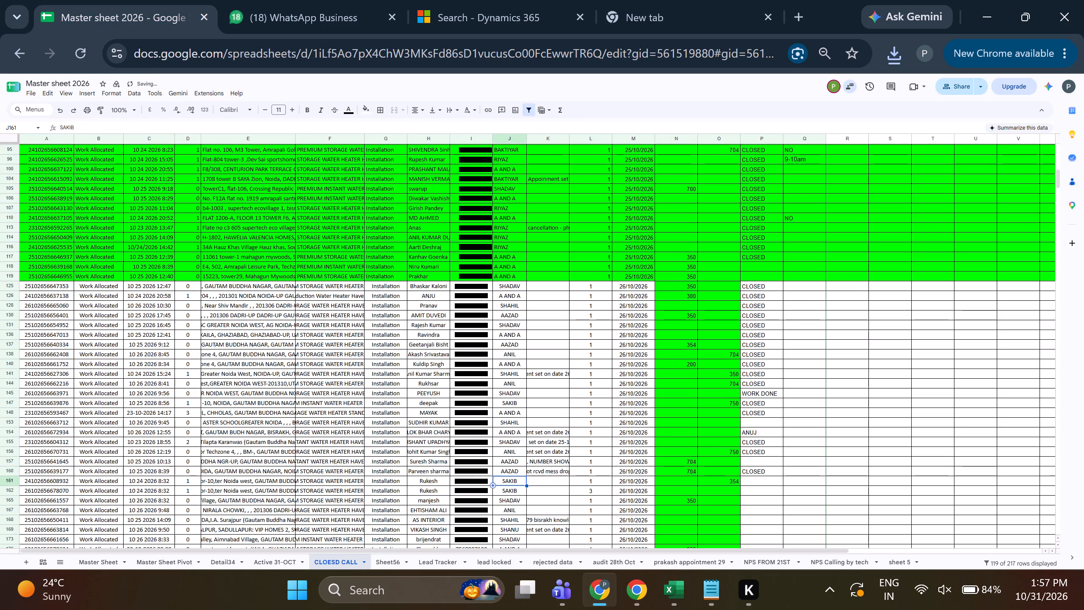
key("Left")
key("ctrl+c")
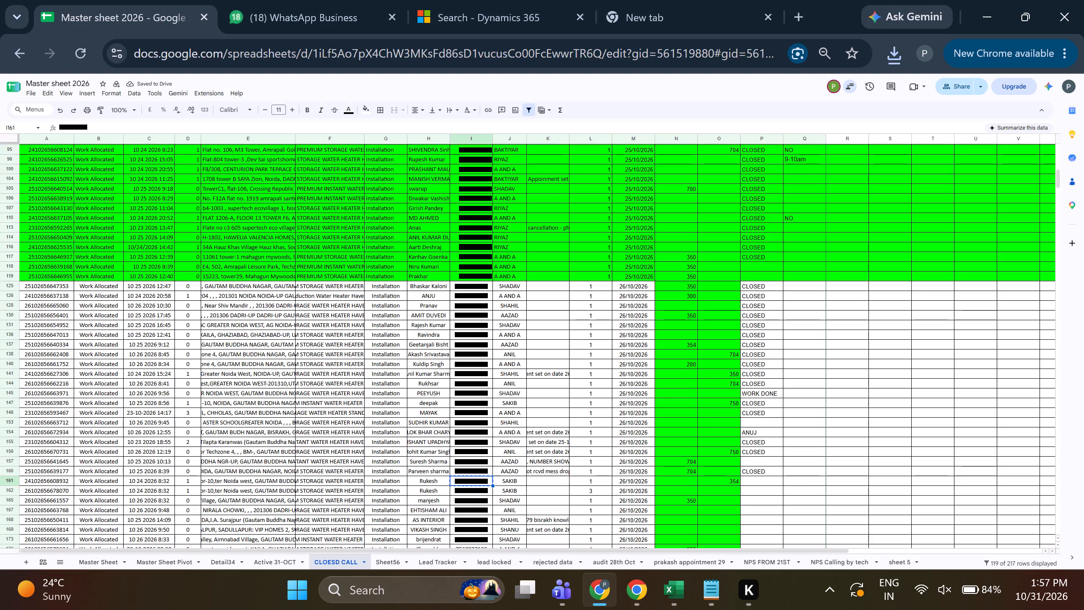
left_click(433, 0)
double_click(394, 124)
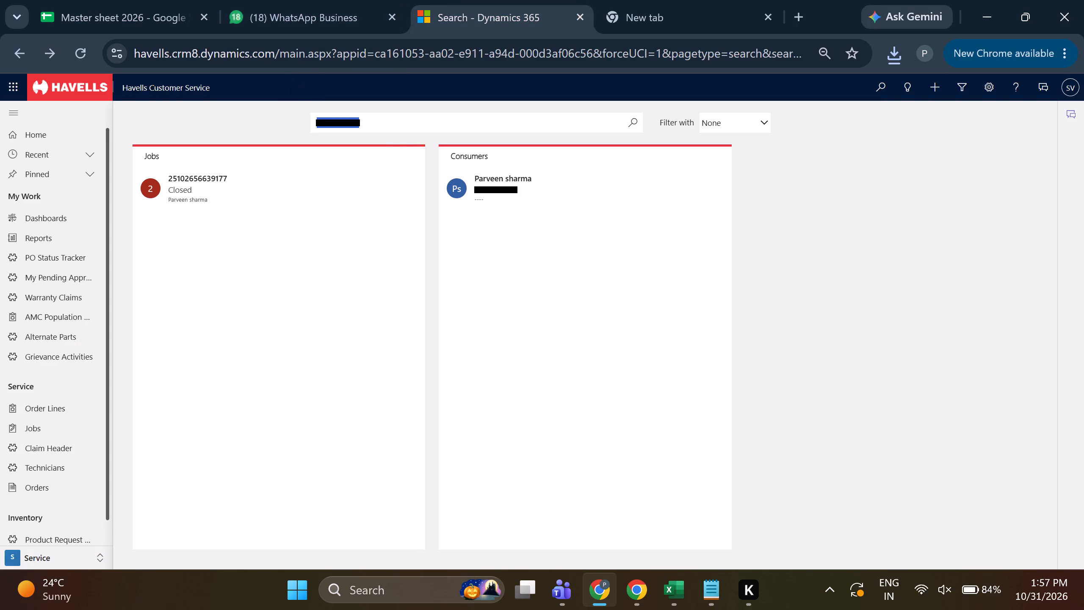
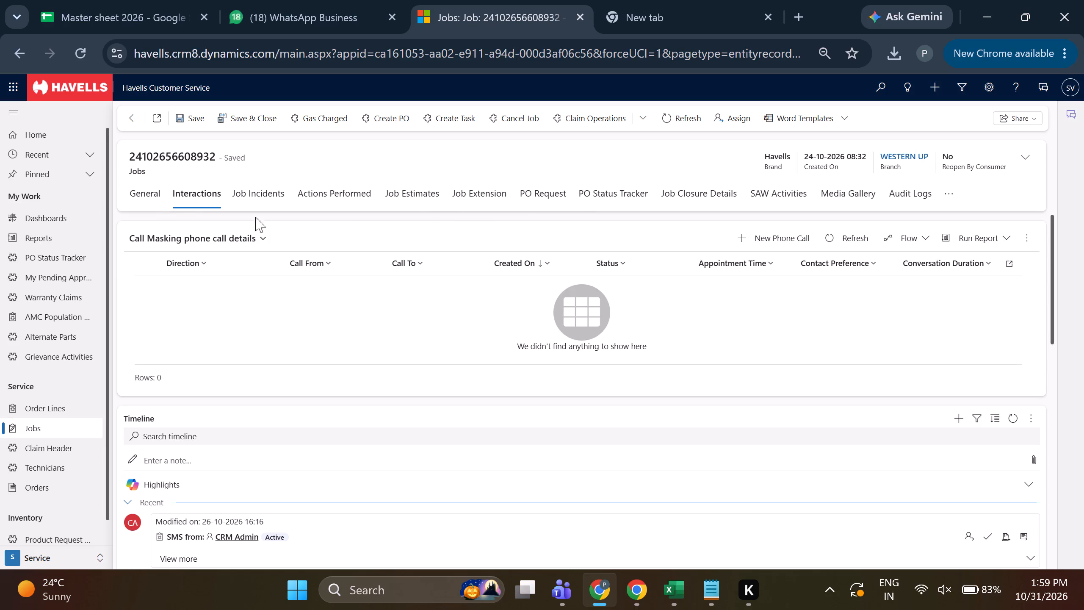
left_click(741, 234)
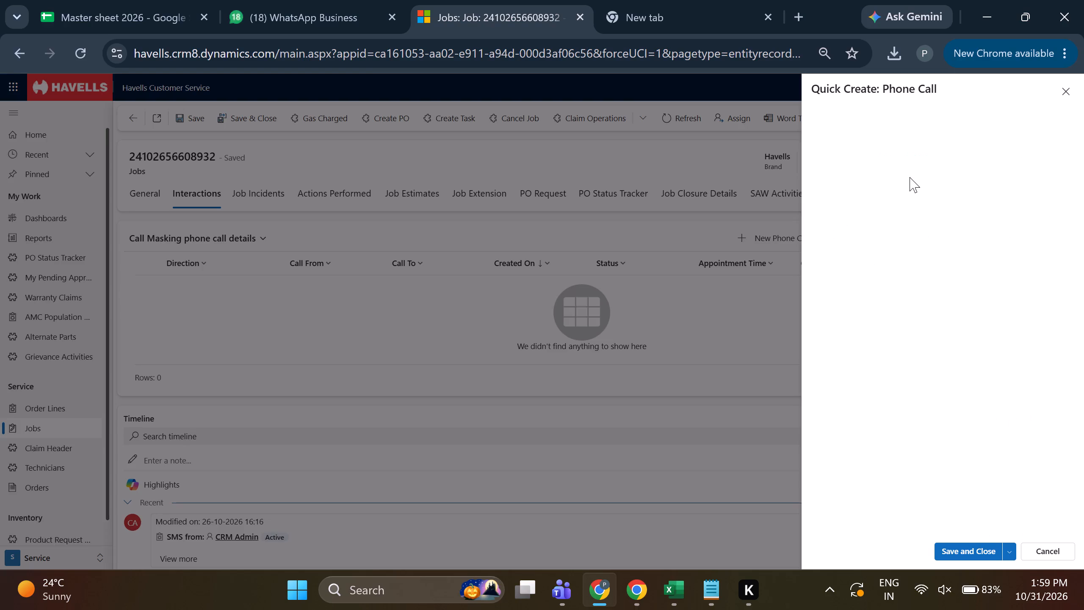
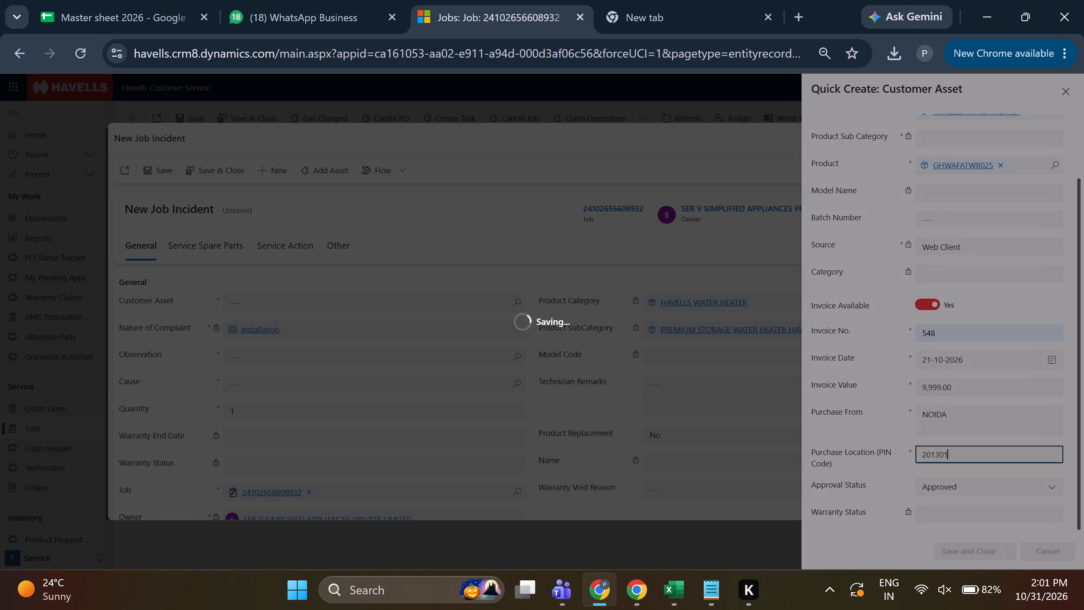
left_click(522, 308)
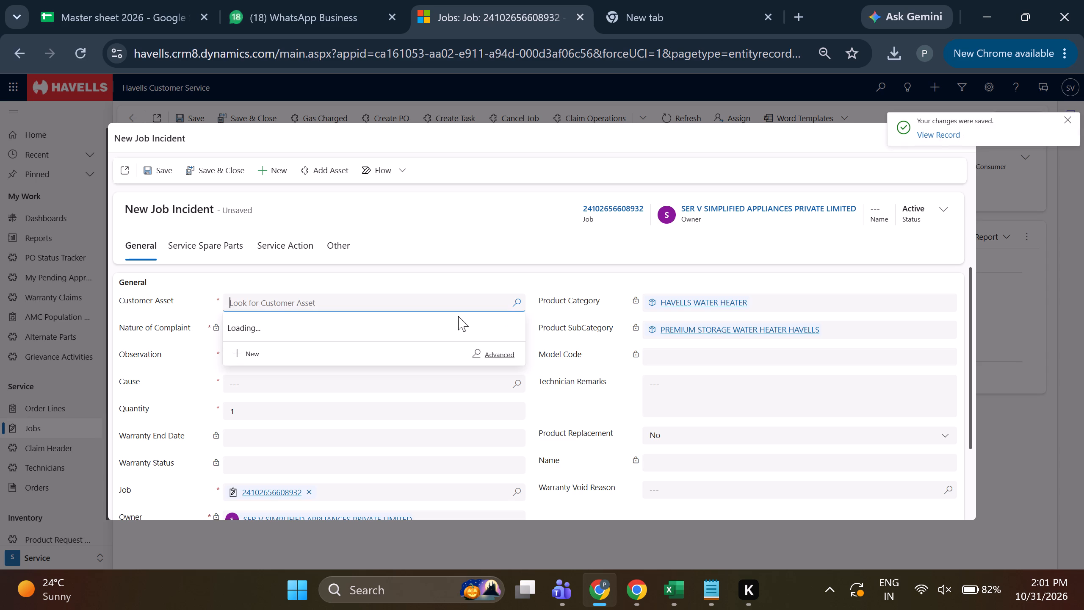
left_click(414, 348)
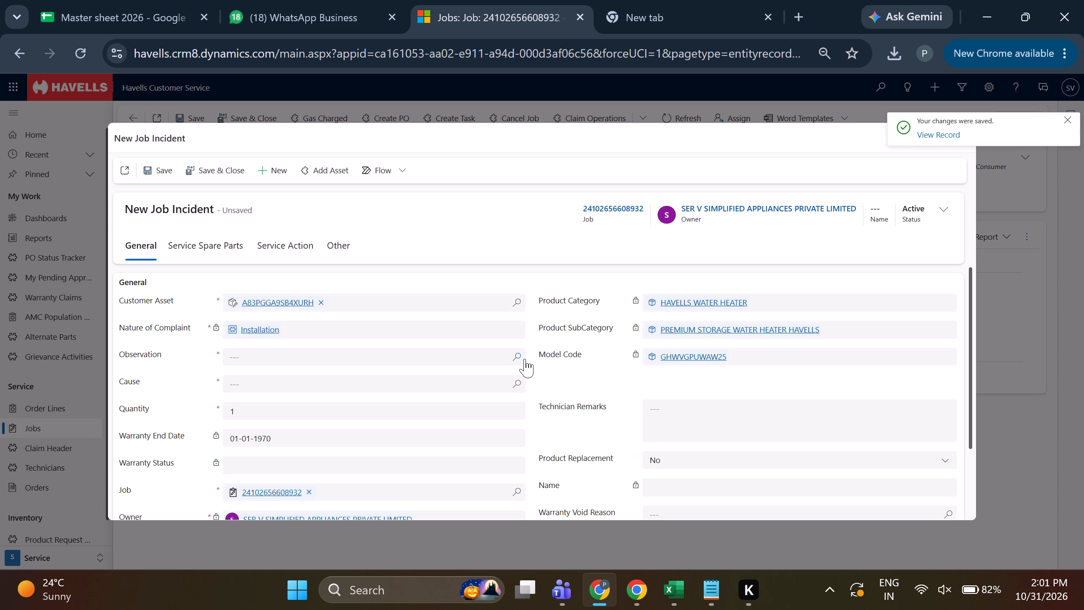
Set both the Observation and the Cause of the new job incident to Installation and save the incident.
left_click(513, 366)
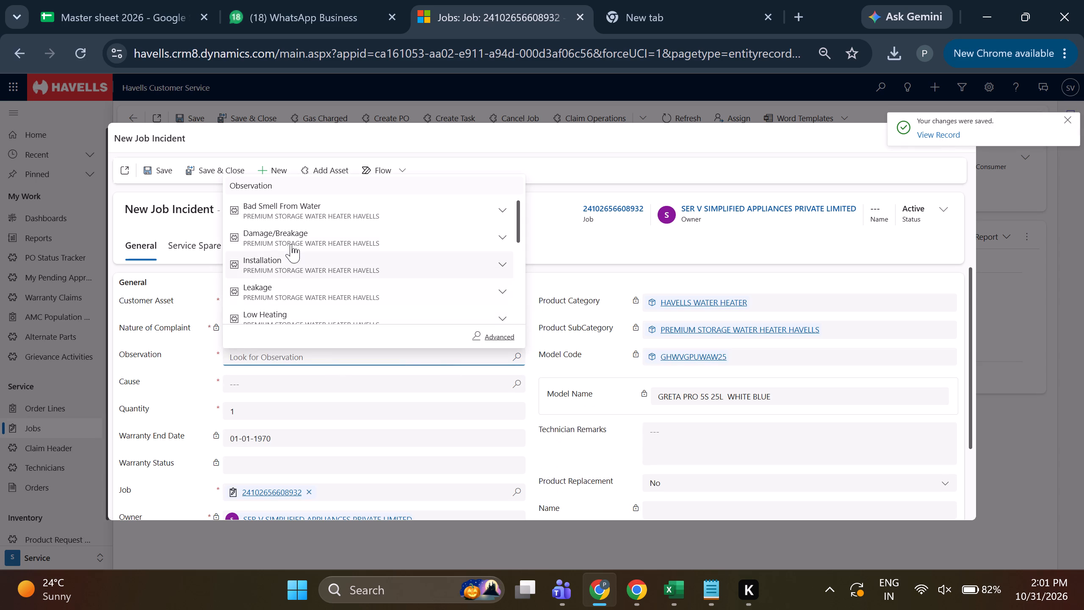
left_click(291, 244)
left_click(315, 348)
left_click(315, 355)
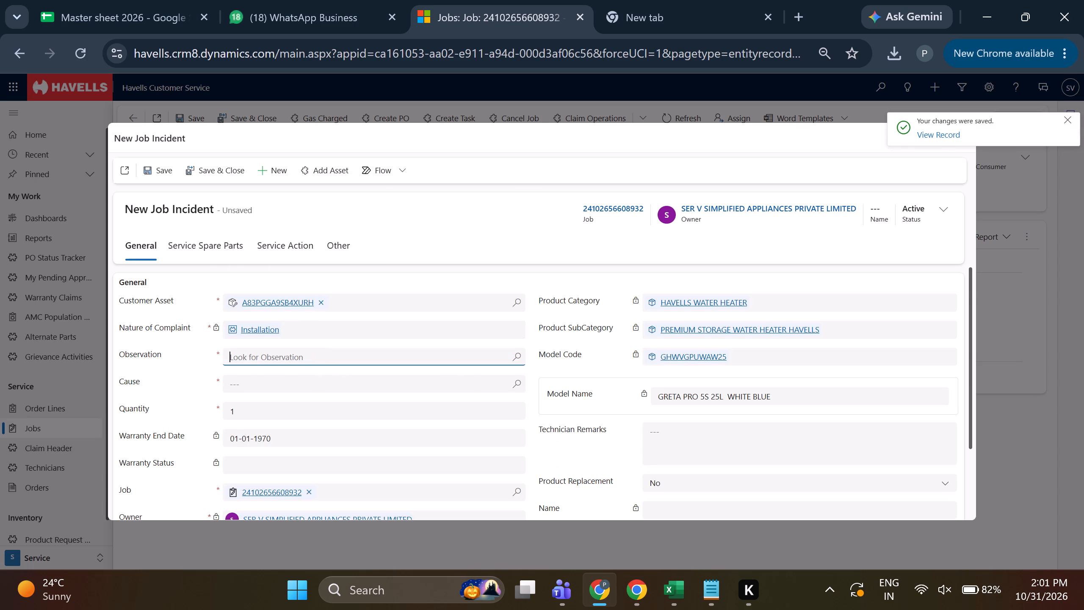
left_click(517, 352)
left_click(267, 271)
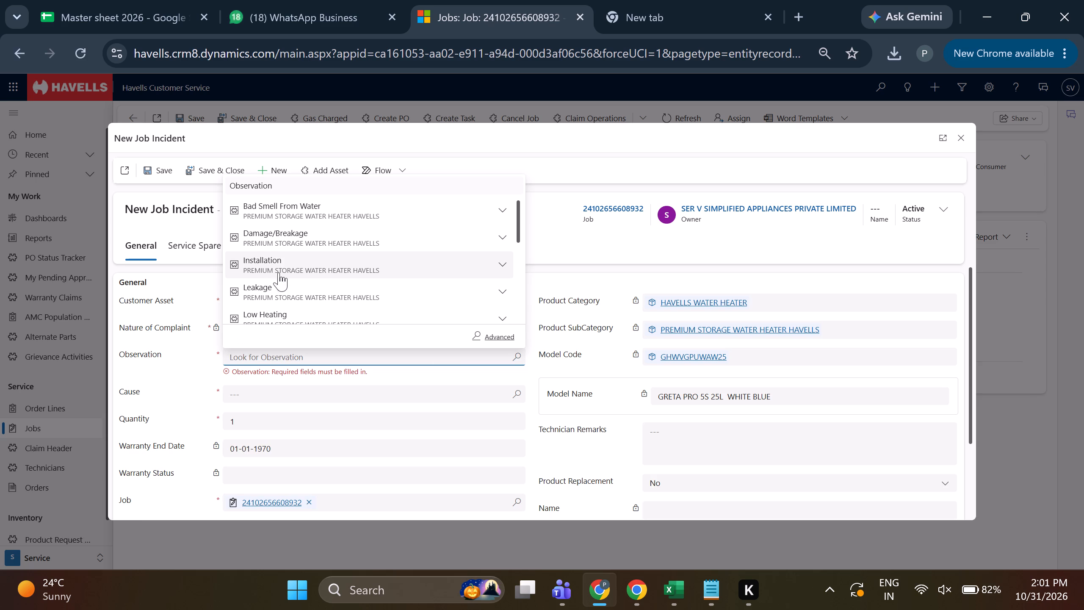
left_click(523, 388)
left_click_drag(238, 334, 243, 334)
left_click(147, 171)
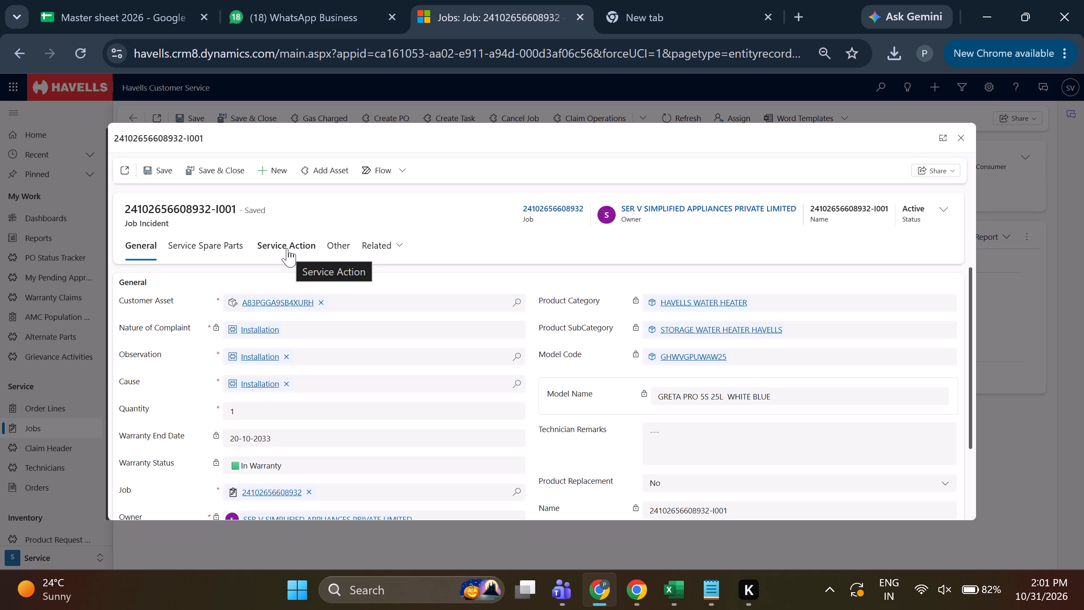
Check the saved incident's service actions, refreshing the list and reloading the incident record.
left_click(287, 248)
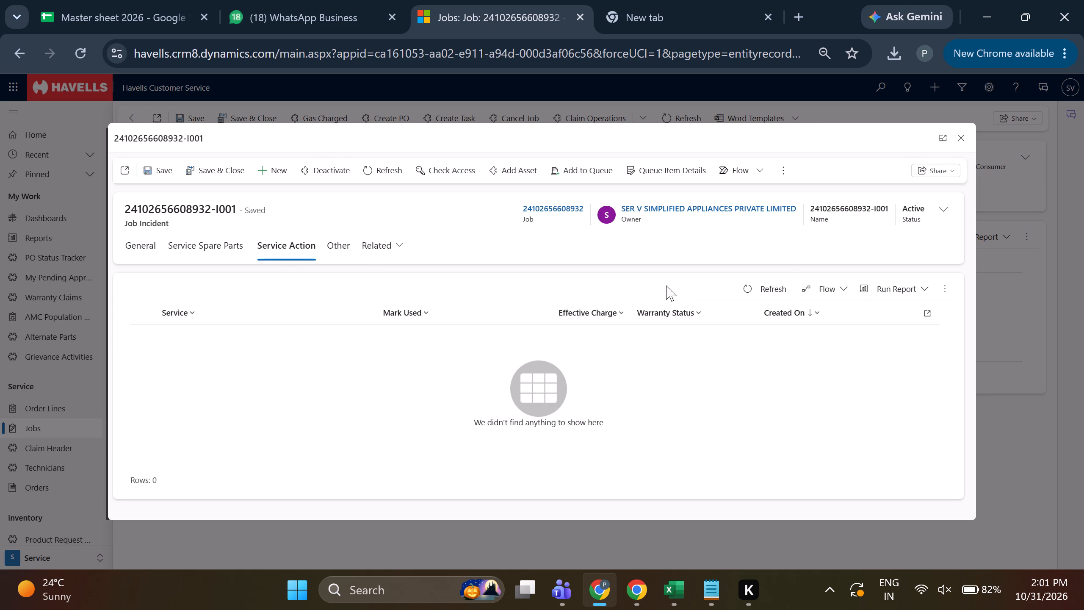
double_click(752, 286)
double_click(754, 286)
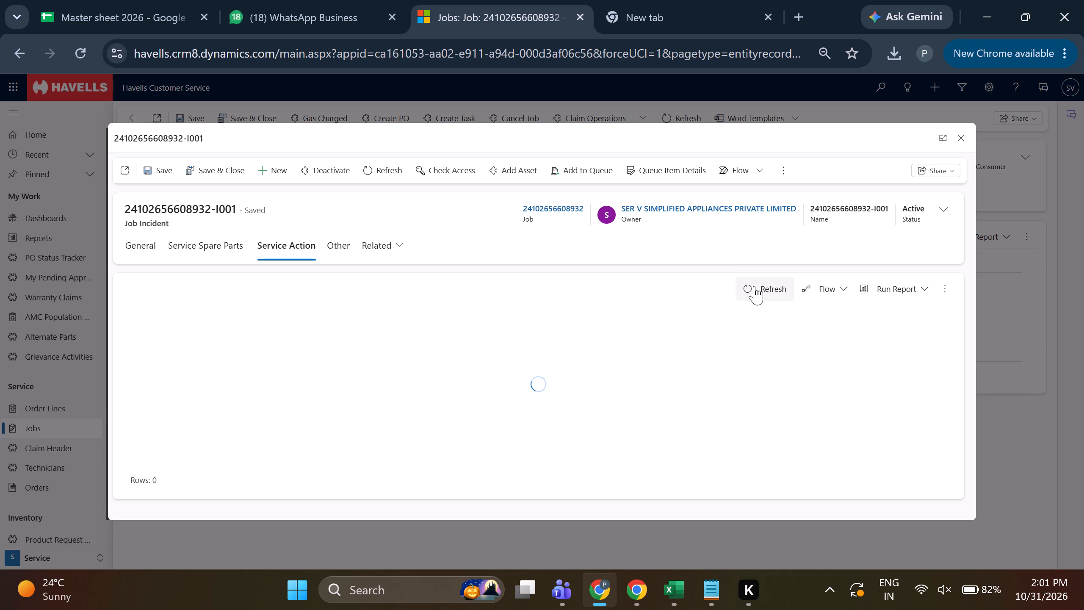
double_click(754, 286)
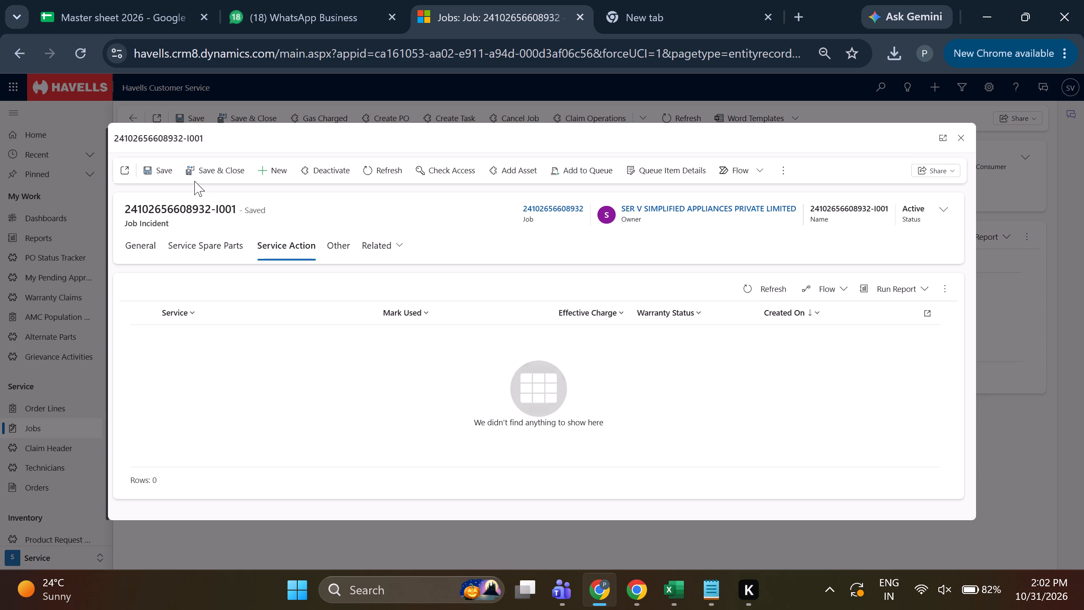
left_click(409, 169)
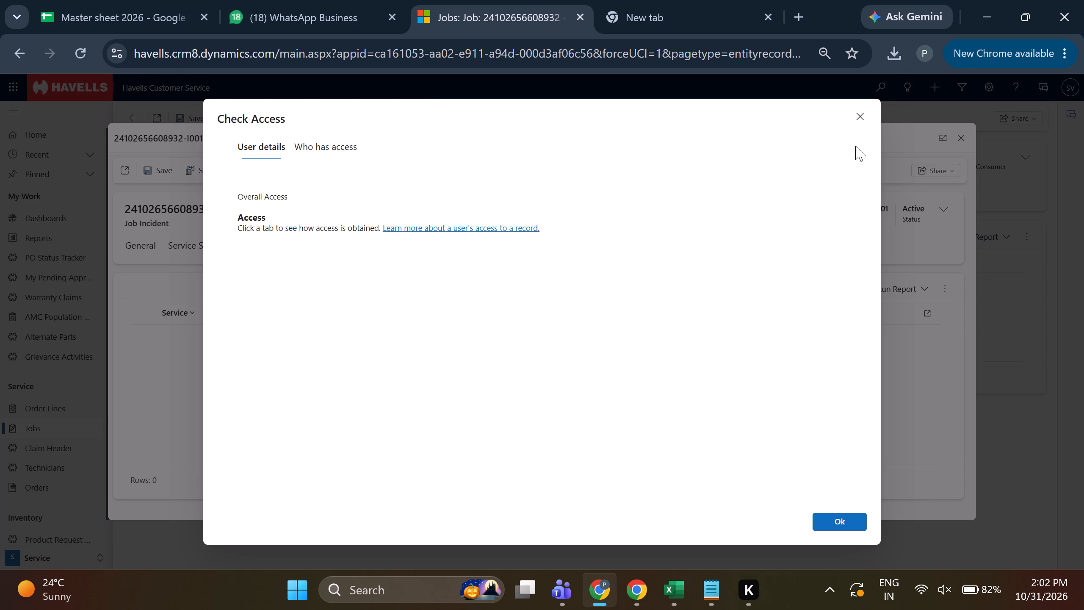
left_click(862, 118)
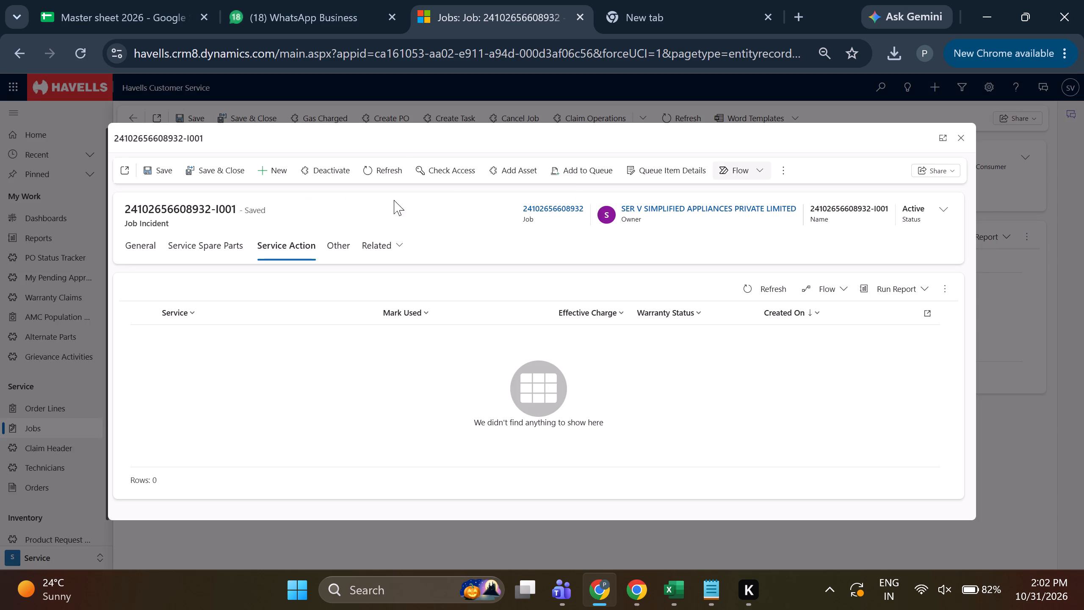
left_click(375, 173)
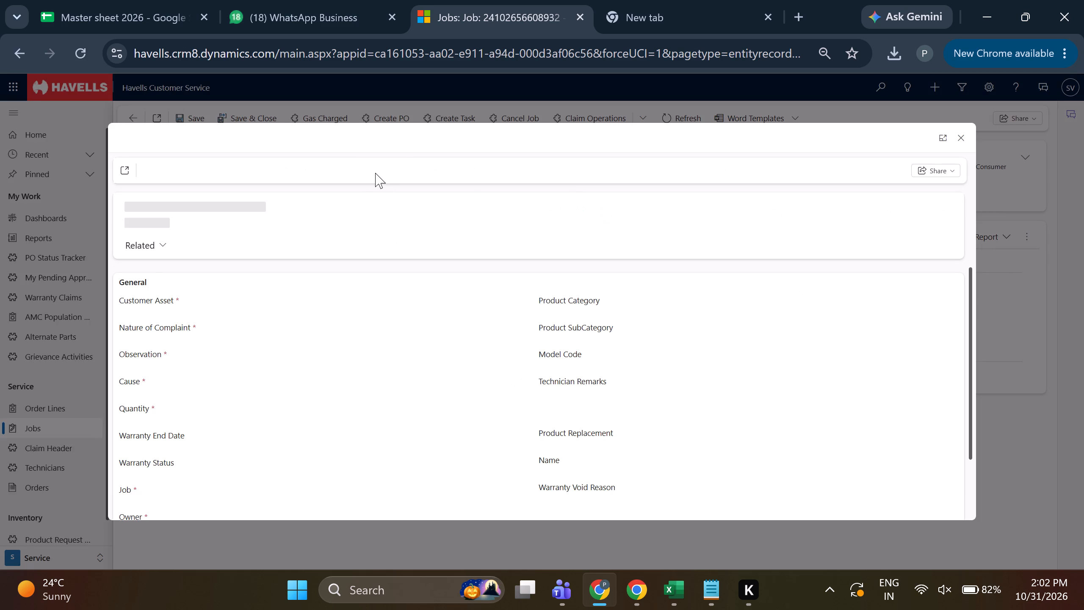
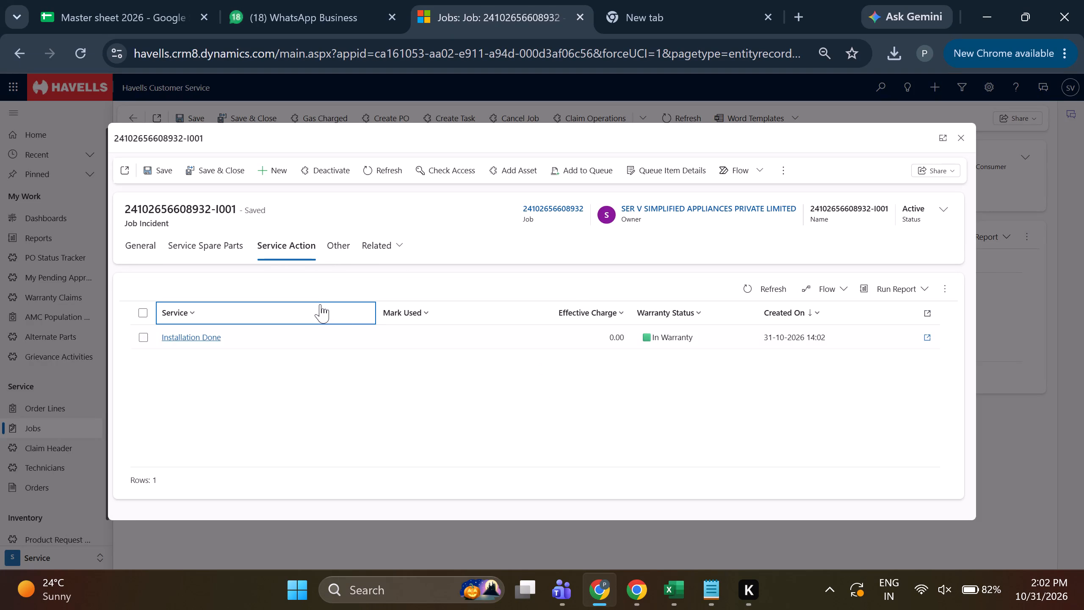
Mark the Installation Done service action of the job incident as Used, then save and close the service record.
double_click(452, 341)
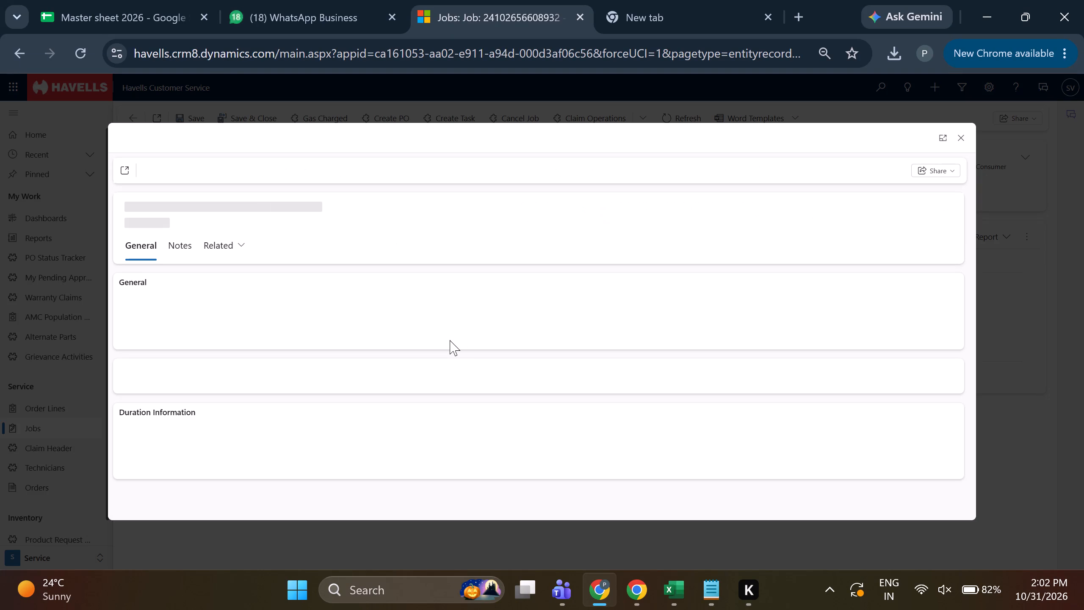
left_click(638, 294)
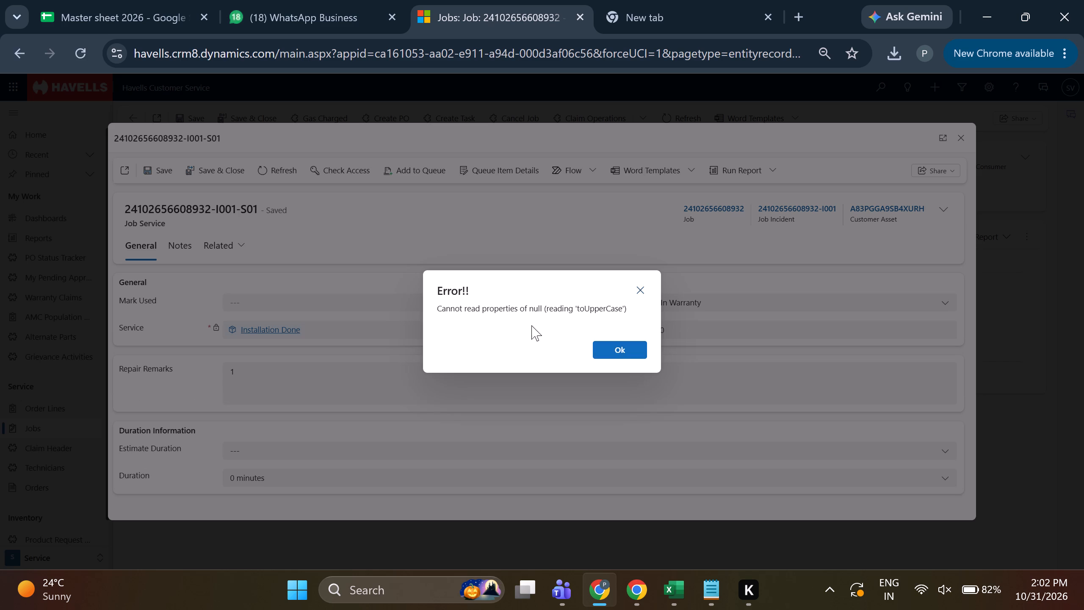
left_click(479, 303)
left_click(503, 353)
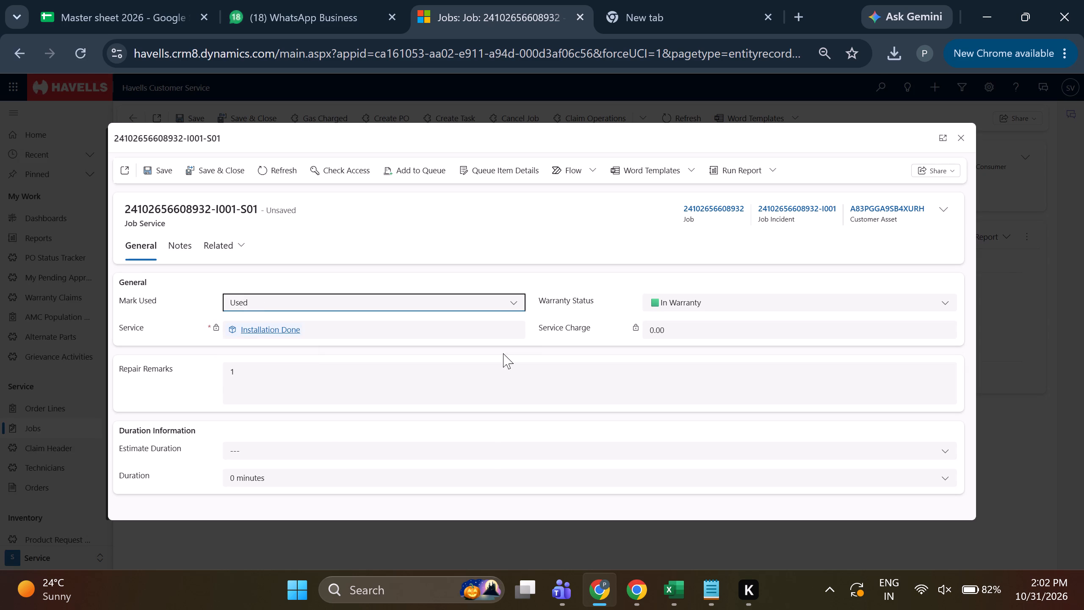
left_click(205, 167)
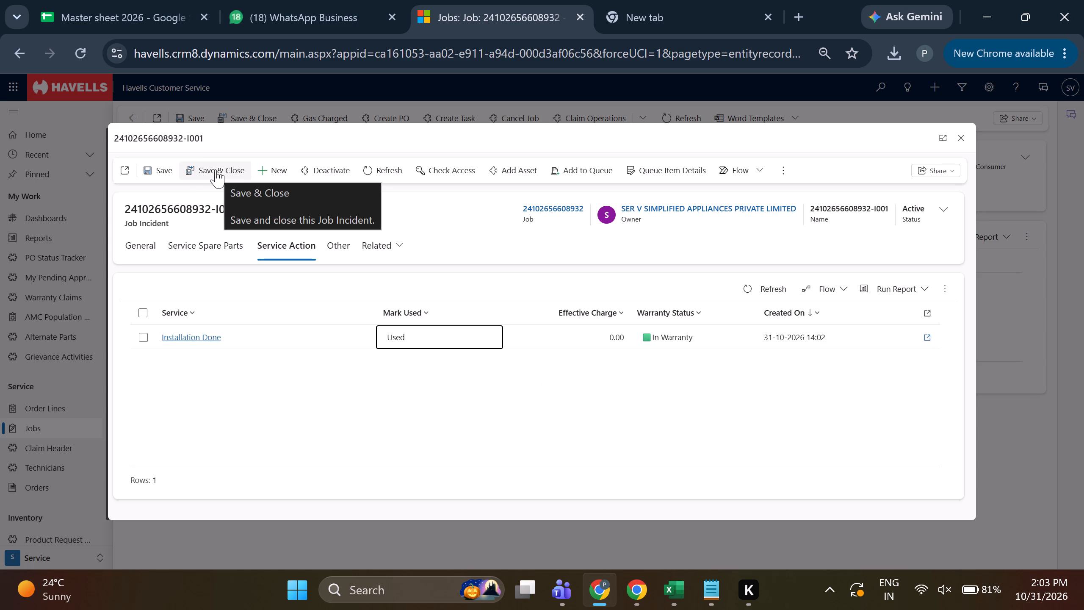
Save and close the job incident, acknowledging the confirmation.
left_click(216, 169)
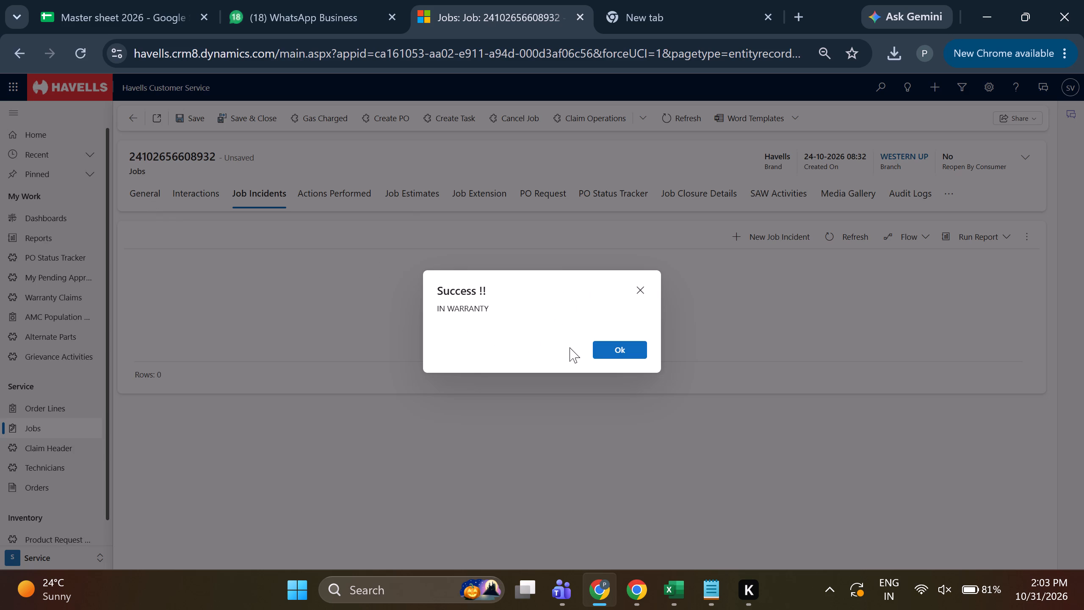
left_click(608, 348)
Open the job's linked customer asset and add a timeline note with WhatsApp Image 2026-10-26 at 4.14.59 PM.jpeg attached.
left_click(138, 204)
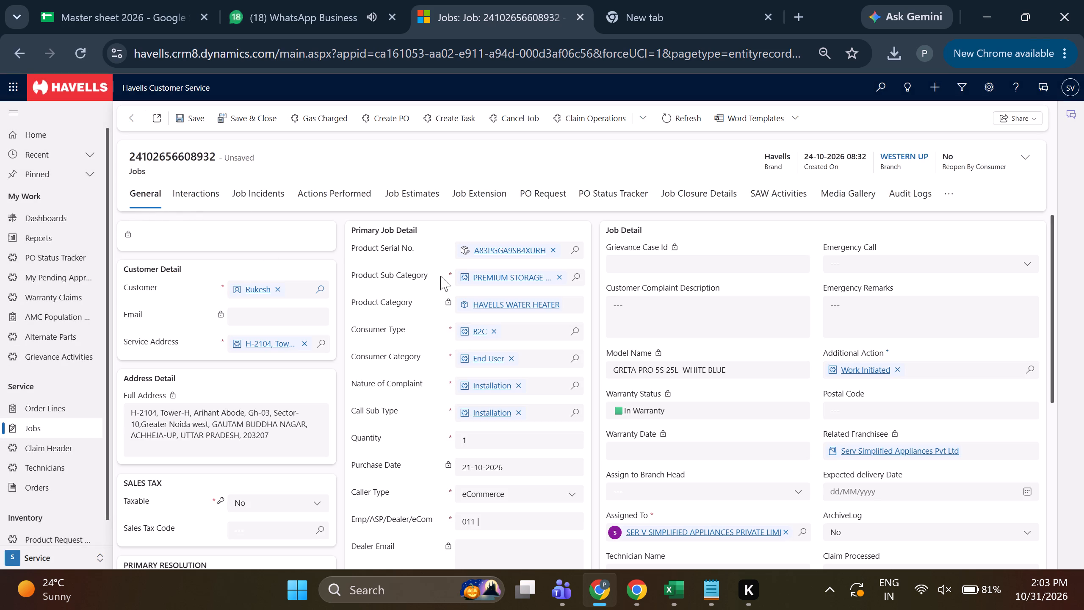
left_click(515, 247)
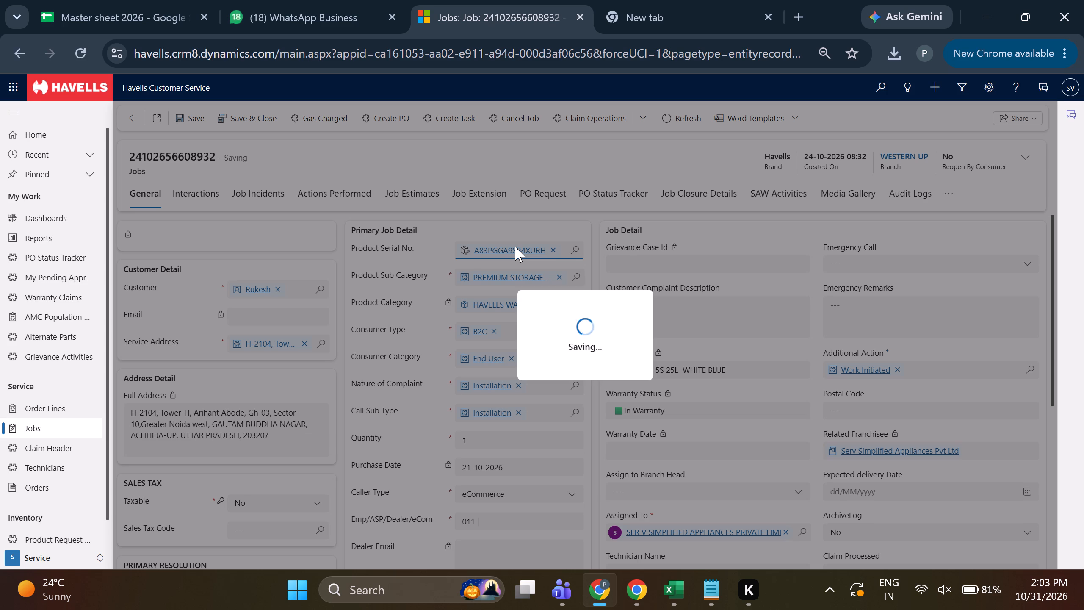
left_click(197, 198)
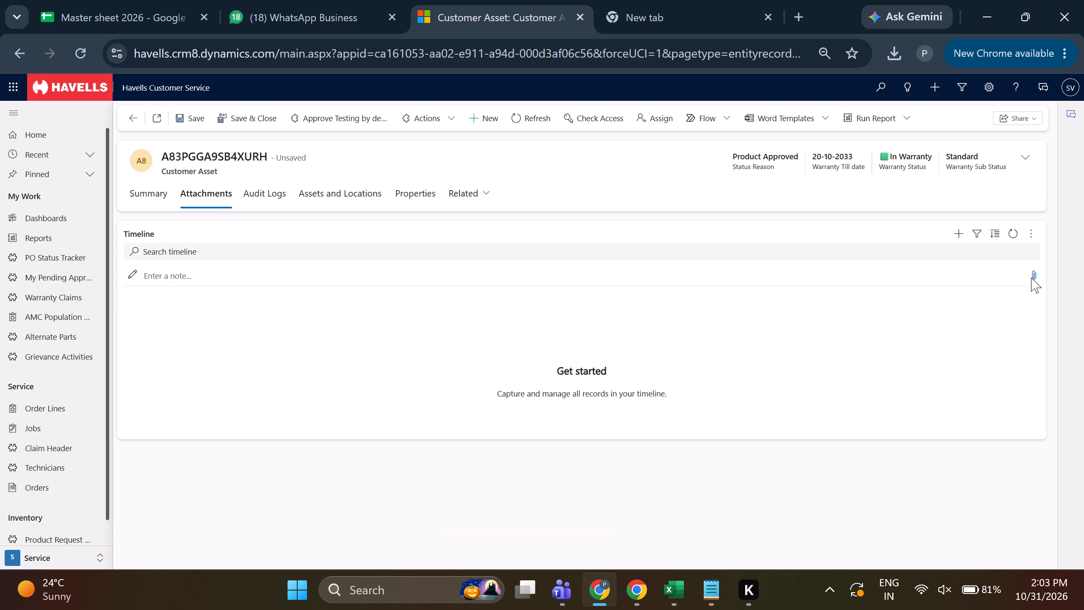
left_click(1031, 277)
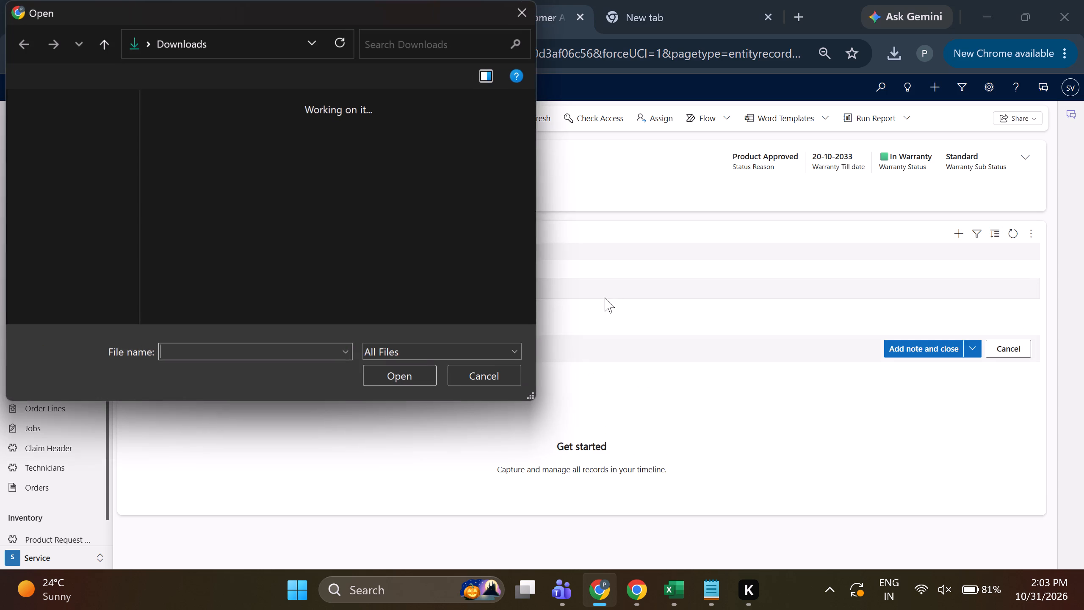
double_click(188, 177)
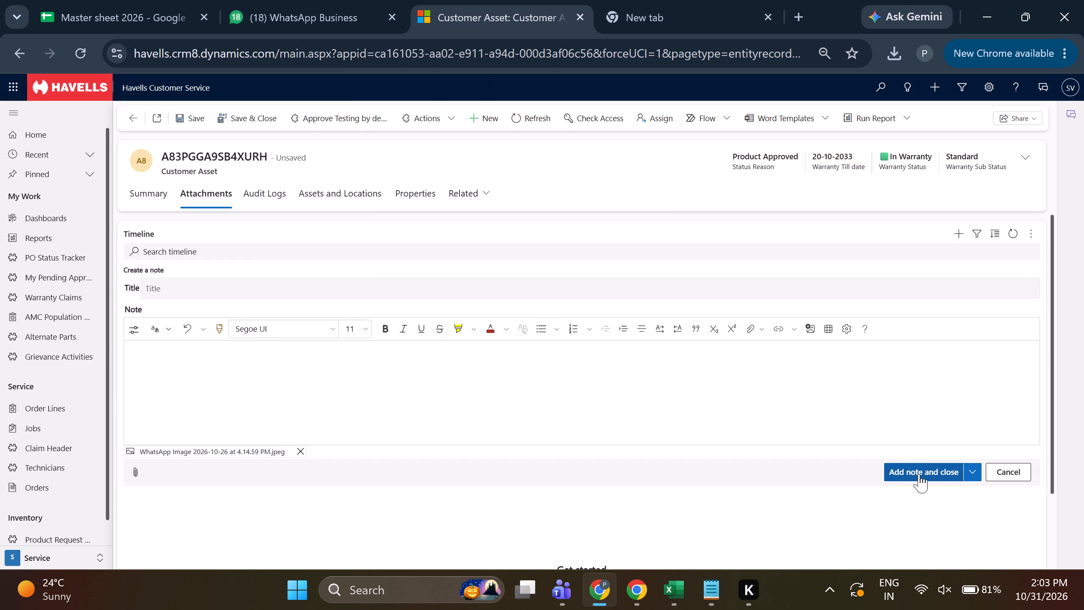
left_click(919, 474)
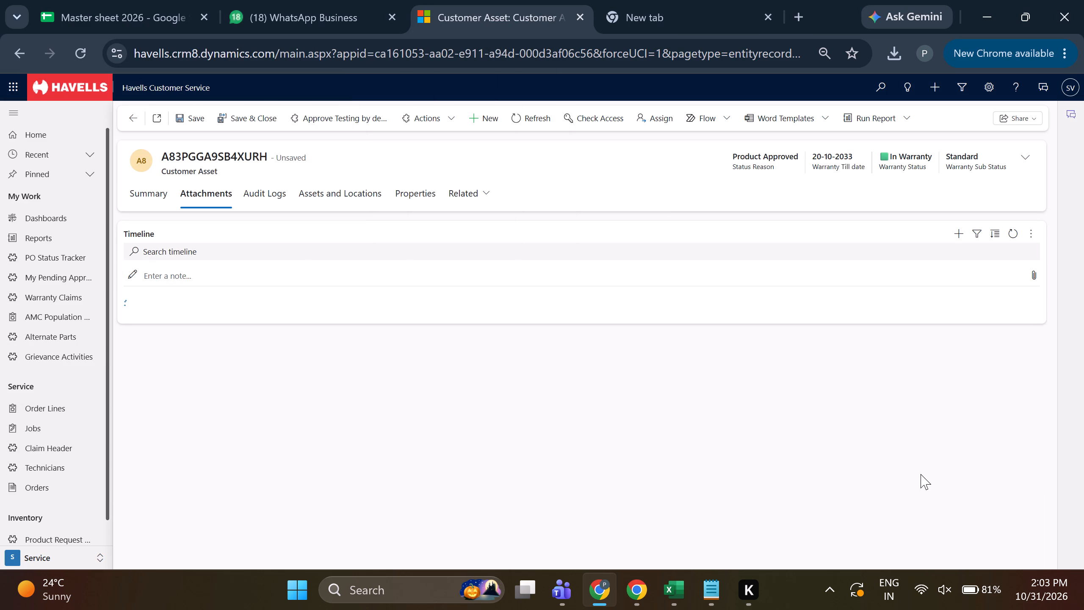
Attach a second image from the Downloads folder to a new timeline note on the customer asset.
left_click(1034, 276)
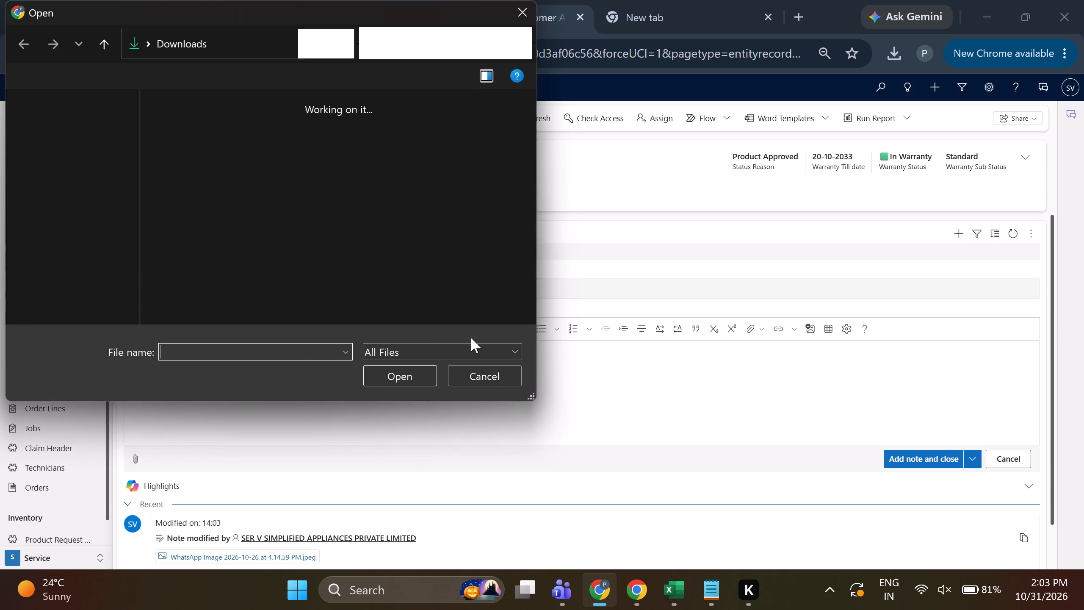
double_click(272, 169)
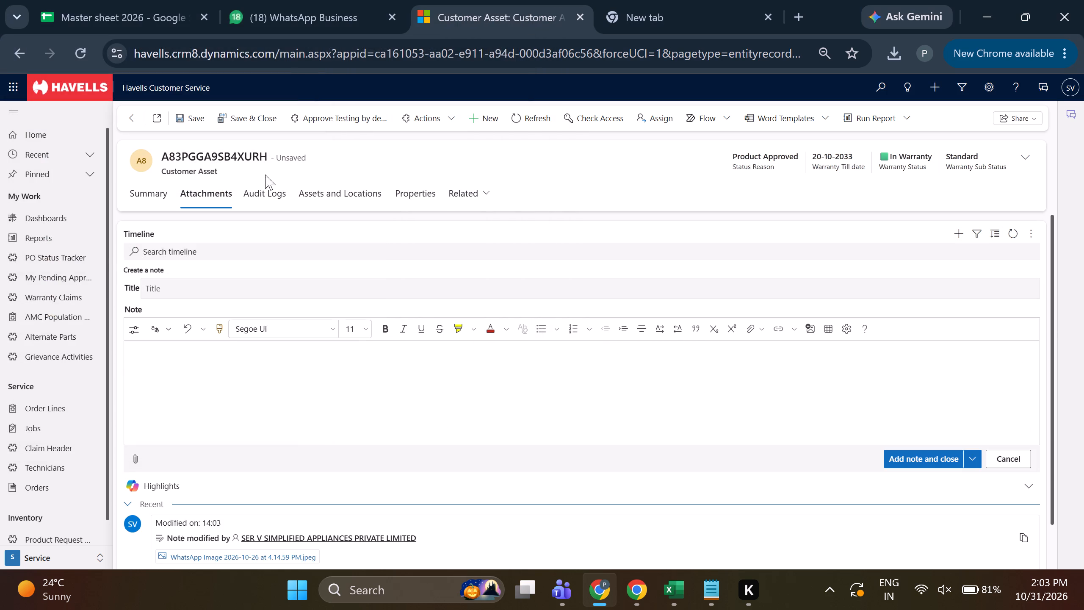
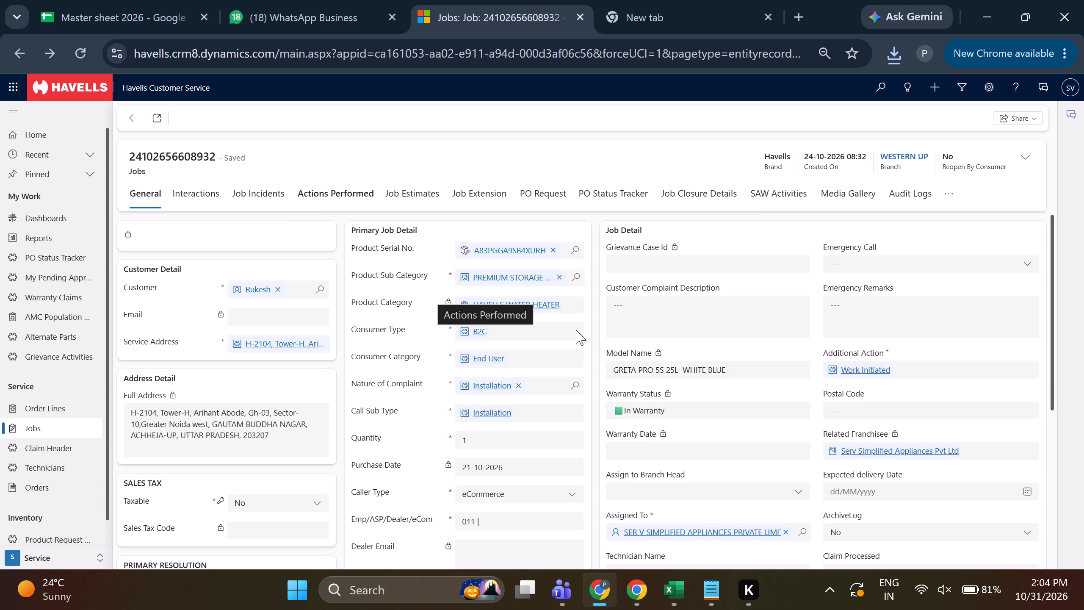
Reassign the water heater installation job from the franchise account to franchise technician Parkash and save the job.
scroll(622, 334, "down", 1)
left_click(796, 445)
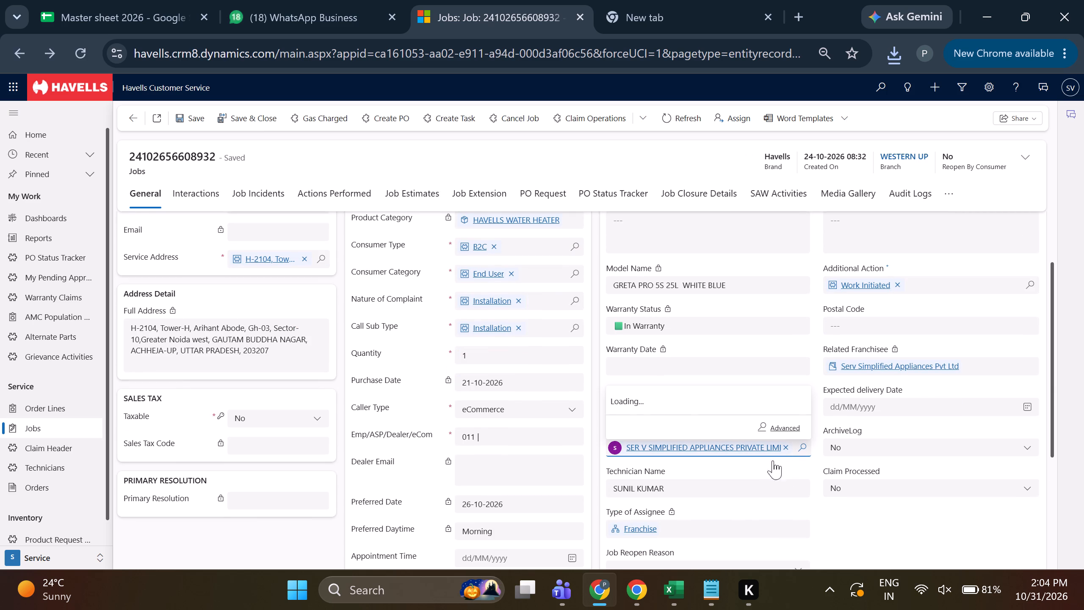
scroll(679, 406, "down", 2)
left_click(672, 379)
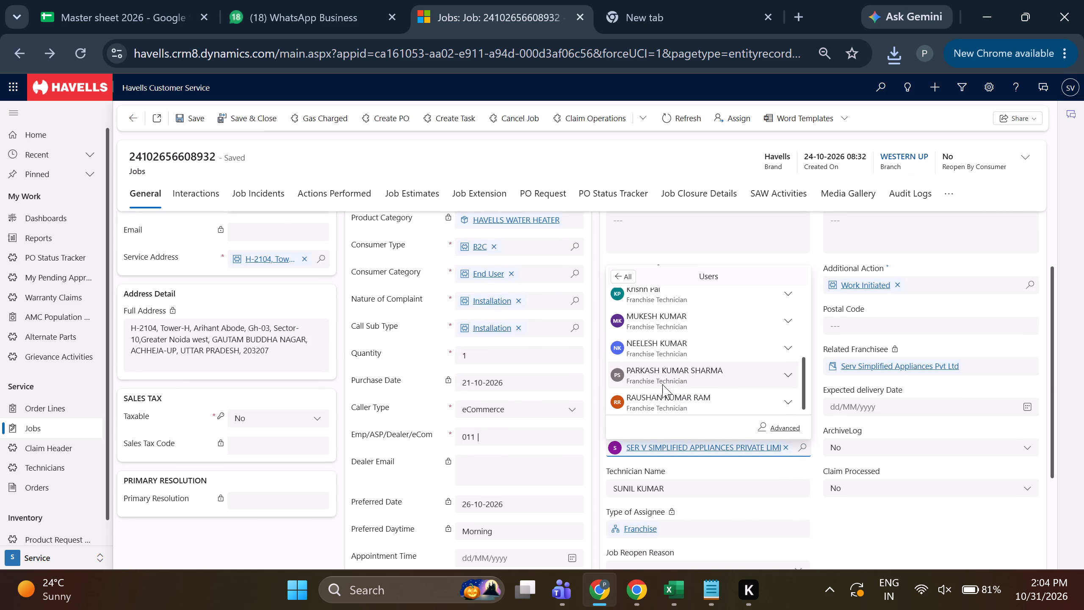
left_click(181, 115)
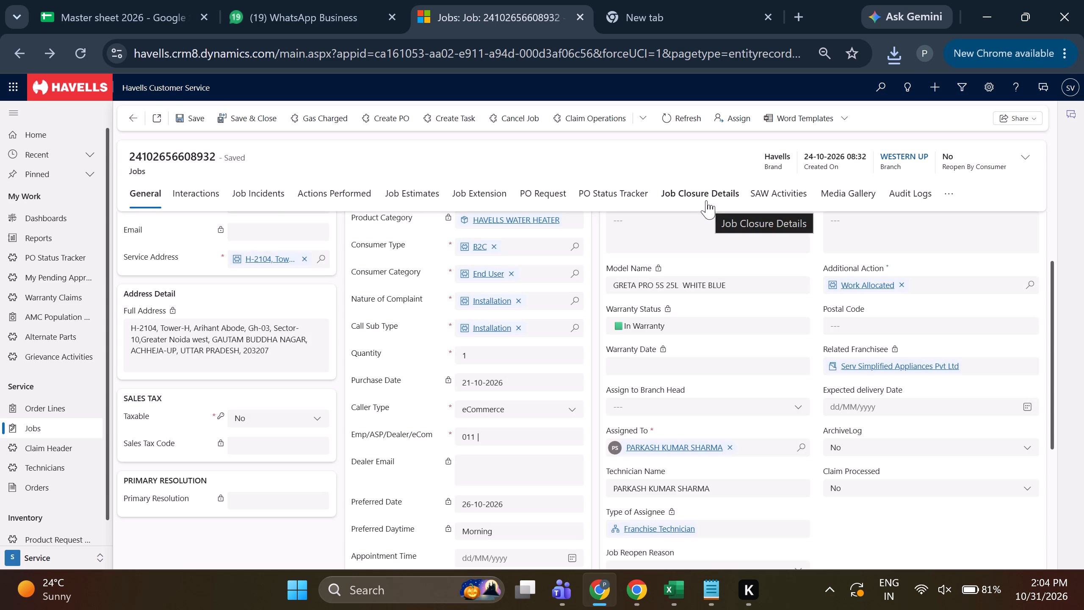
Enter INSTALLATION DONE as both the Consumer Remark and the Repair Description in the job's closure details.
left_click(709, 202)
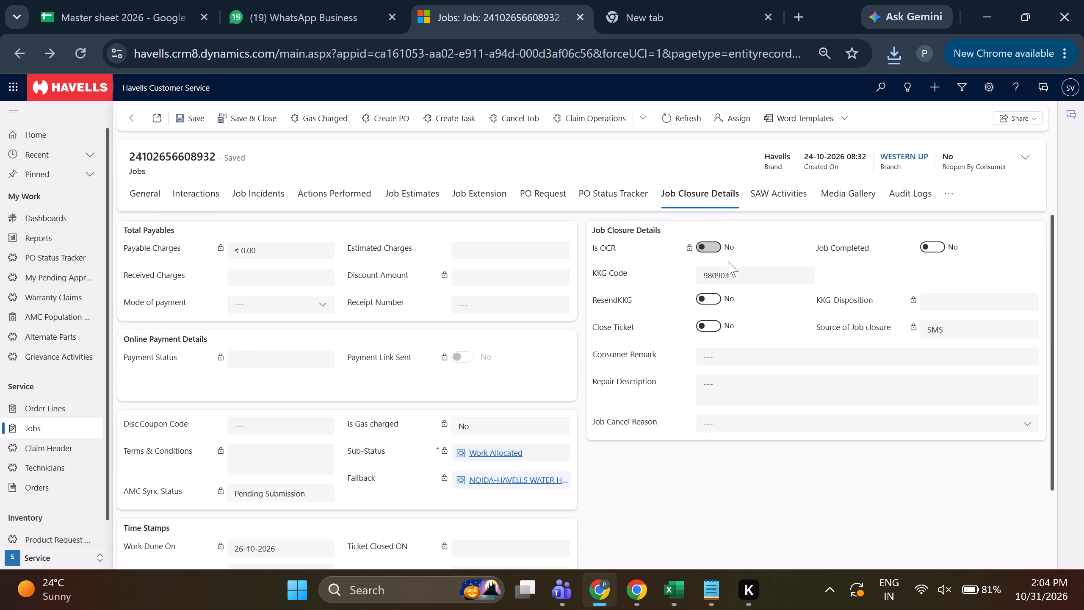
left_click(752, 352)
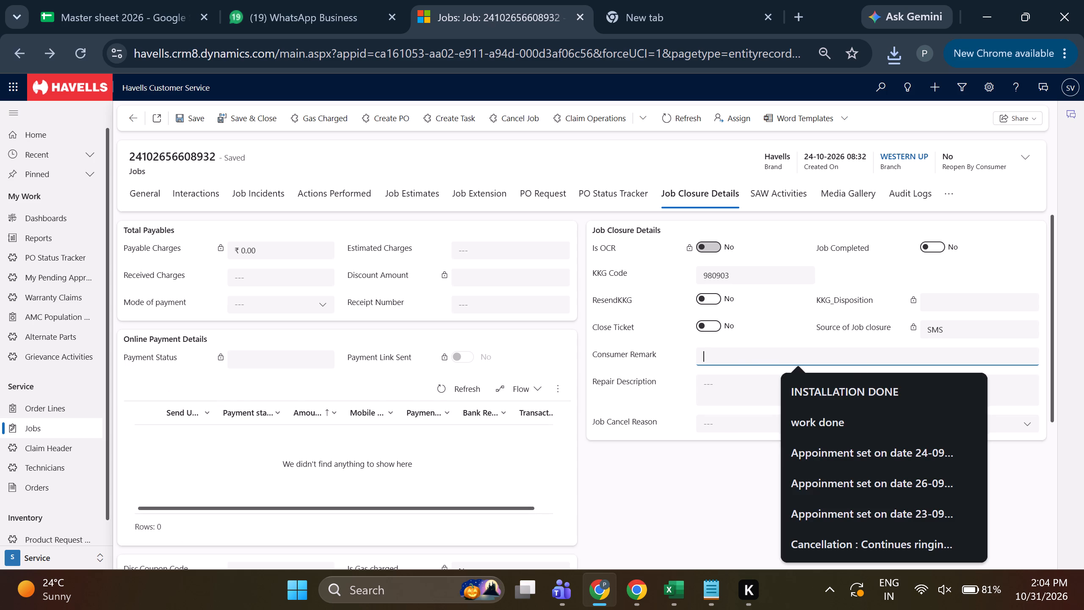
left_click(816, 387)
triple_click(795, 355)
left_click(795, 355)
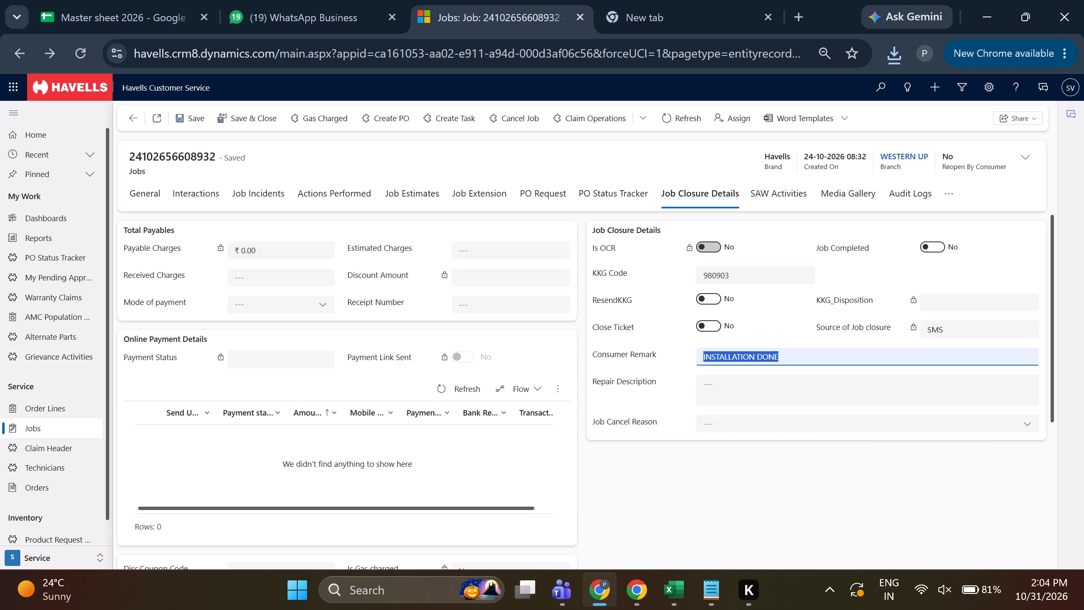
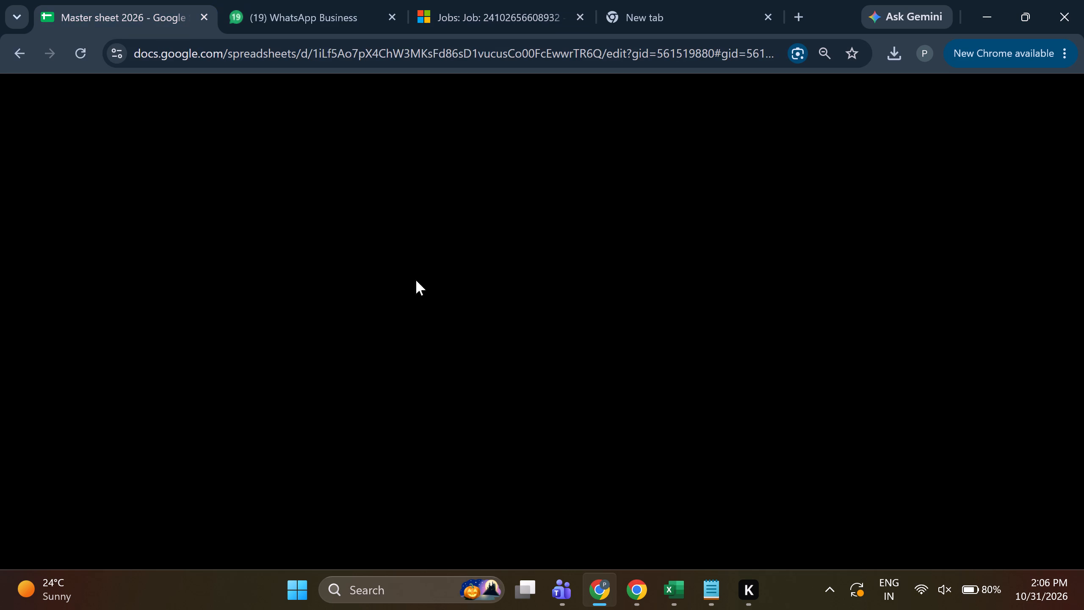
key("Right")
key("Right")
key("Right")
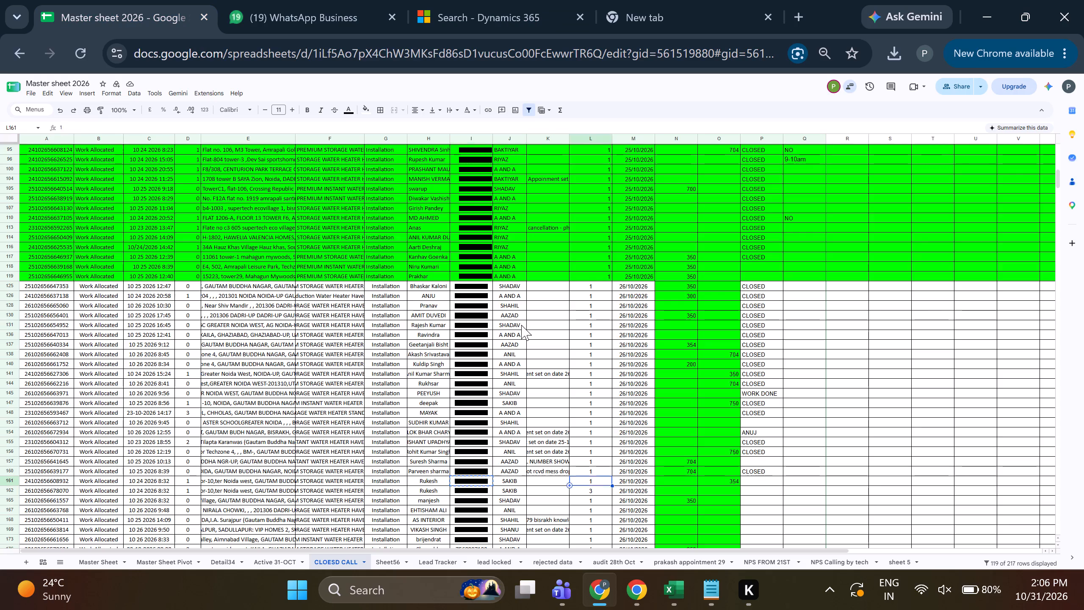
key("Right")
key("Right")
key("Right")
key("Right")
type("CLOSED")
key("Down")
Copy the customer's phone number from column I of the next job, in row 162.
key("Left")
key("Left")
key("Left")
key("Left")
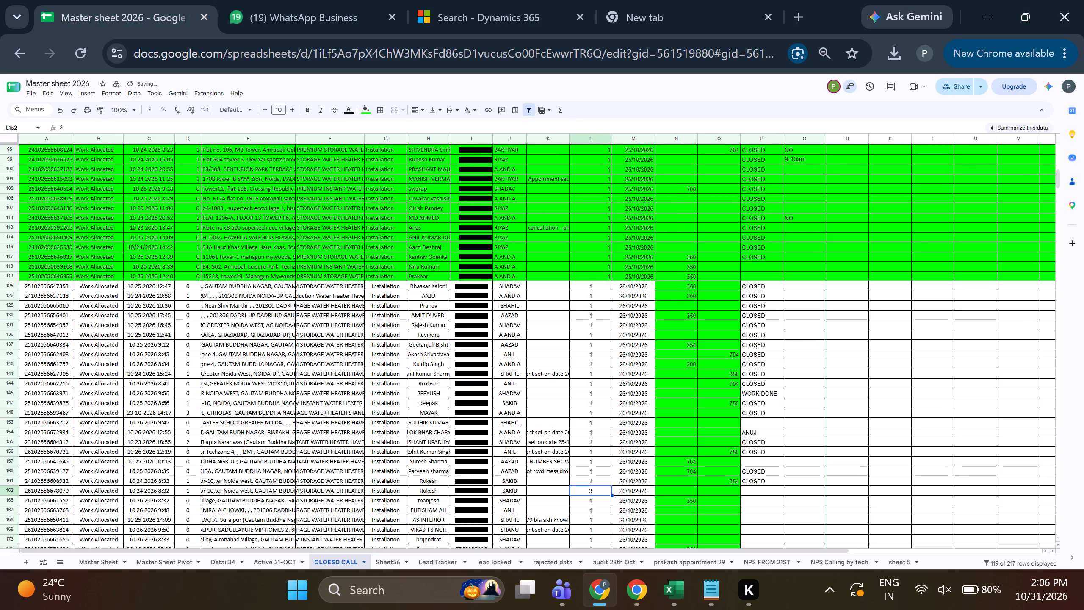
key("Left")
key("Left")
key("Left")
key("ctrl+c")
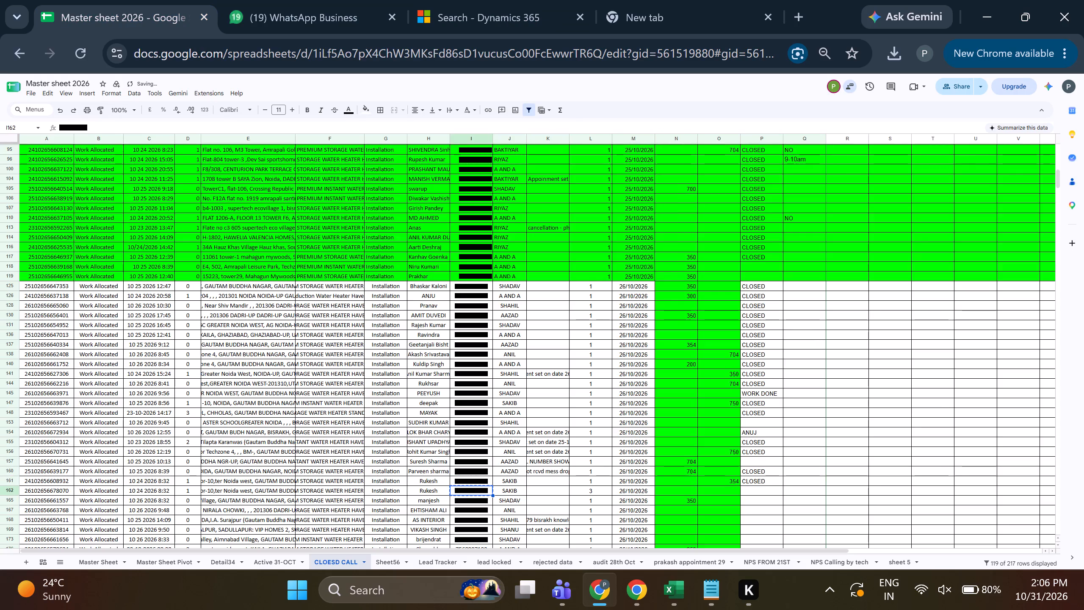
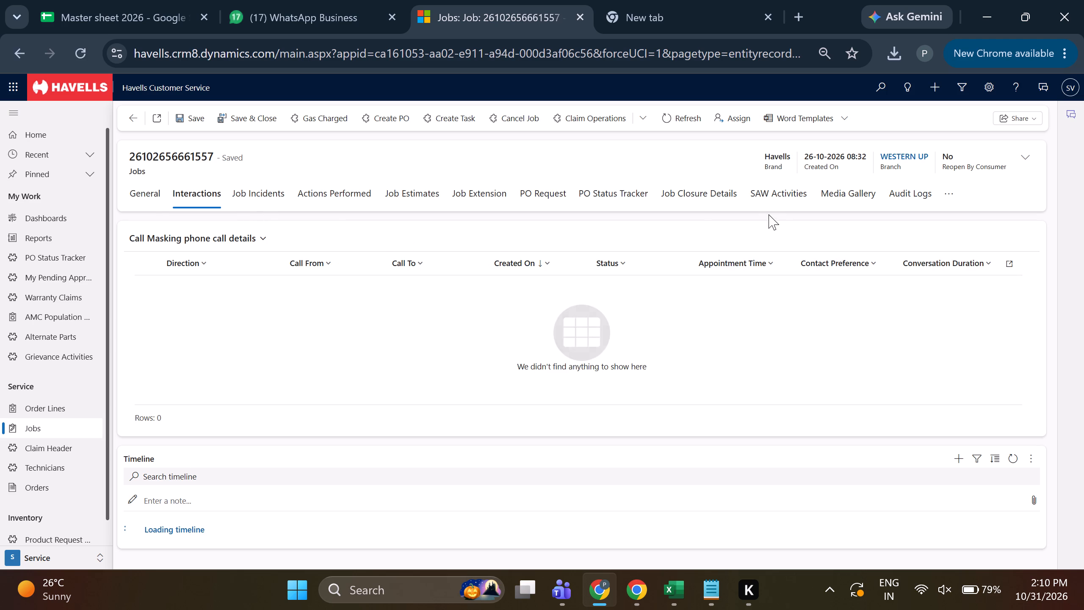
left_click(798, 245)
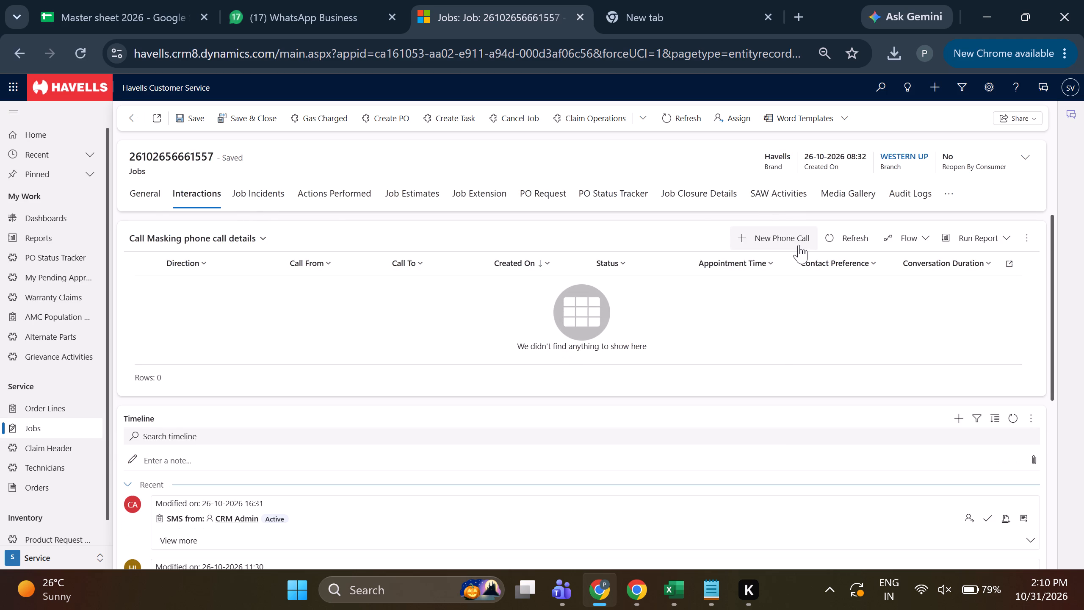
left_click(948, 160)
left_click(938, 189)
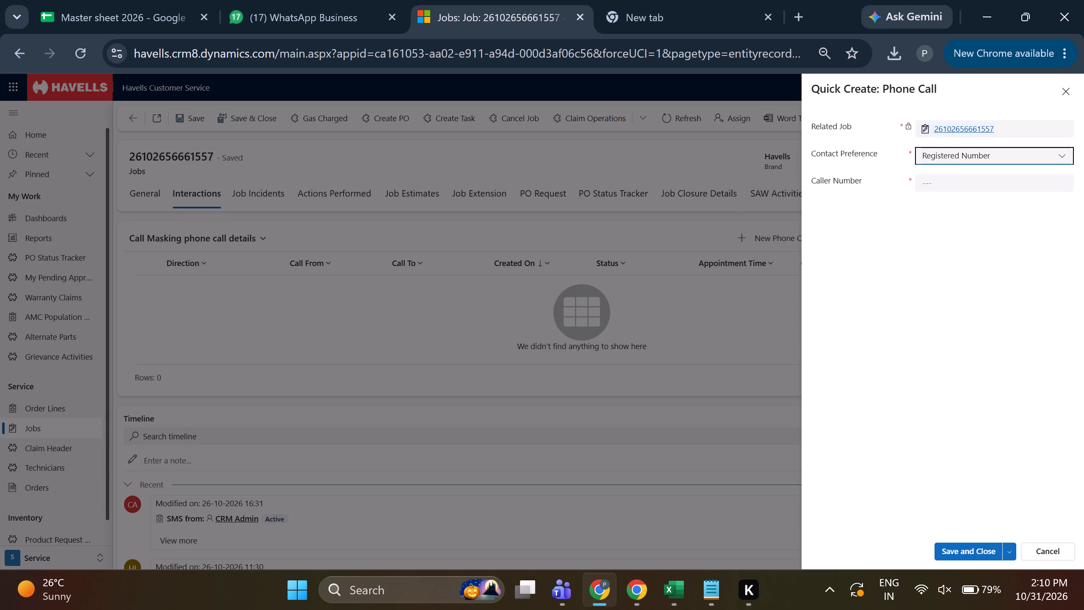
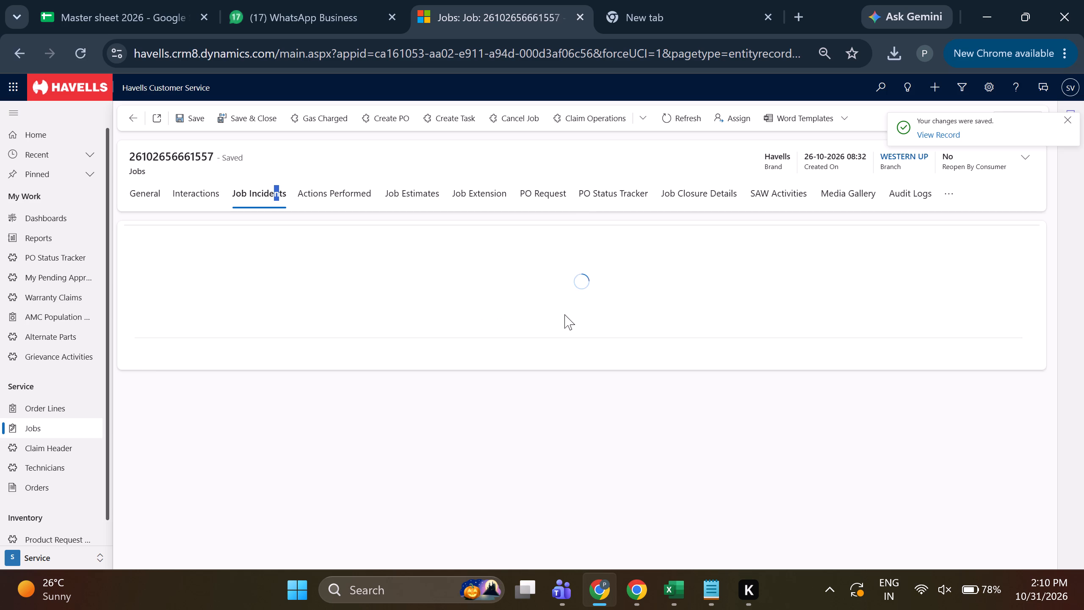
left_click(747, 236)
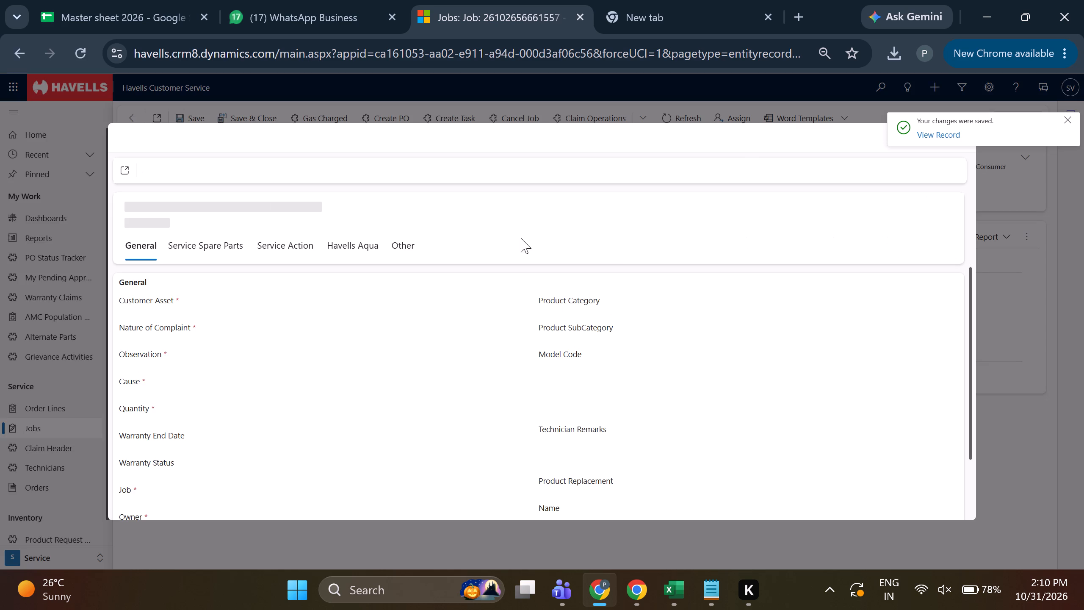
left_click(303, 178)
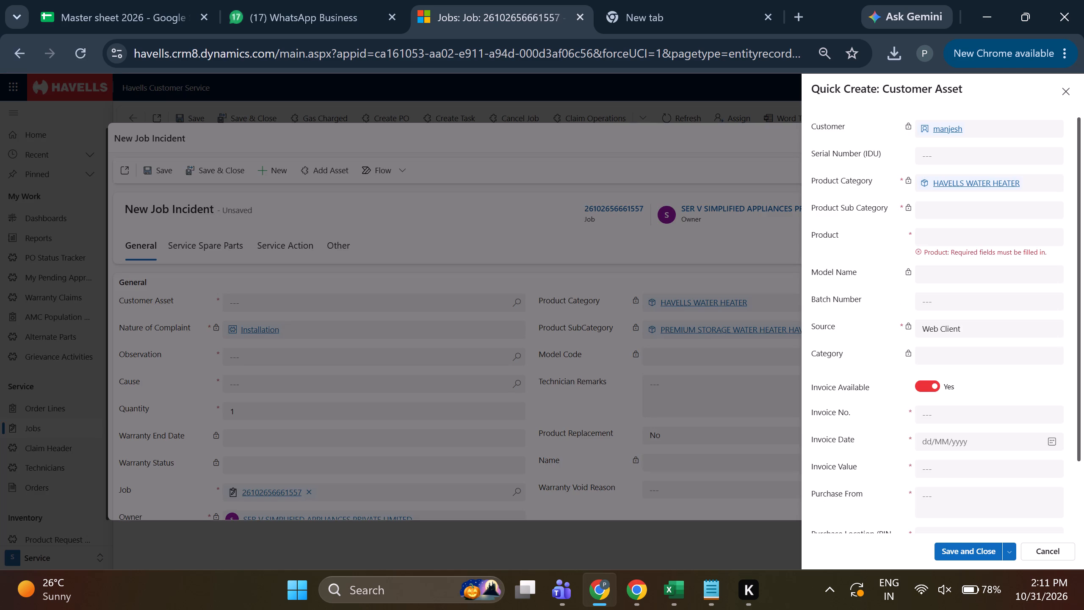
left_click(976, 155)
key("ctrl+v")
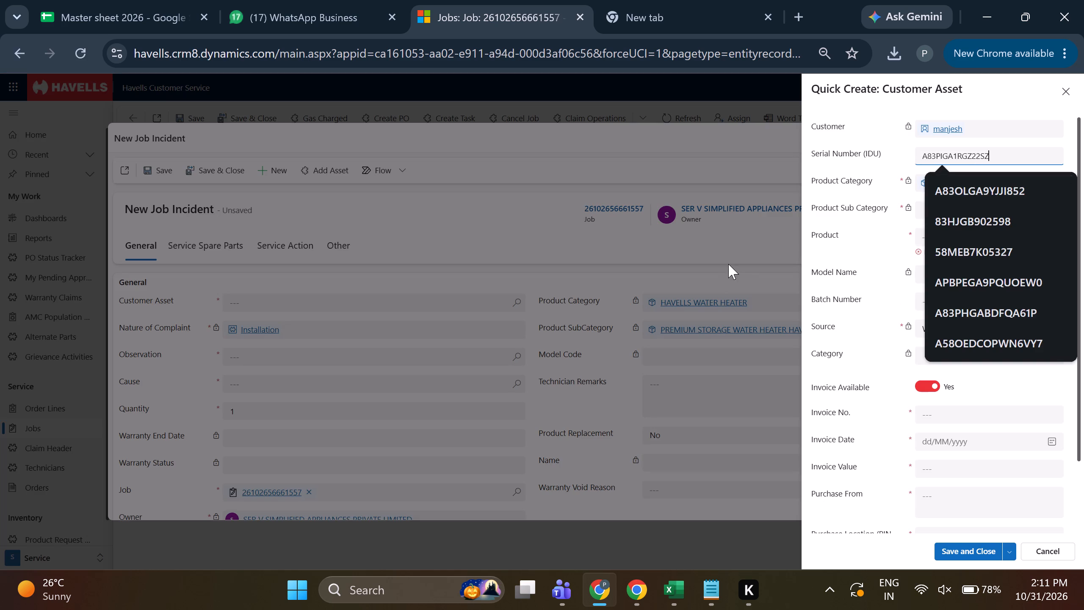
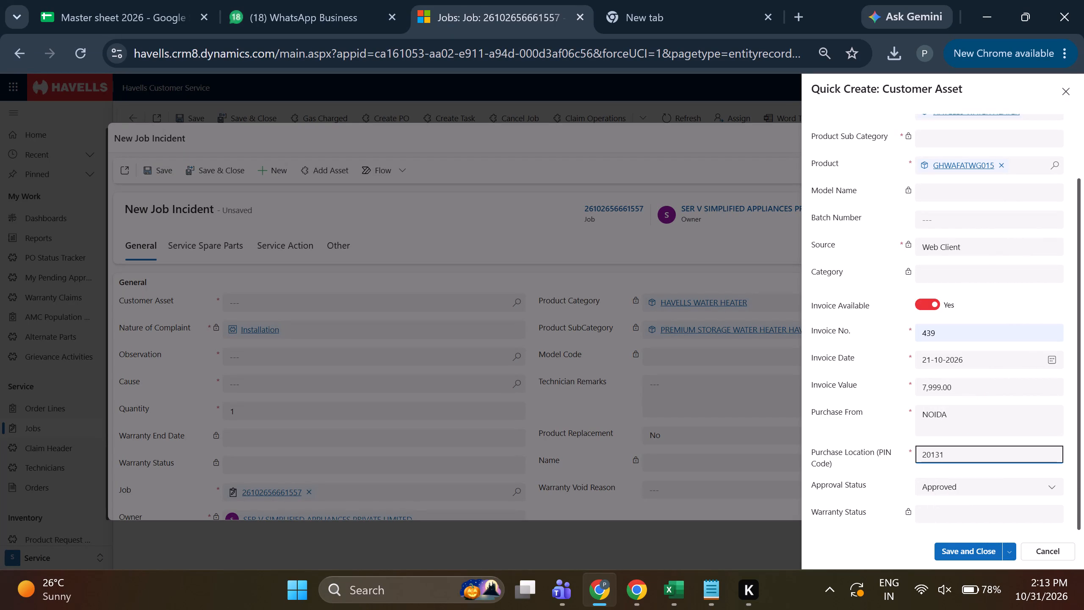
Complete the purchase location postal code as 201301 and save the new customer asset.
key("BackSpace")
type("01")
key("Tab")
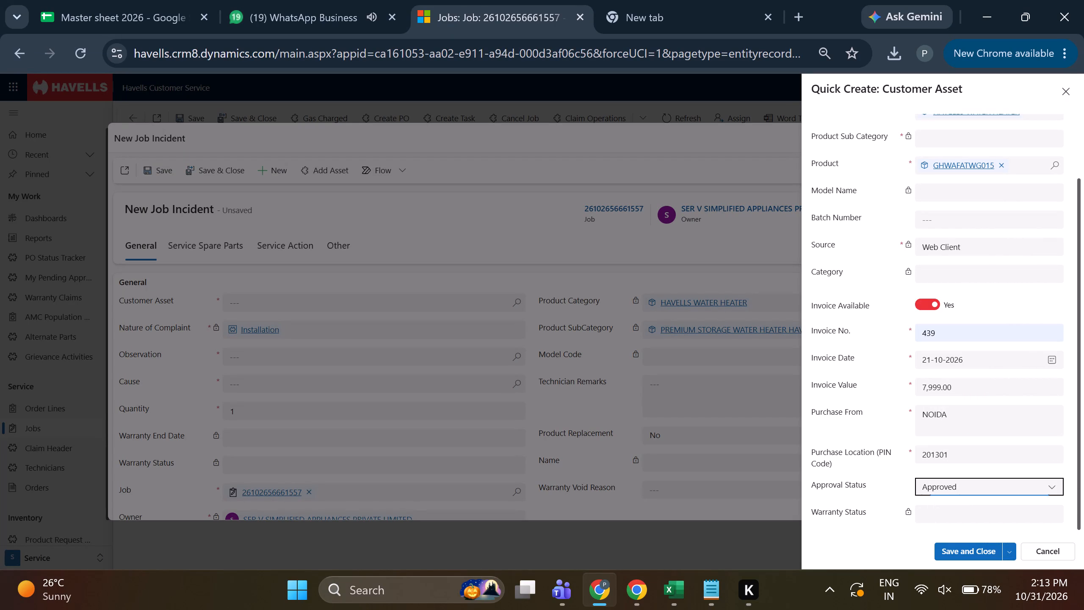
key("ctrl+s")
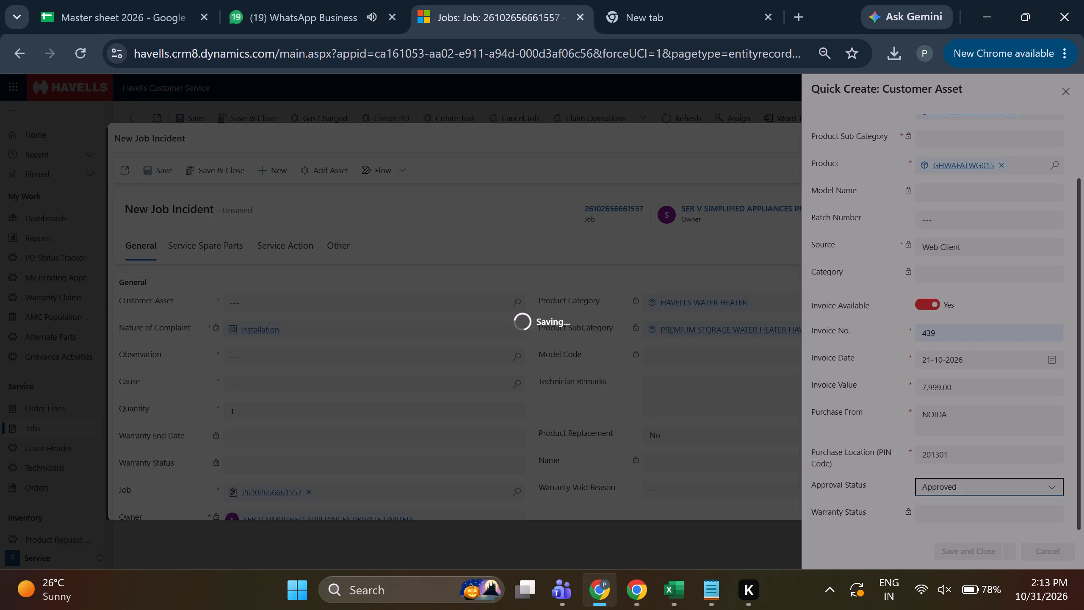
left_click(516, 299)
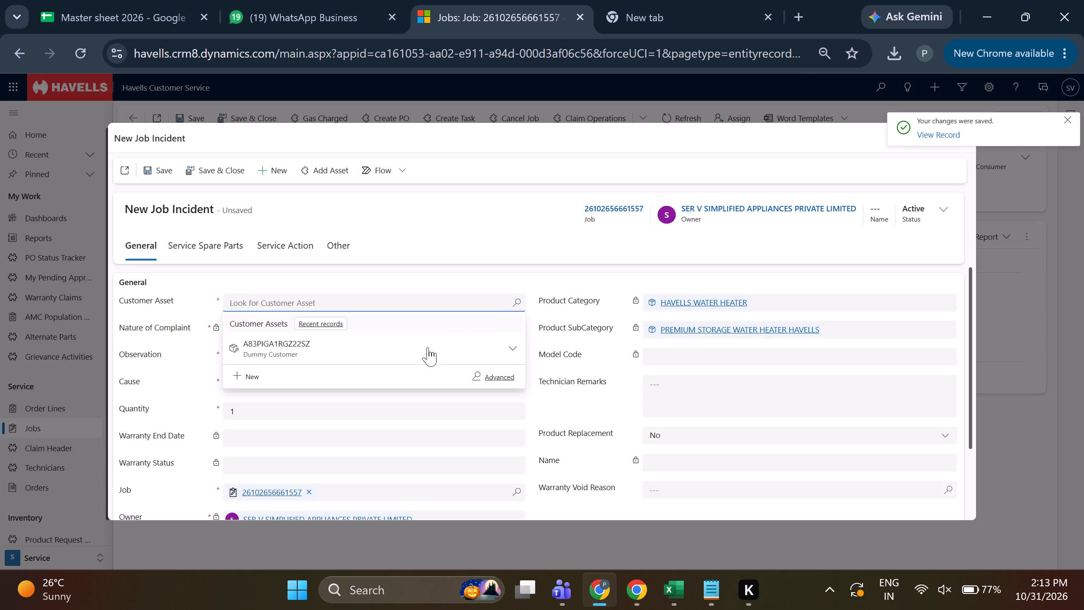
left_click(428, 347)
left_click(514, 360)
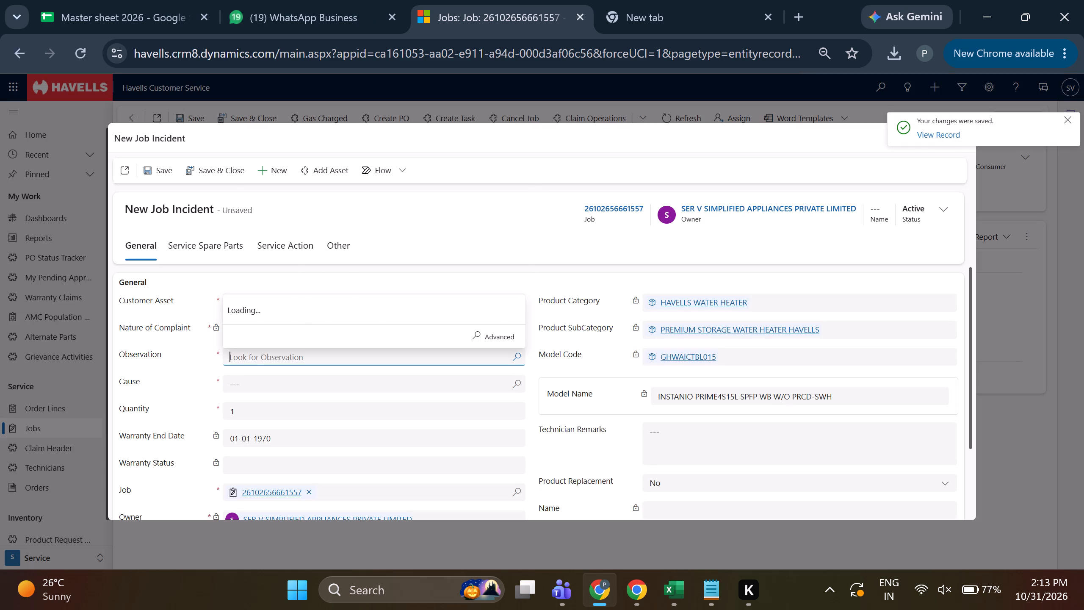
left_click(292, 269)
left_click(517, 382)
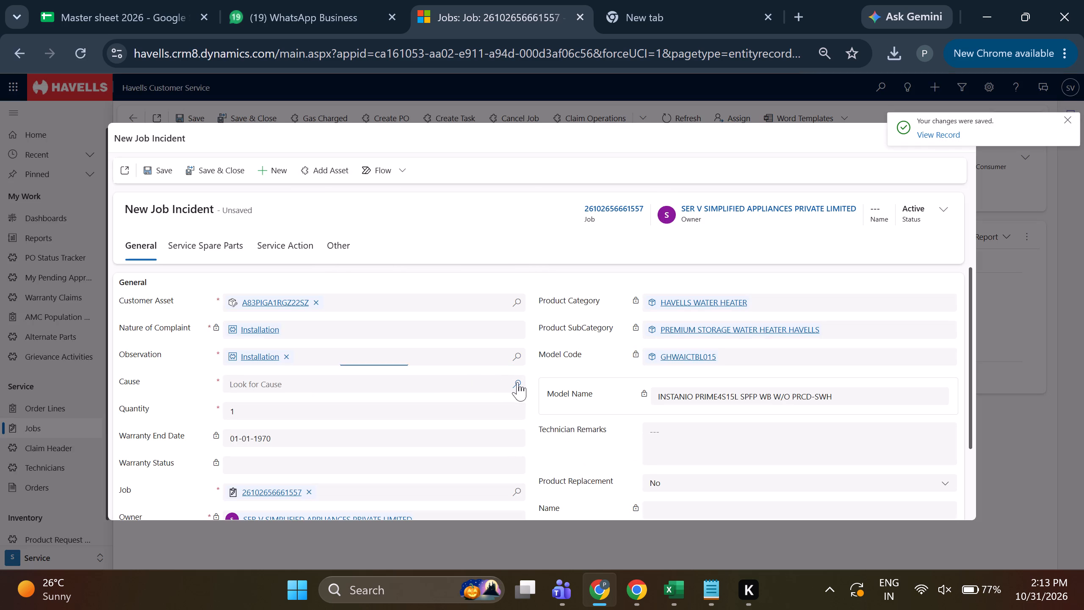
left_click(256, 343)
left_click(149, 165)
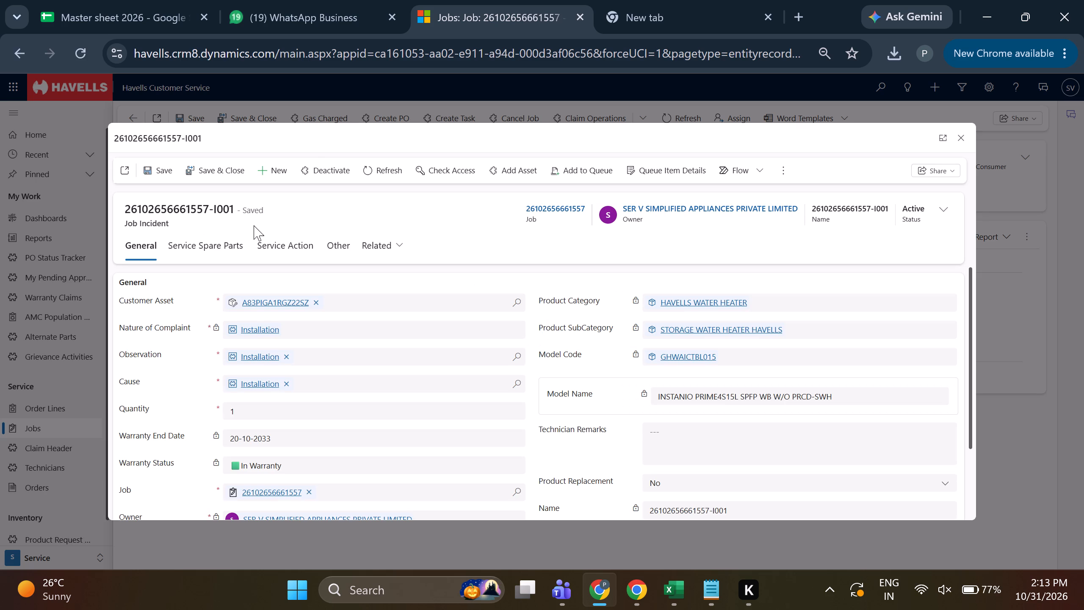
Open the incident's Installation Done service action, set Mark Used to Used, and save and close it.
left_click(271, 261)
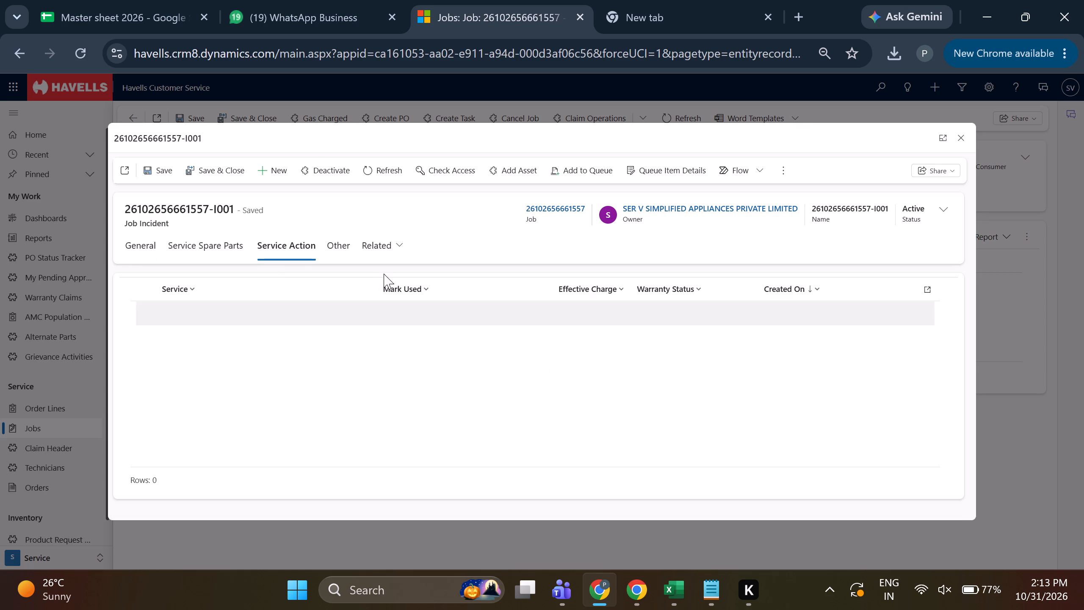
left_click(758, 294)
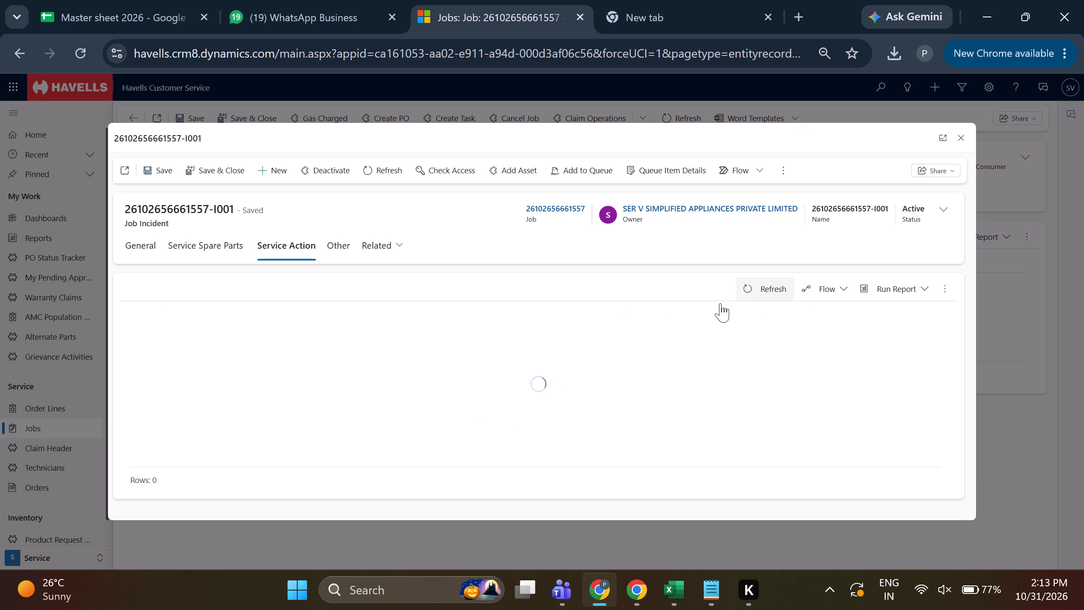
left_click(762, 283)
double_click(765, 283)
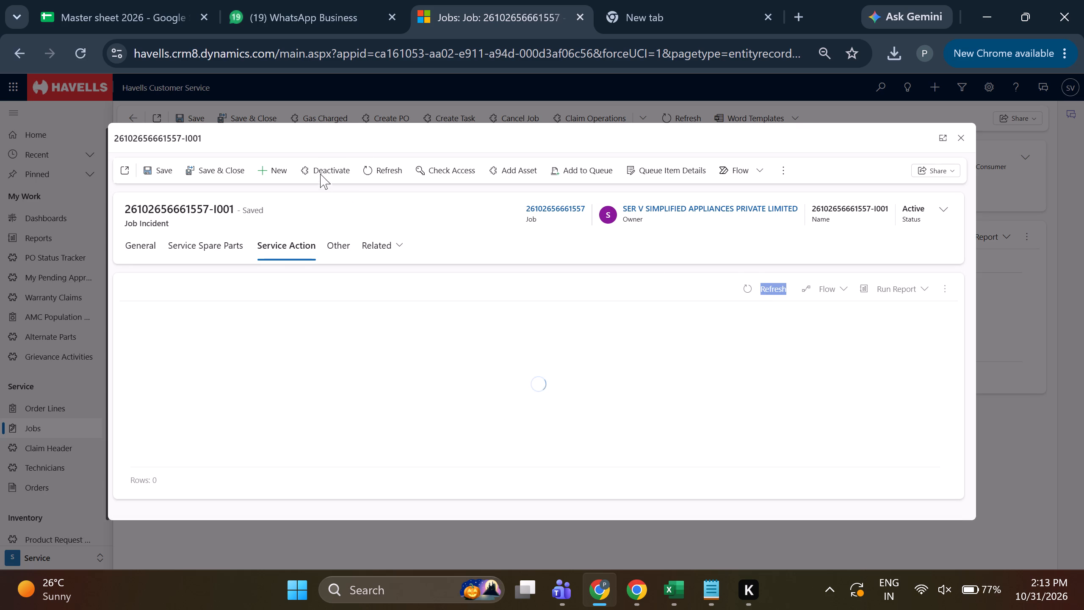
left_click(371, 167)
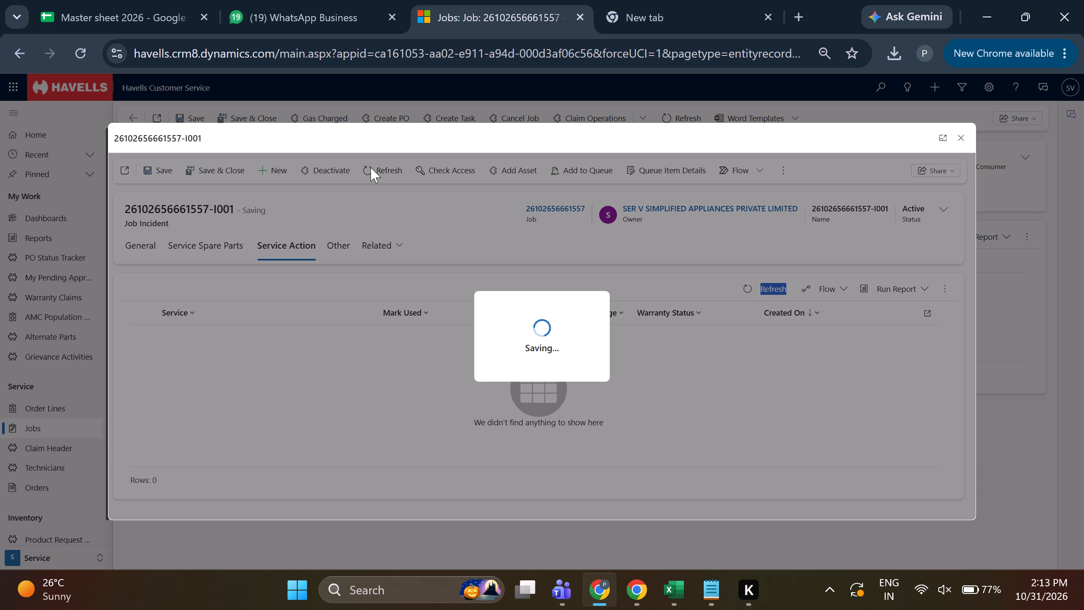
left_click(294, 254)
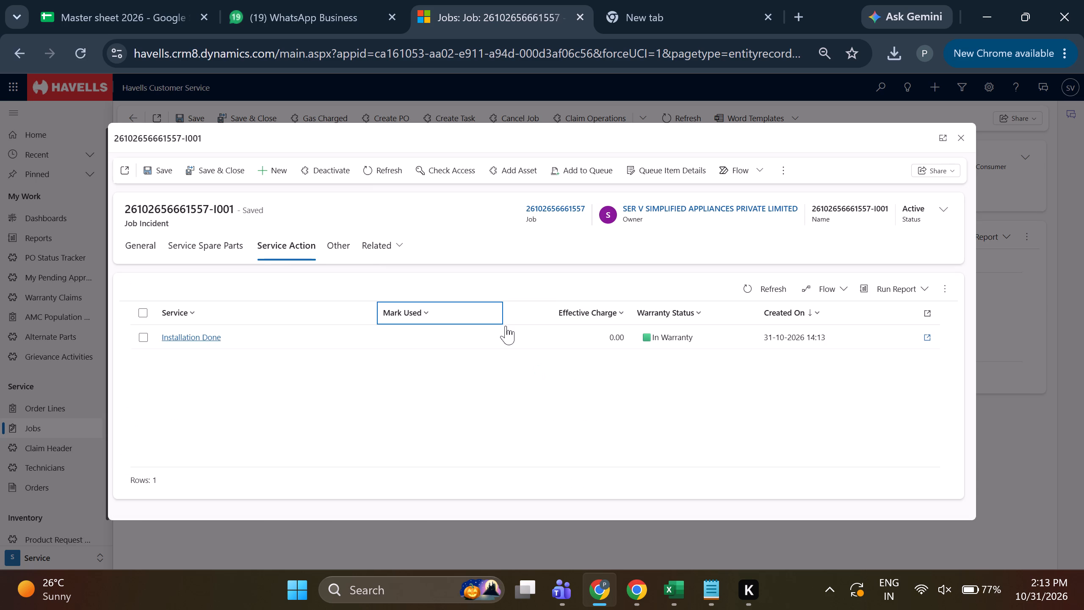
triple_click(446, 340)
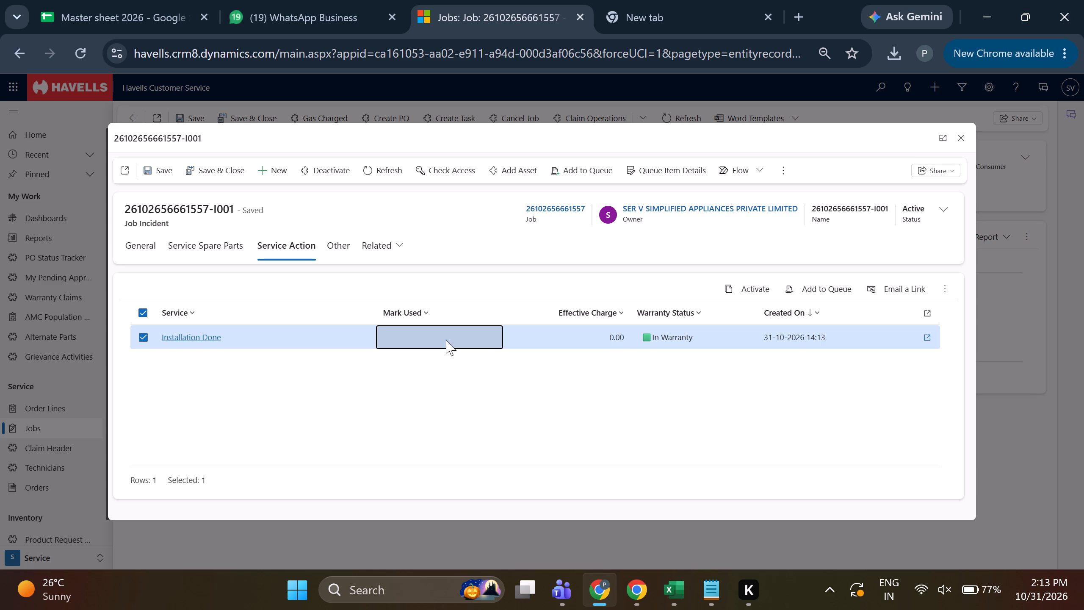
double_click(446, 340)
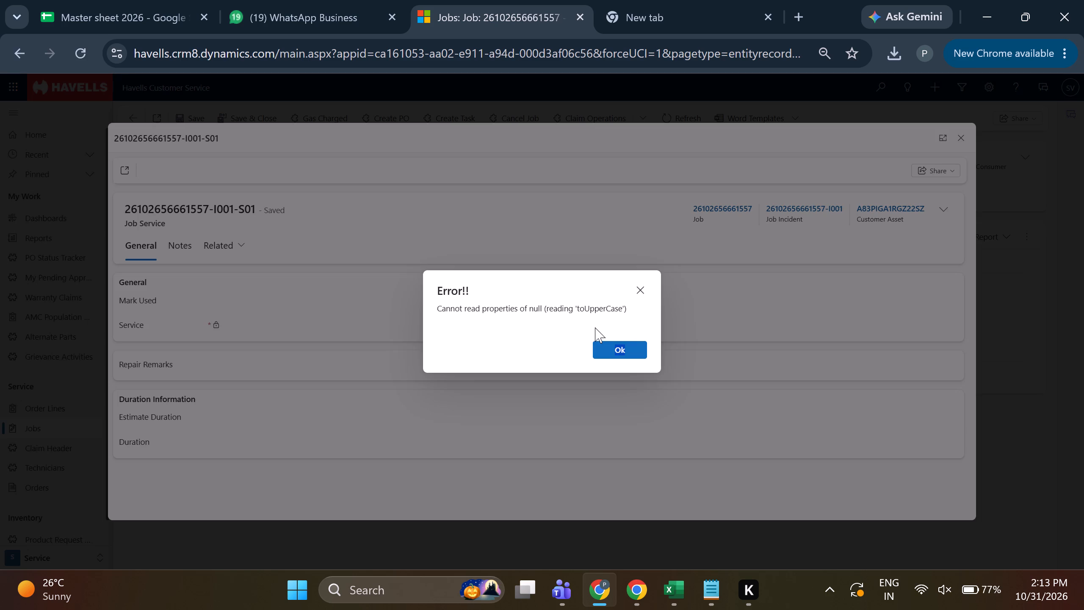
left_click(641, 294)
left_click(459, 302)
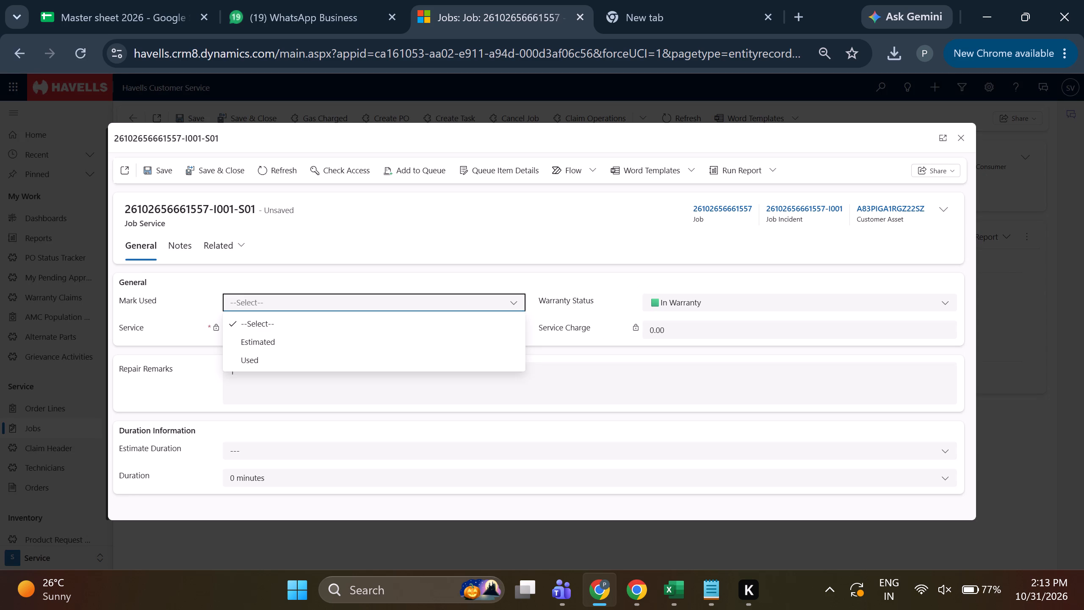
left_click(452, 369)
left_click(213, 164)
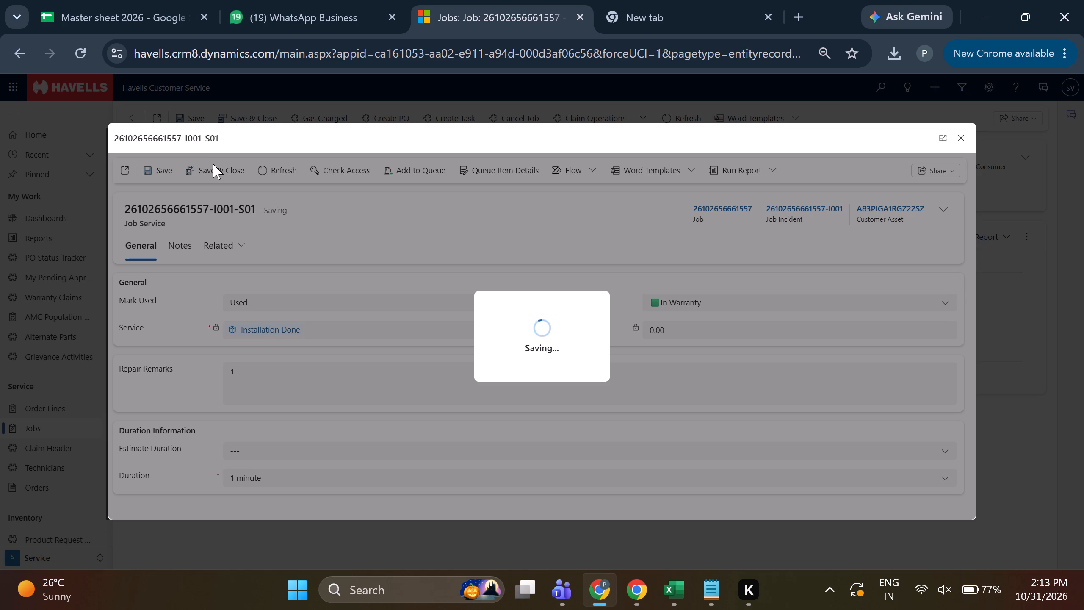
Save and close the job incident, acknowledging the warranty message.
left_click(212, 164)
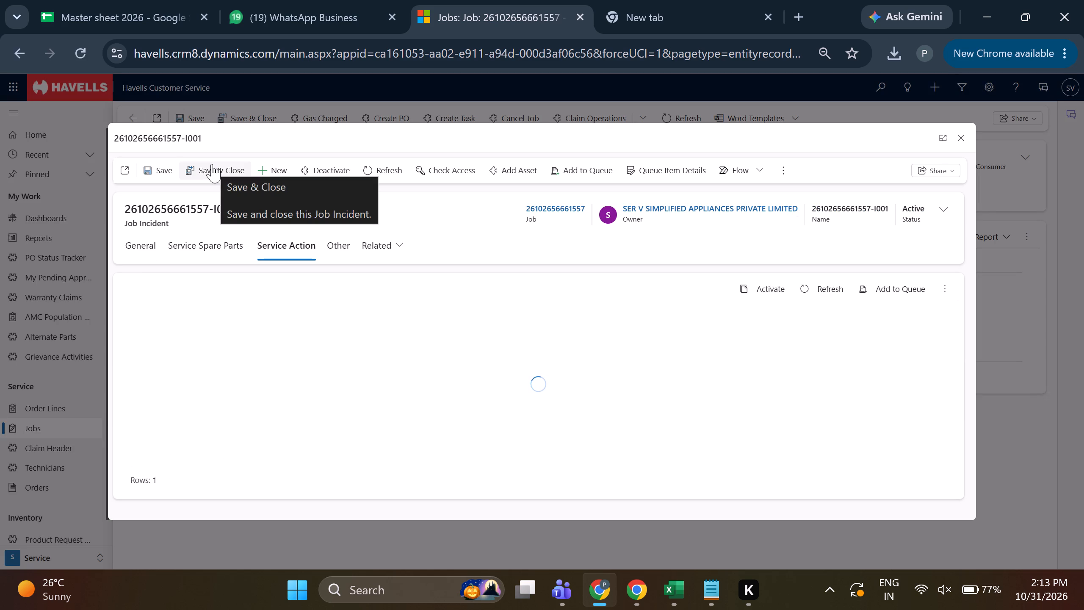
left_click(218, 174)
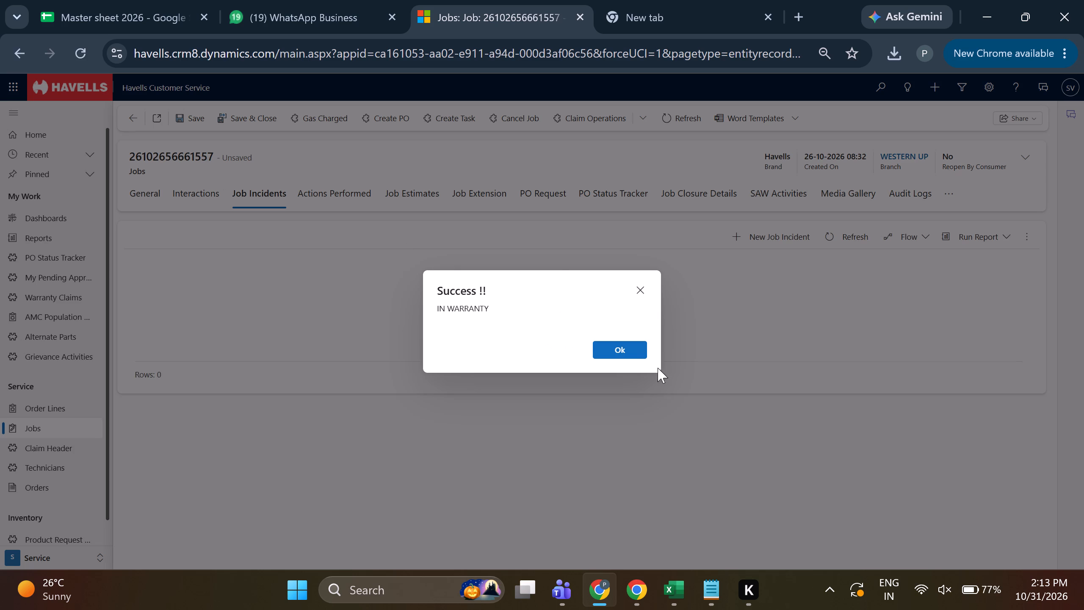
left_click(626, 347)
Open the customer asset linked to the job incident and start attaching a file to its timeline.
left_click(427, 286)
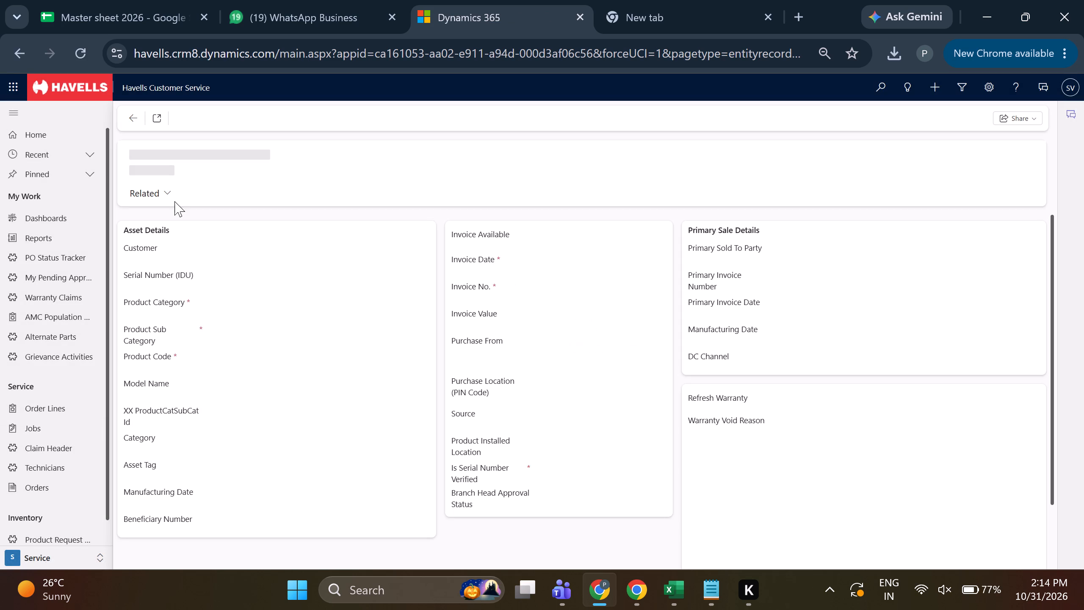
left_click(242, 201)
left_click(223, 201)
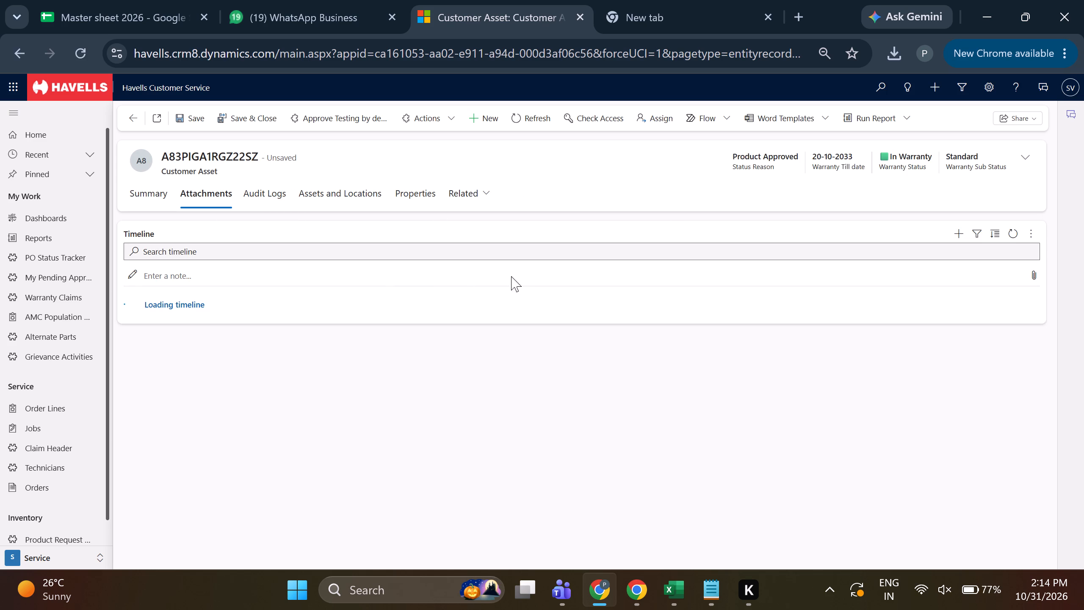
left_click(1035, 273)
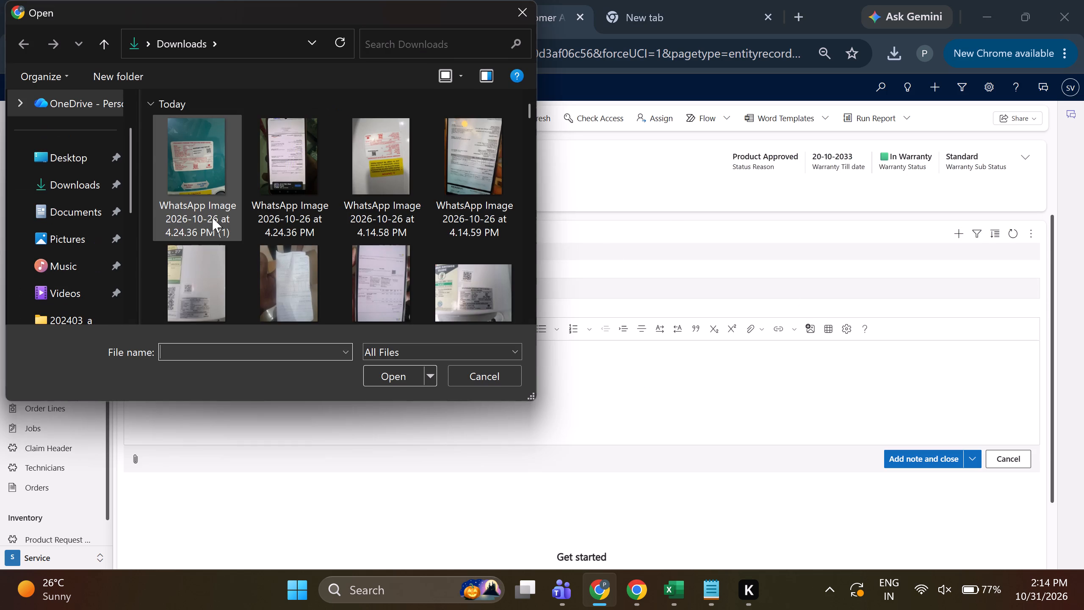
Attach WhatsApp Image 2026-10-26 at 4.24.36 PM (1).jpeg to the customer asset's timeline and add the note.
double_click(193, 175)
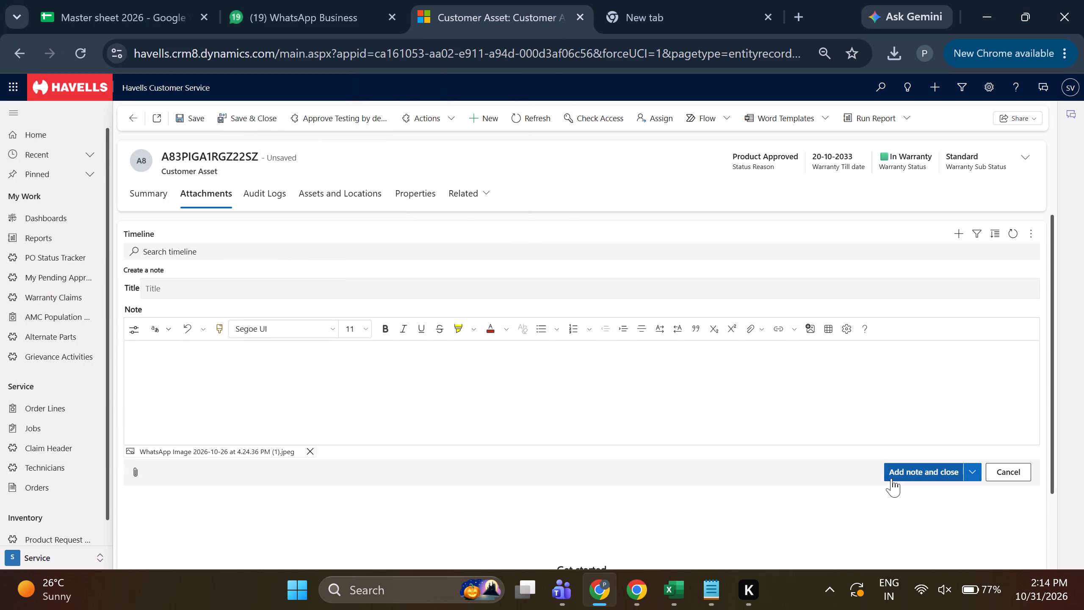
left_click(909, 477)
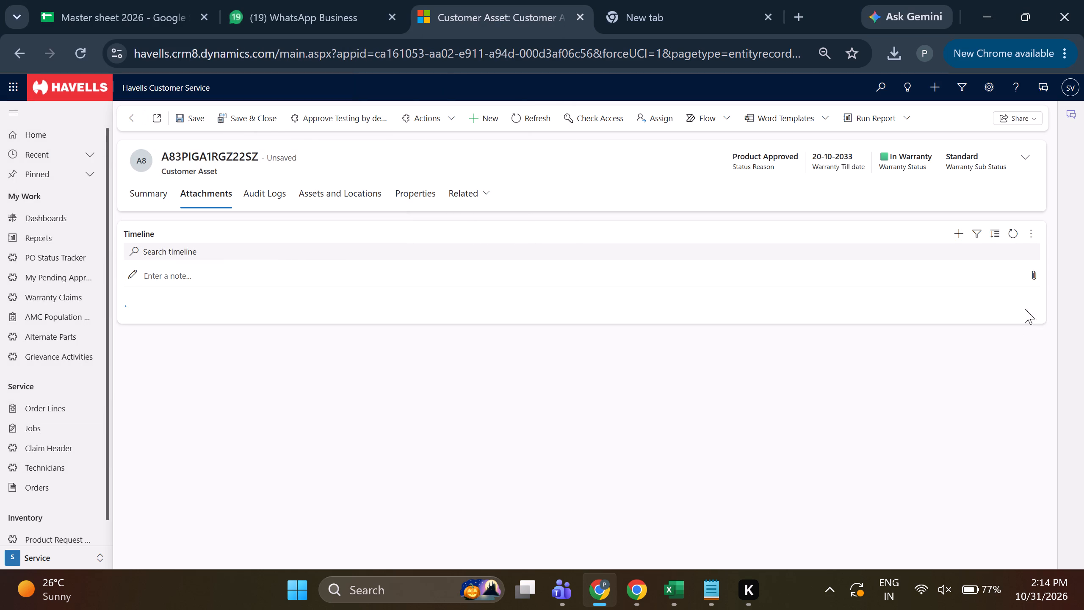
Try to attach the image WhatsApp Image 2026-10-26 at 4.24.36 PM in another timeline note, and save and close the asset.
left_click(1036, 279)
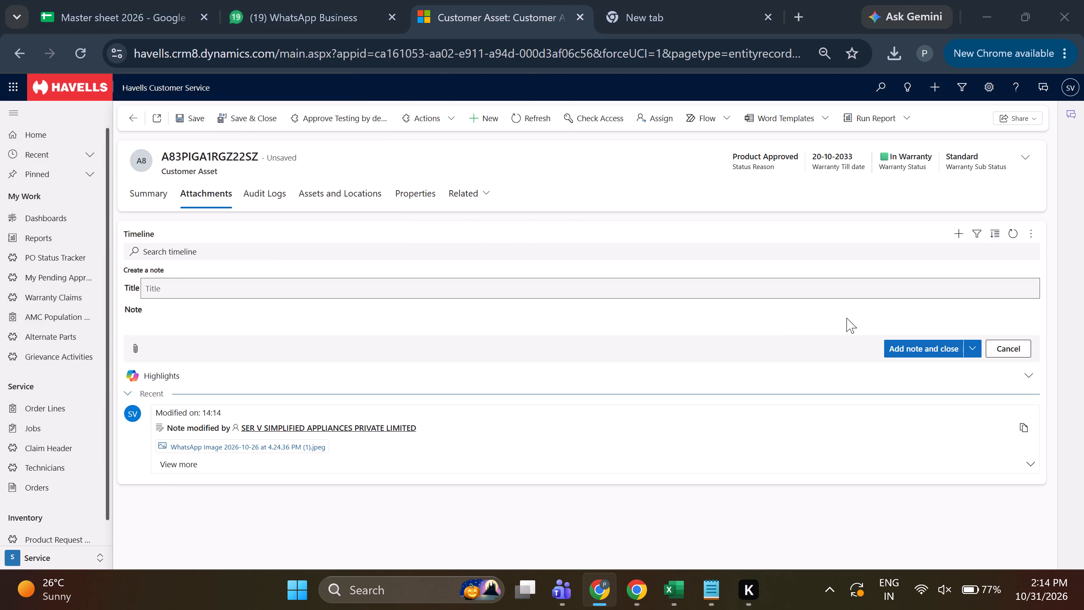
double_click(266, 165)
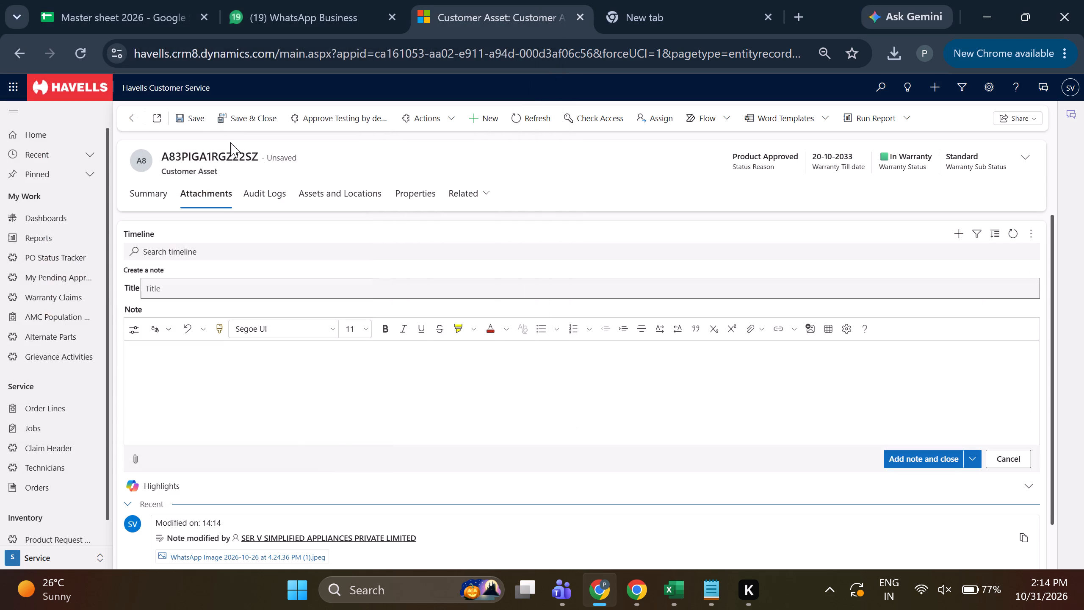
left_click(238, 115)
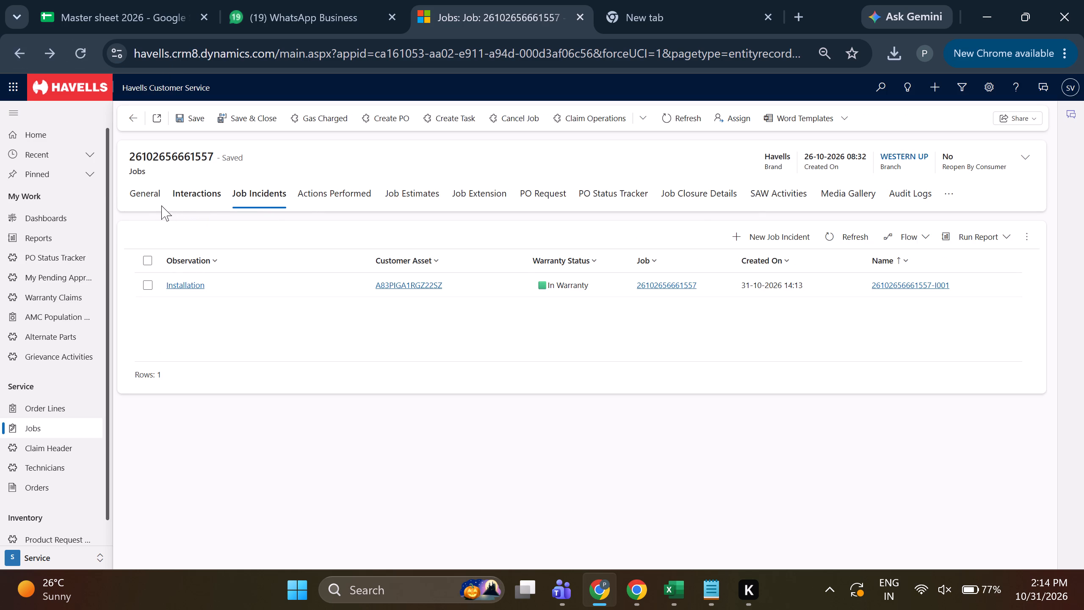
Reopen the customer asset from the job's incidents, check its attachments, and save and close it.
left_click(417, 286)
left_click(196, 197)
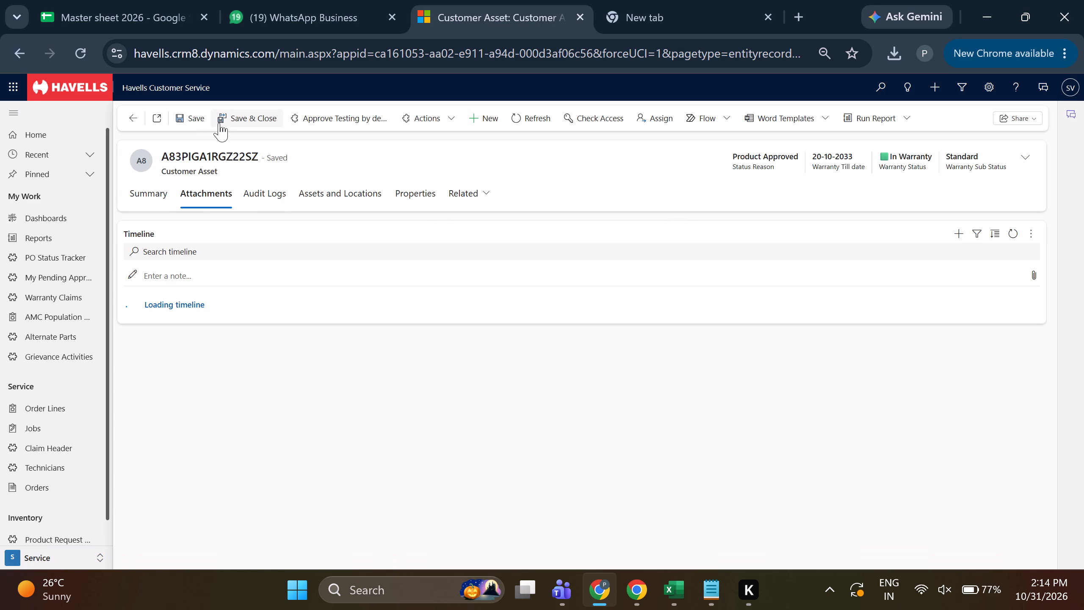
left_click(220, 120)
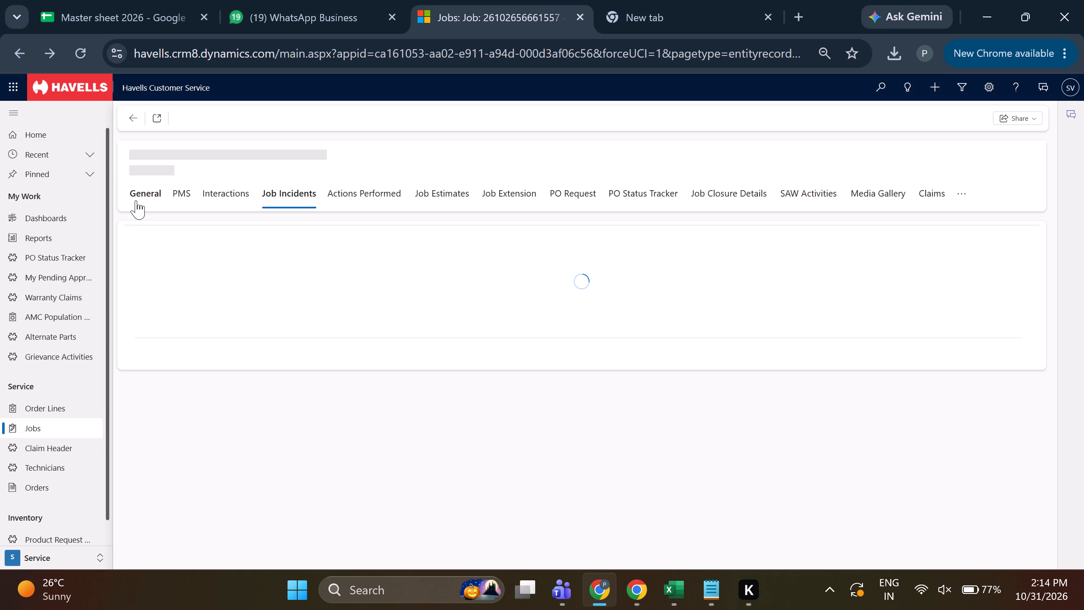
left_click(136, 201)
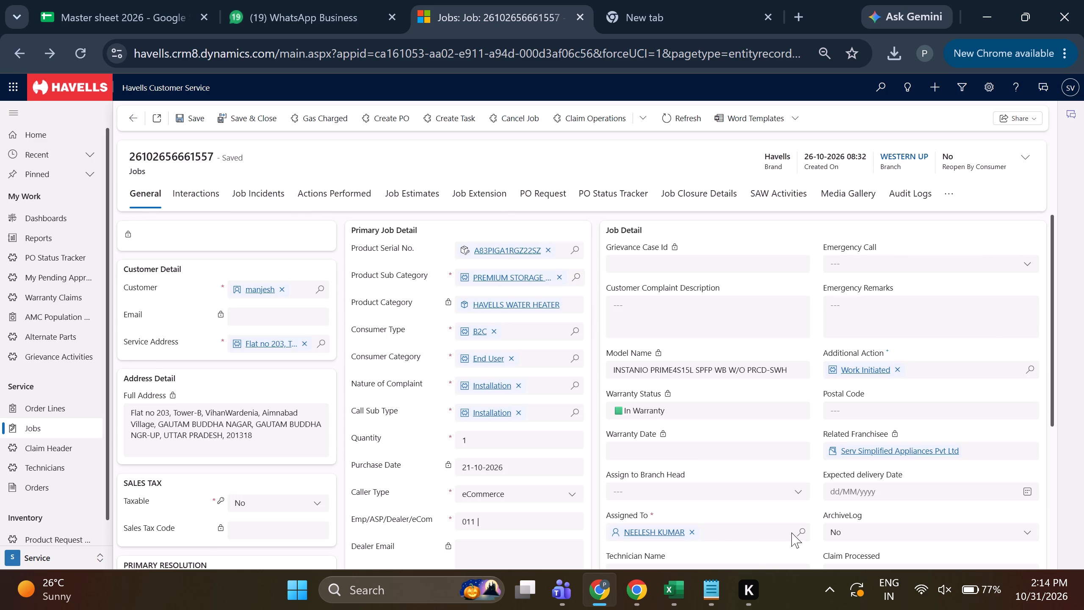
left_click(805, 528)
scroll(690, 460, "down", 2)
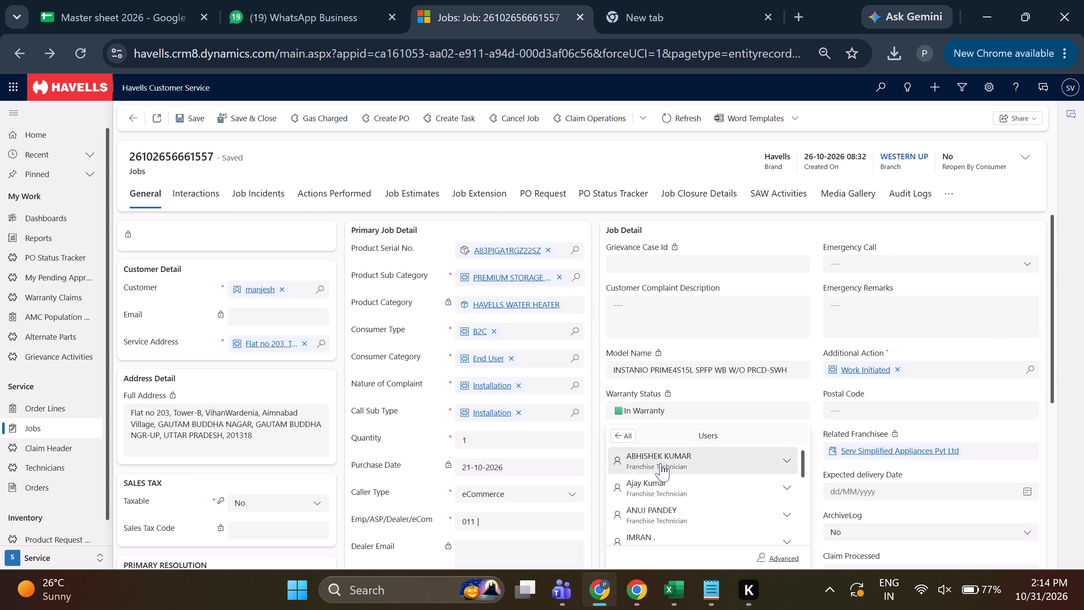
scroll(654, 465, "down", 1)
left_click(684, 424)
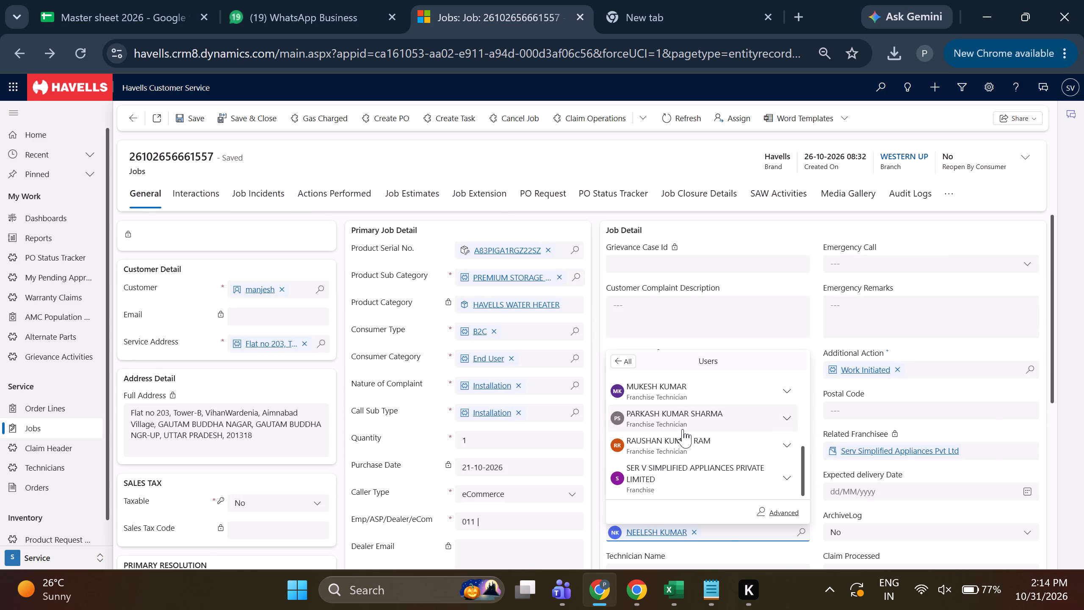
left_click(188, 118)
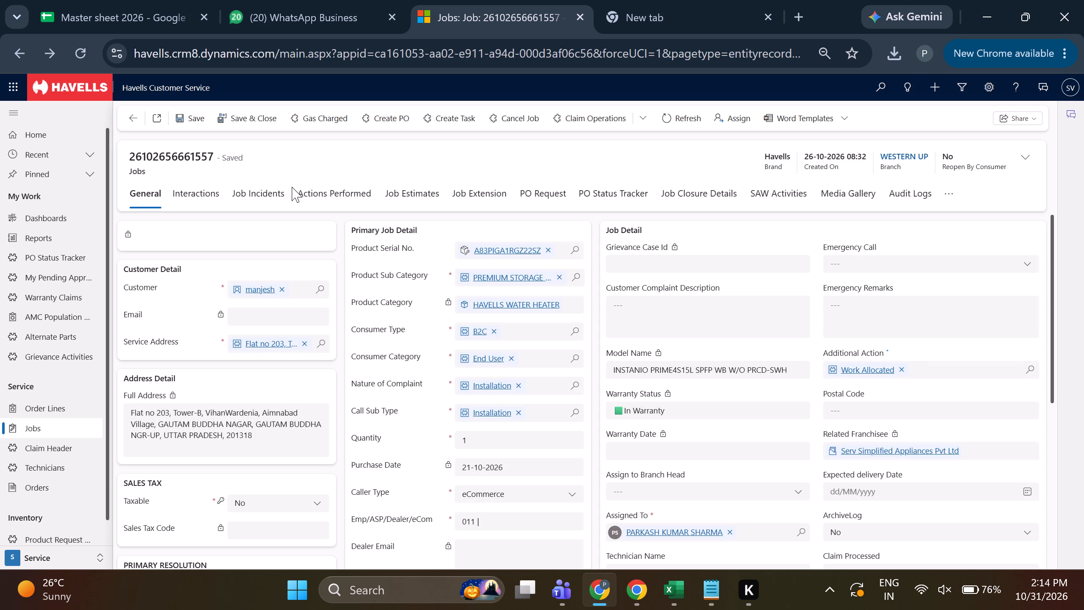
left_click(693, 201)
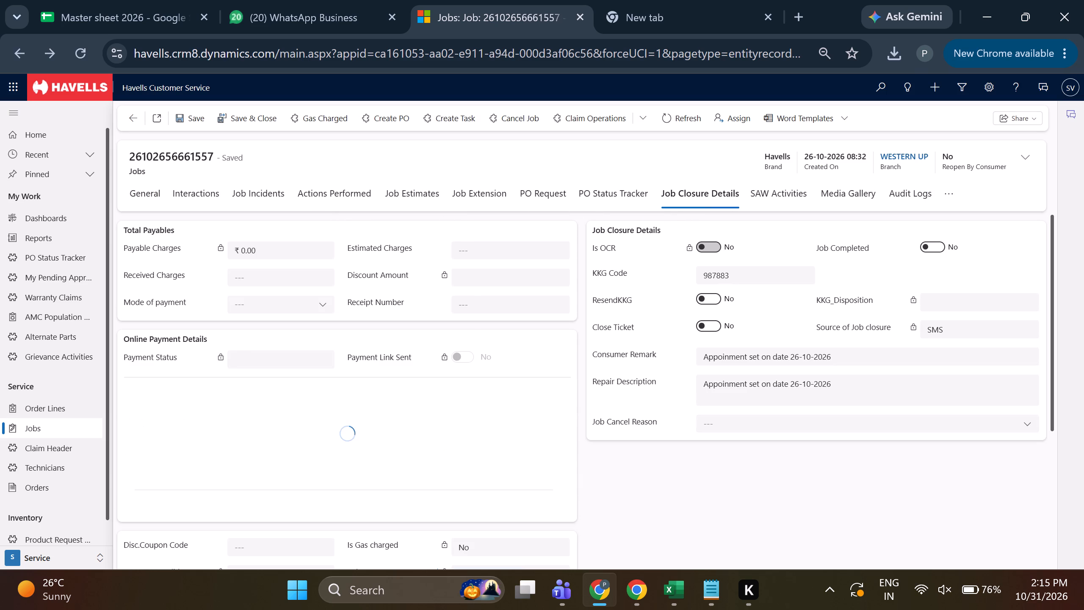
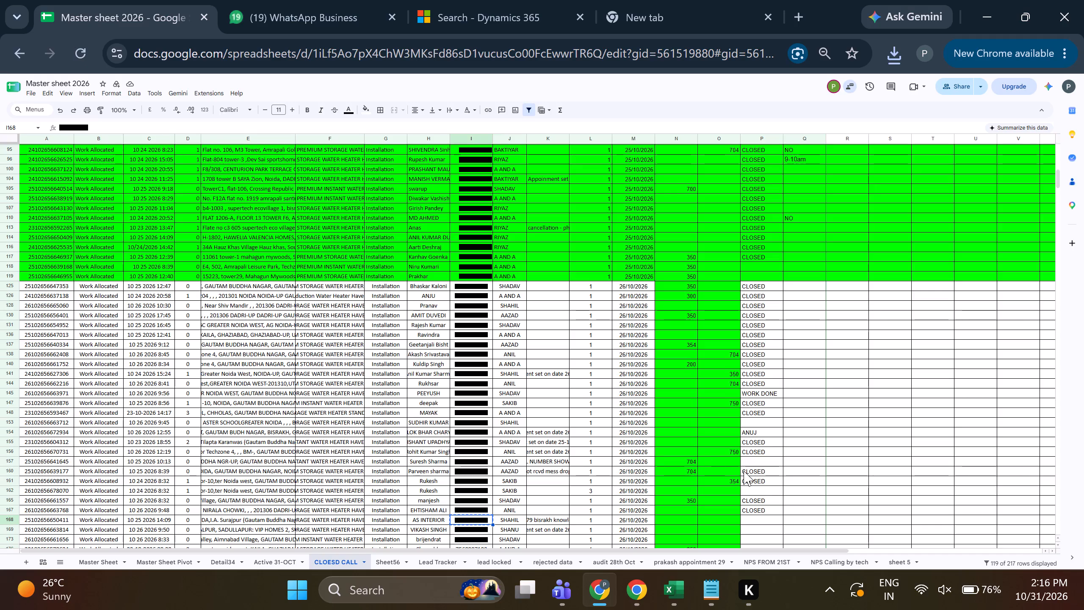
key("Right")
key("Right")
key("Right")
key("Right")
key("Right")
key("Right")
key("Right")
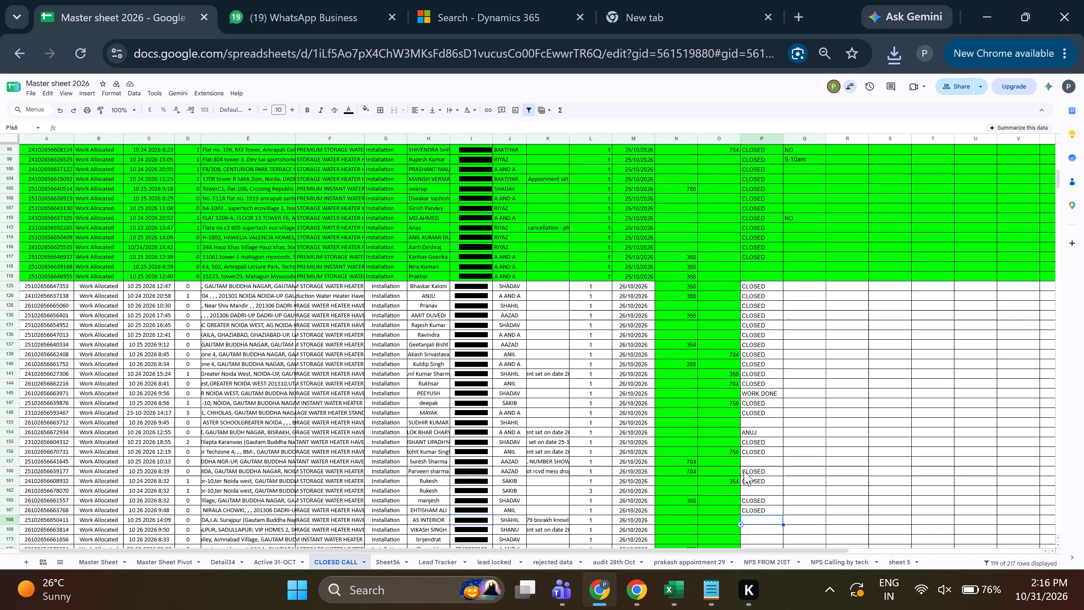
type("CLOSED")
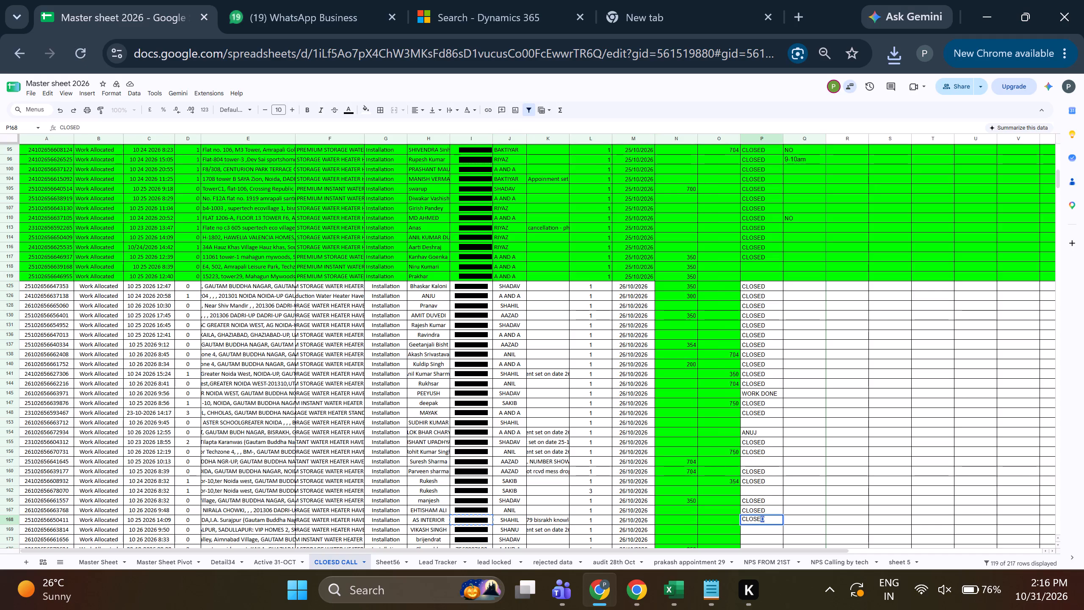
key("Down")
Go back along row 169 to the customer contact number of the next job.
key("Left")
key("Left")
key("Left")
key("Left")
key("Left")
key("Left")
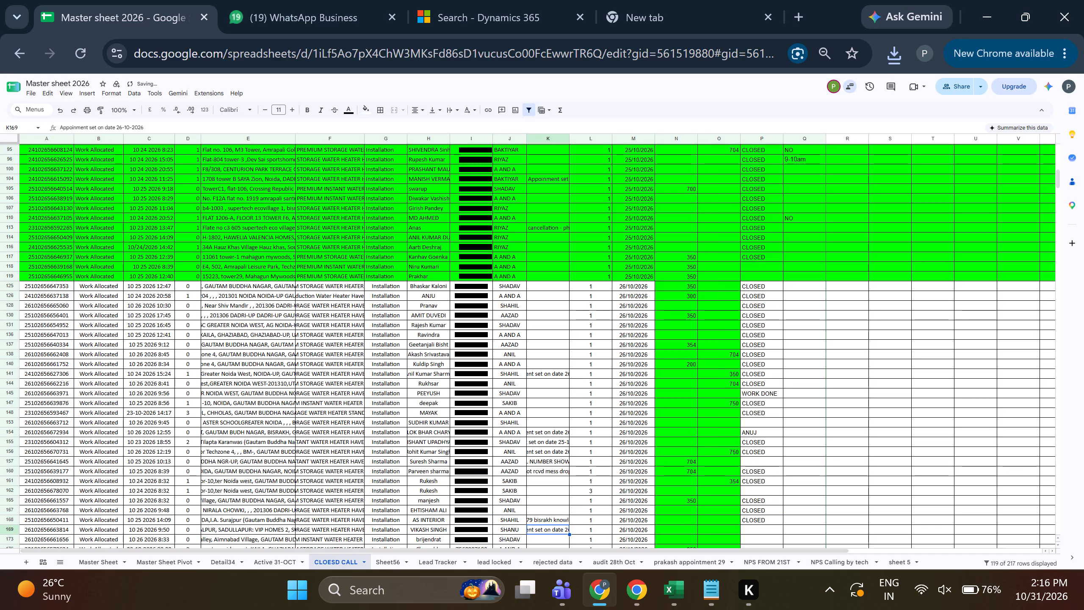
Copy the customer contact number from row 169 and search for it in the Dynamics 365 CRM.
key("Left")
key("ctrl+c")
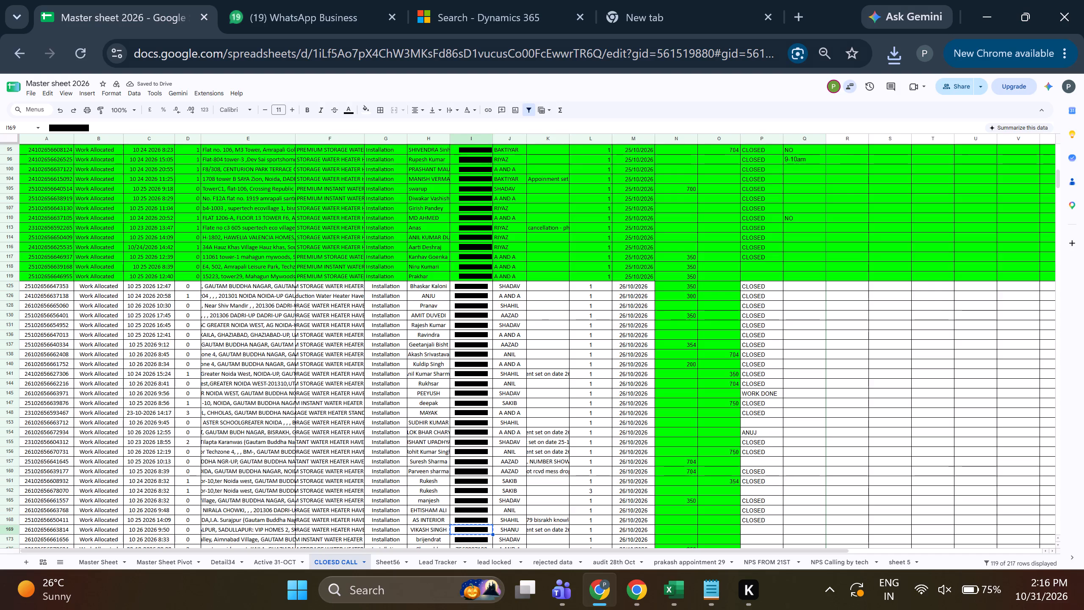
left_click(509, 36)
left_click(481, 0)
triple_click(369, 128)
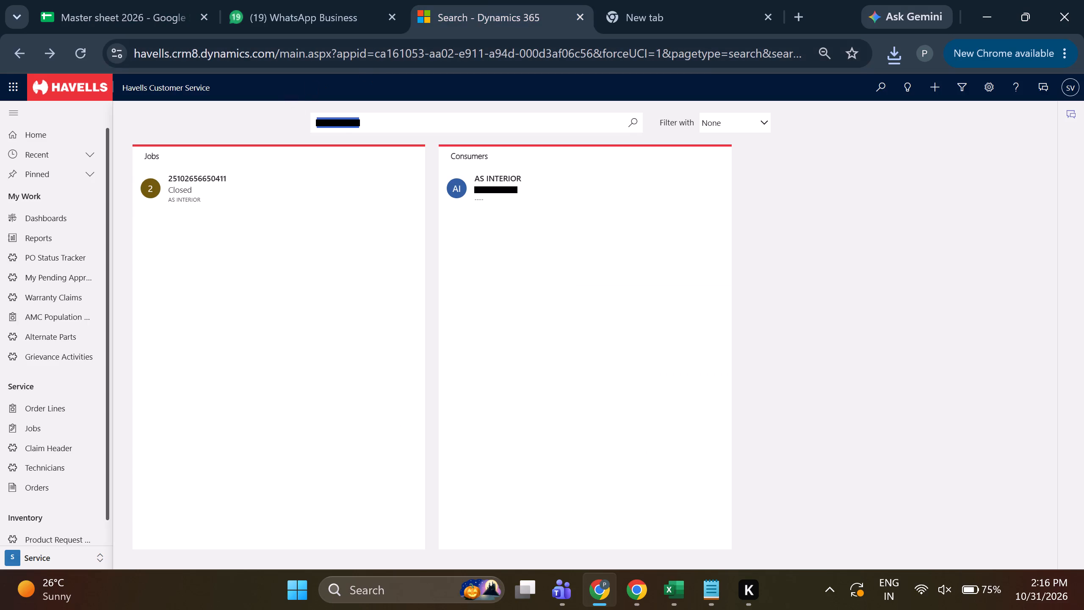
key("ctrl+v")
left_click(638, 126)
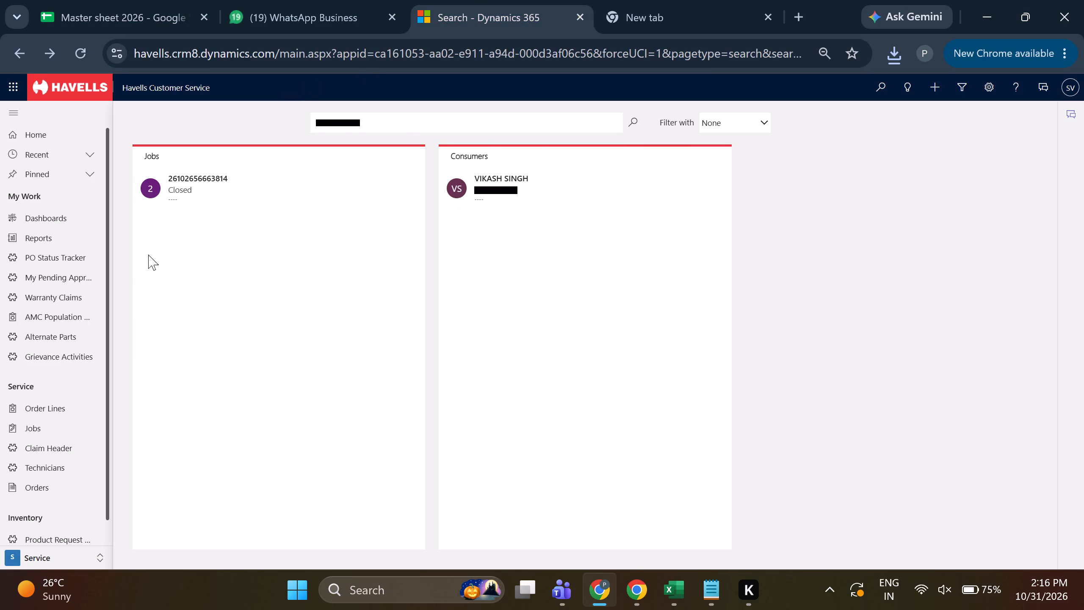
Back in the CLOESD CALL sheet, enter CLOSED in the status column P of row 169.
left_click(111, 0)
key("Right")
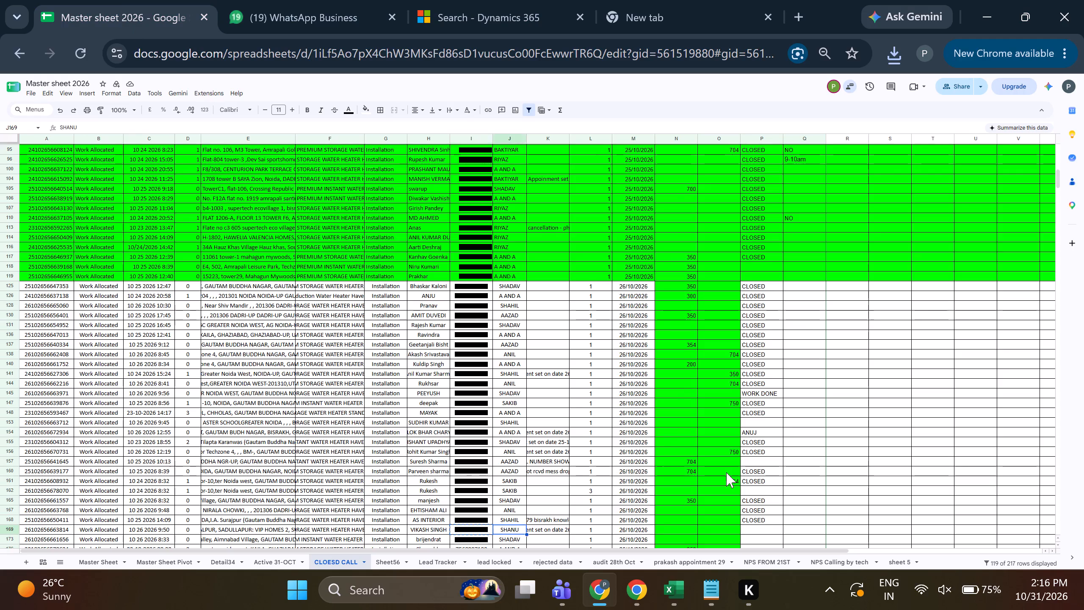
key("Right")
key("Right")
key("Right")
key("Right")
key("Right")
key("Right")
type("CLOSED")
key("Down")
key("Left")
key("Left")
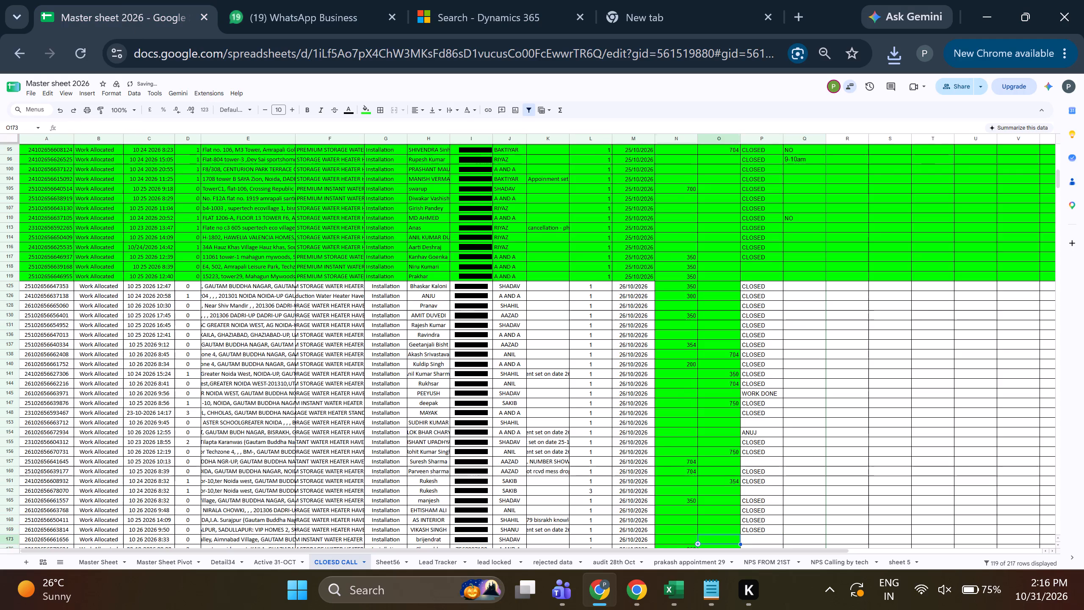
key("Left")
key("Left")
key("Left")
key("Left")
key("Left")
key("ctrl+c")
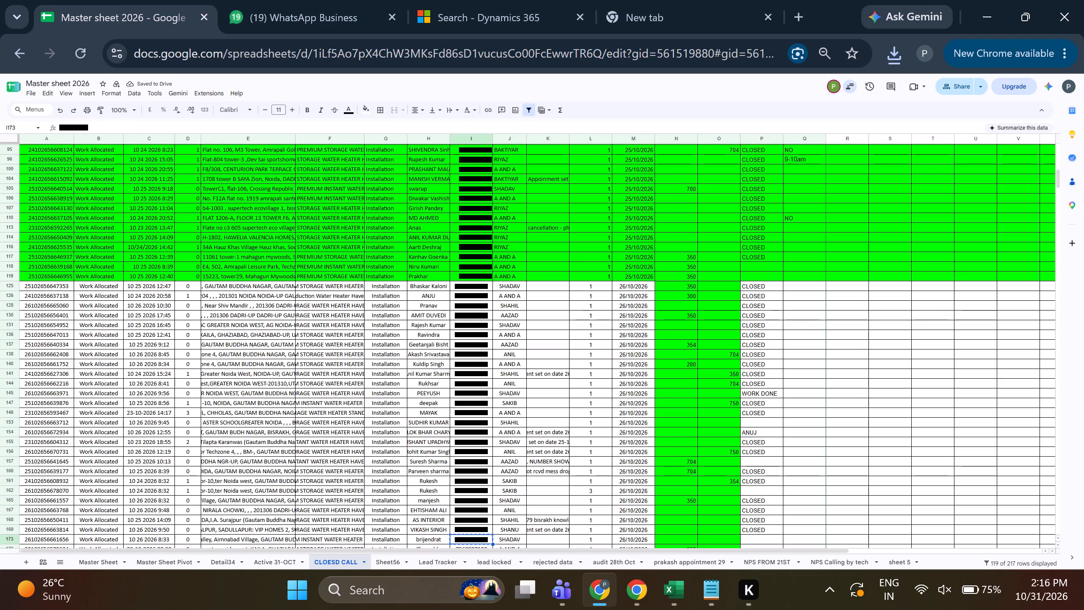
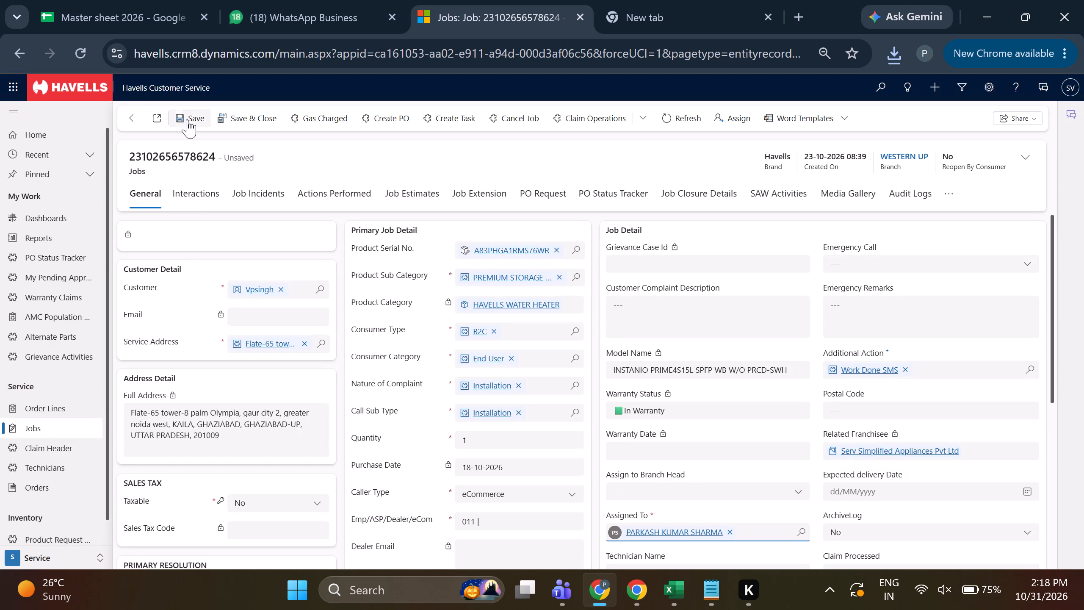
left_click(188, 119)
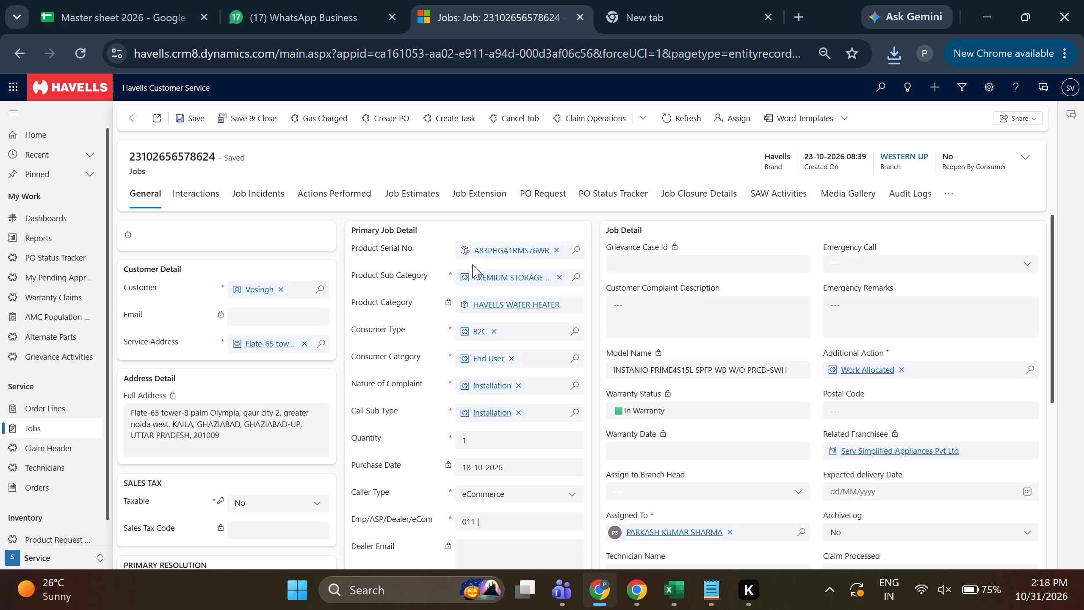
Open the job's customer asset and add a timeline note with the file WhatsApp Image 2026-10-26 at 5.59.12 PM (1) attached.
left_click(511, 250)
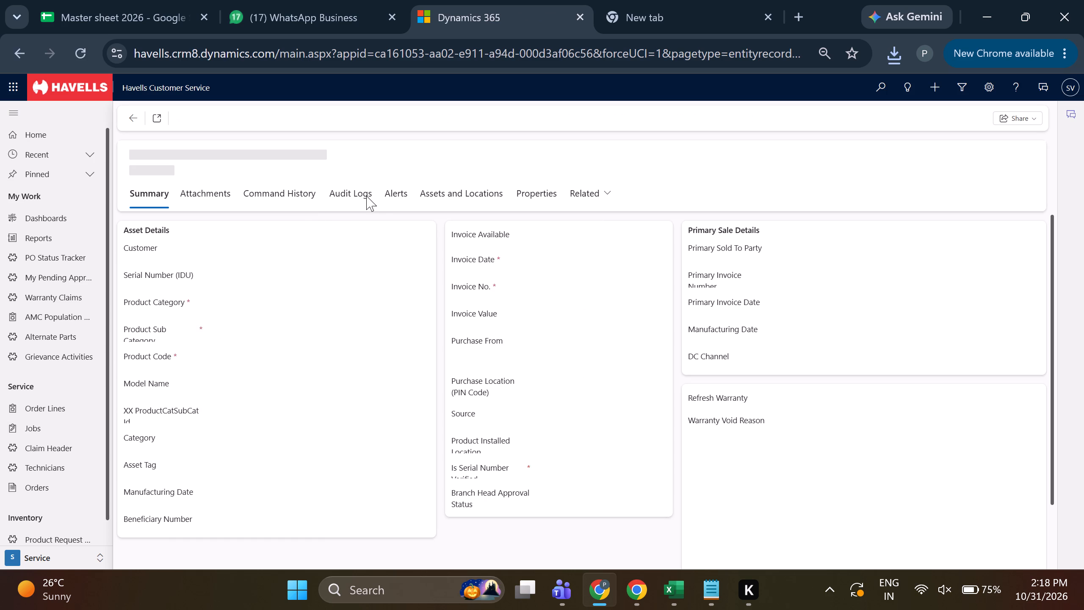
left_click(201, 203)
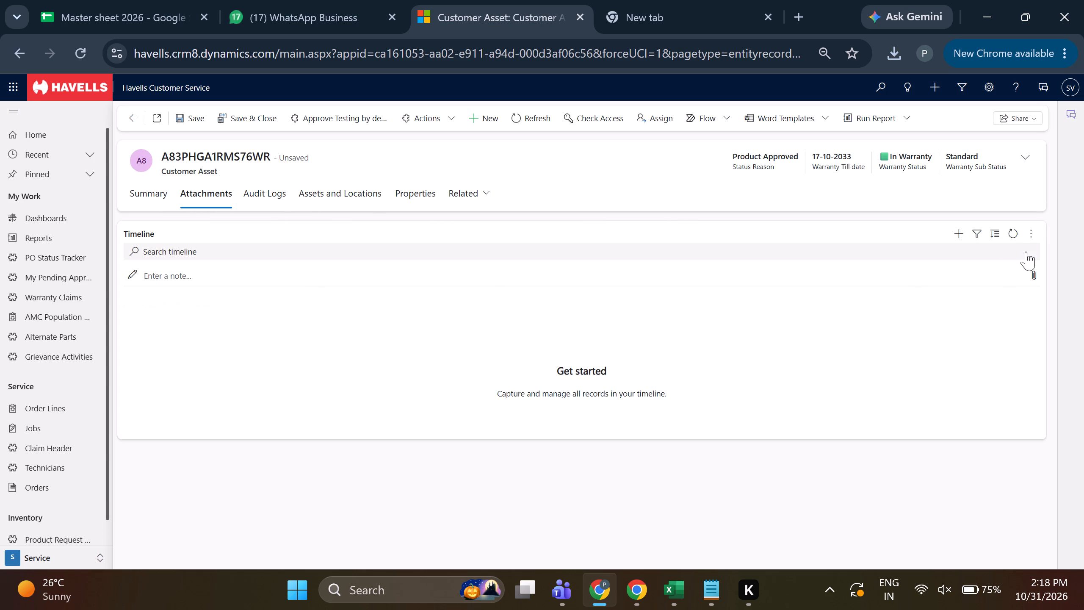
left_click(1031, 274)
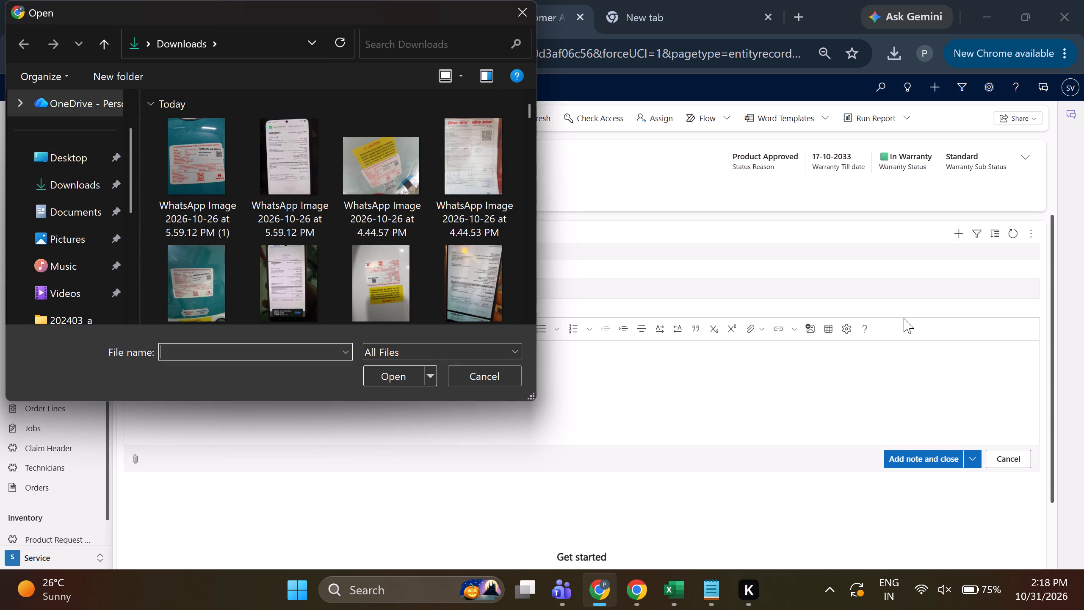
double_click(216, 184)
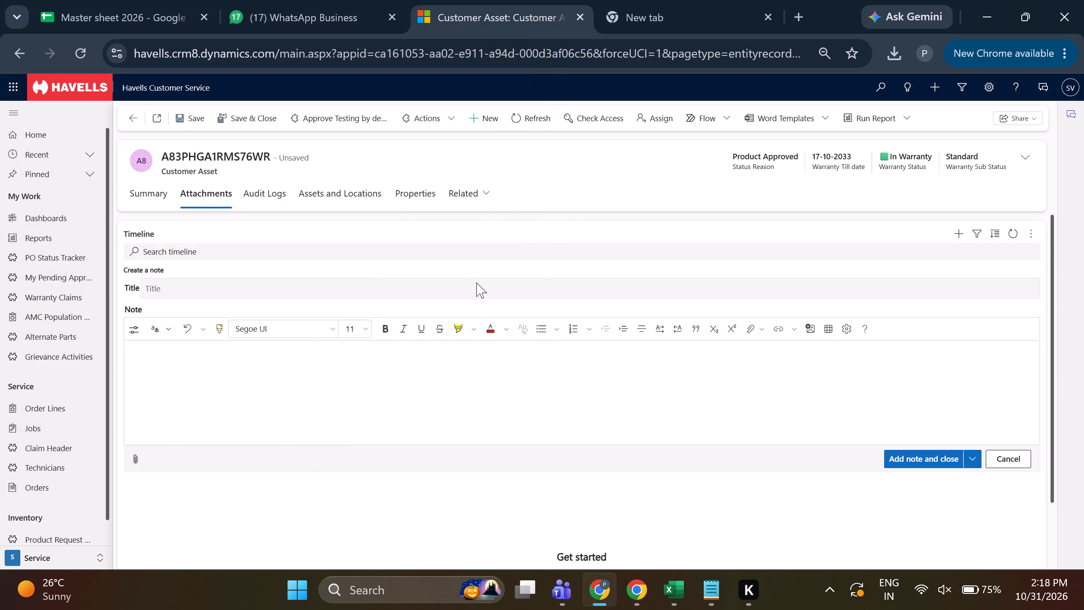
left_click(905, 473)
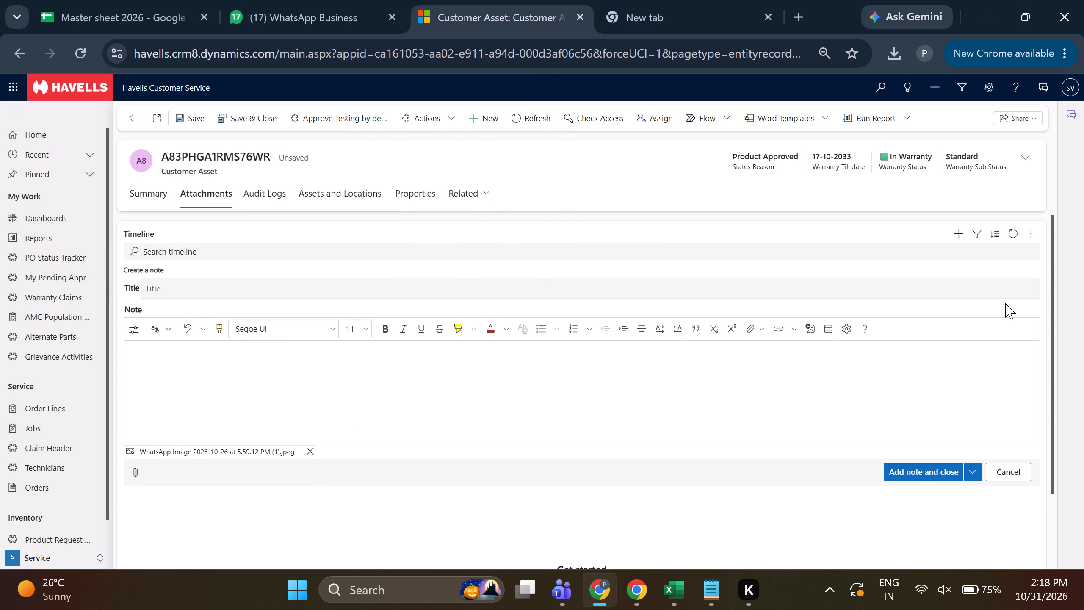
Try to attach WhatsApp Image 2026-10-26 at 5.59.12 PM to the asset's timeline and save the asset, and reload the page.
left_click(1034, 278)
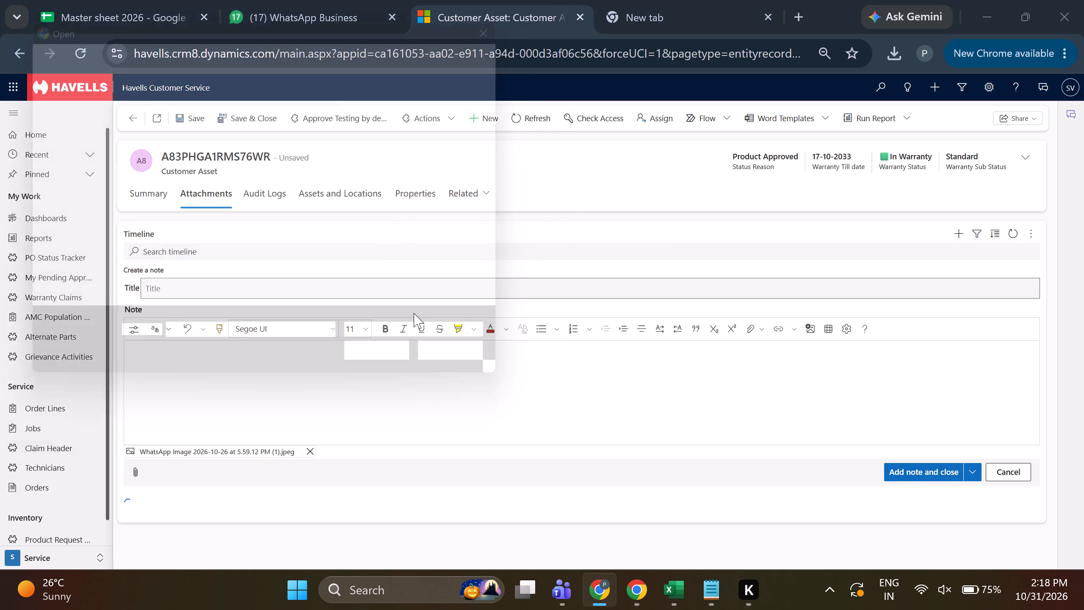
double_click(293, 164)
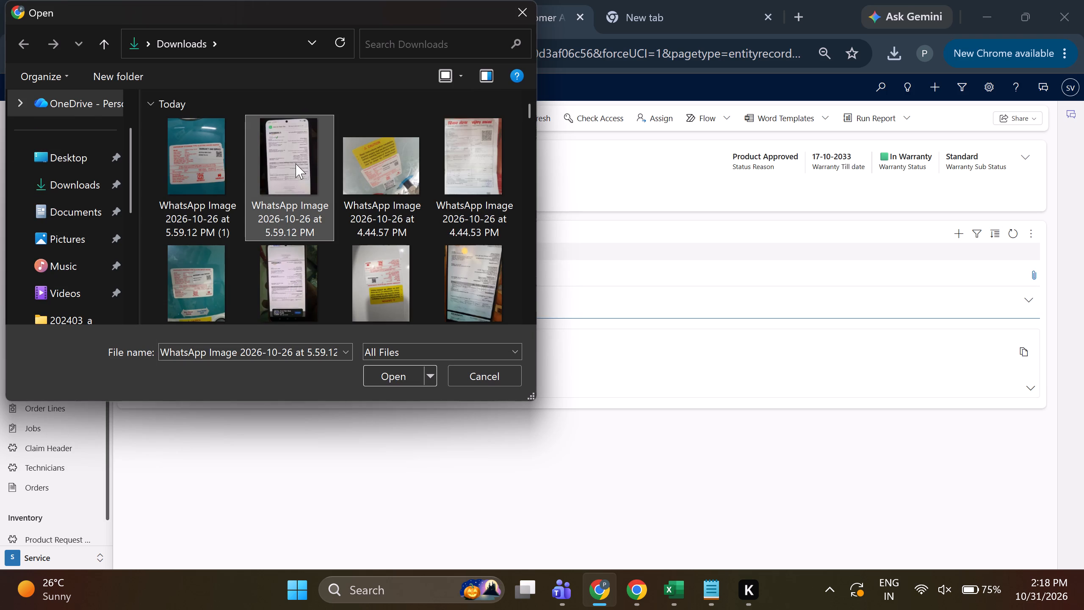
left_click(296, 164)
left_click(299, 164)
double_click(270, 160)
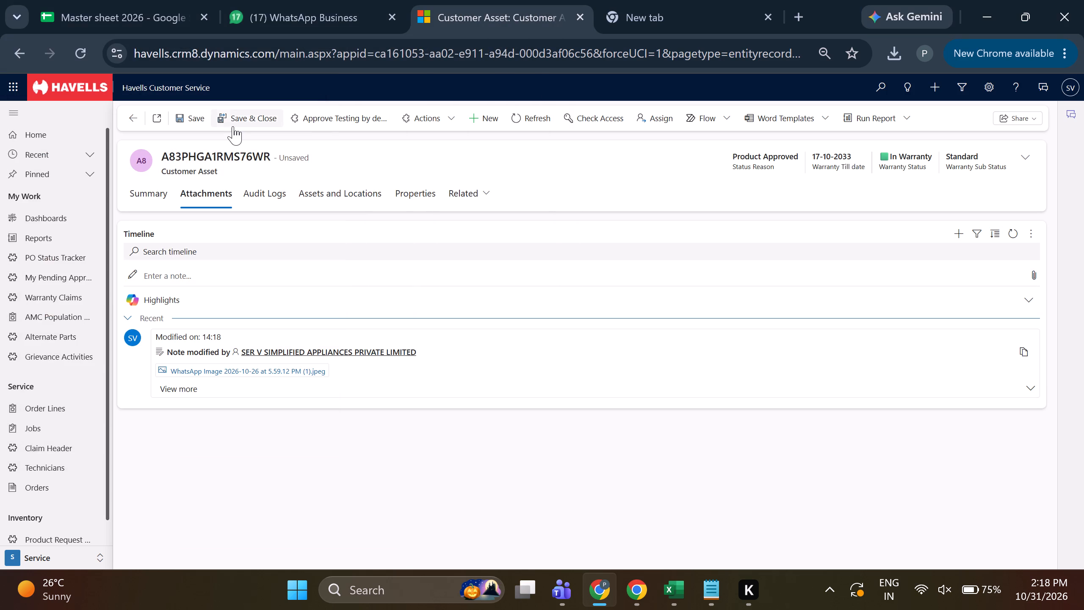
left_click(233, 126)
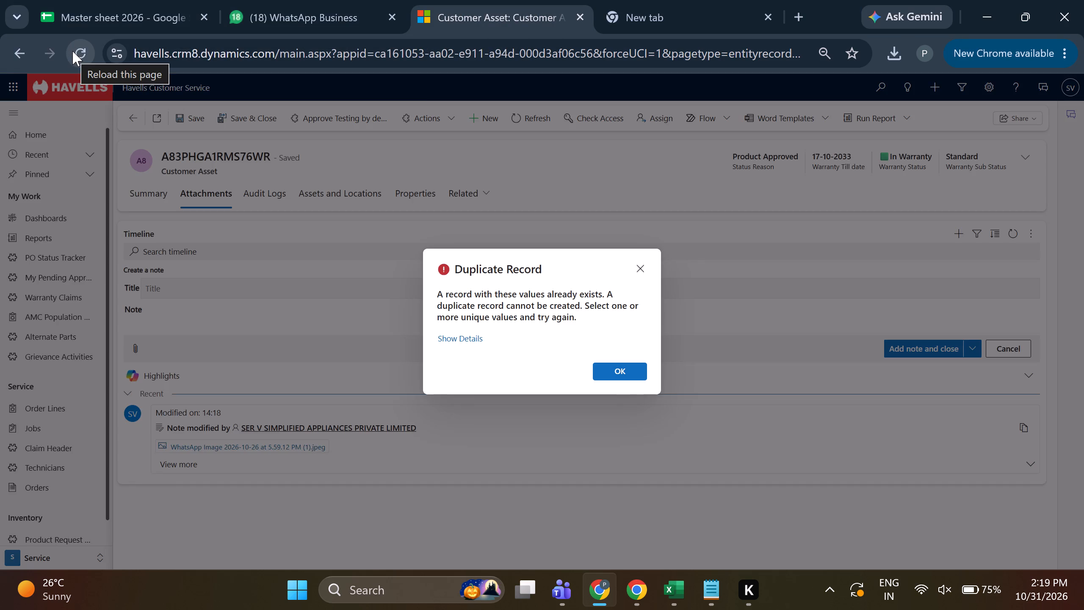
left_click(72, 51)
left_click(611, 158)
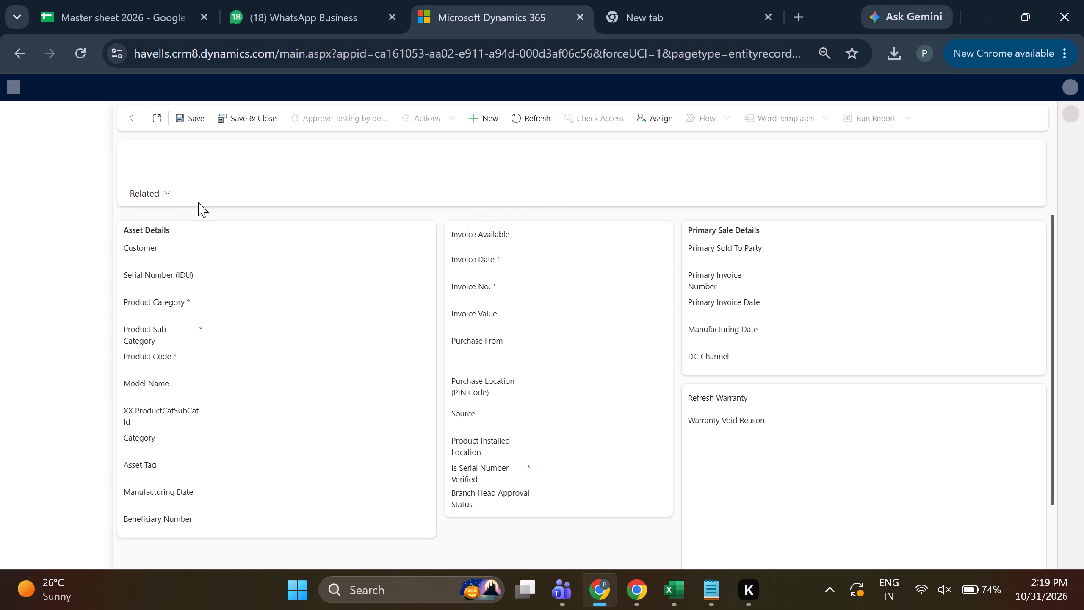
Attach WhatsApp Image 2026-10-26 at 5.59.12 PM to a note in the asset's attachments timeline, and save and close the asset.
left_click(198, 202)
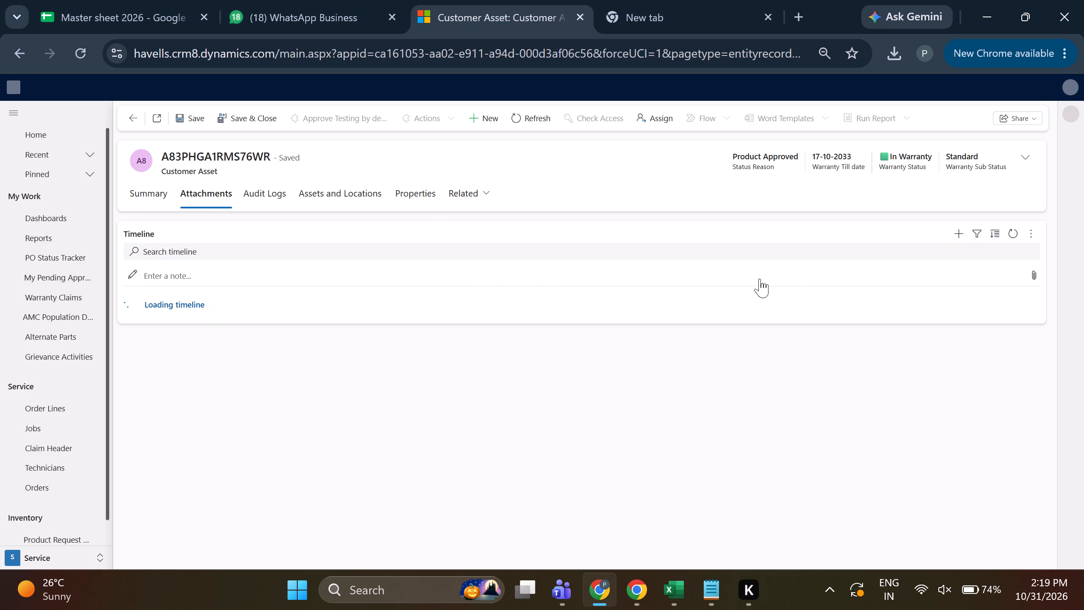
left_click(1035, 274)
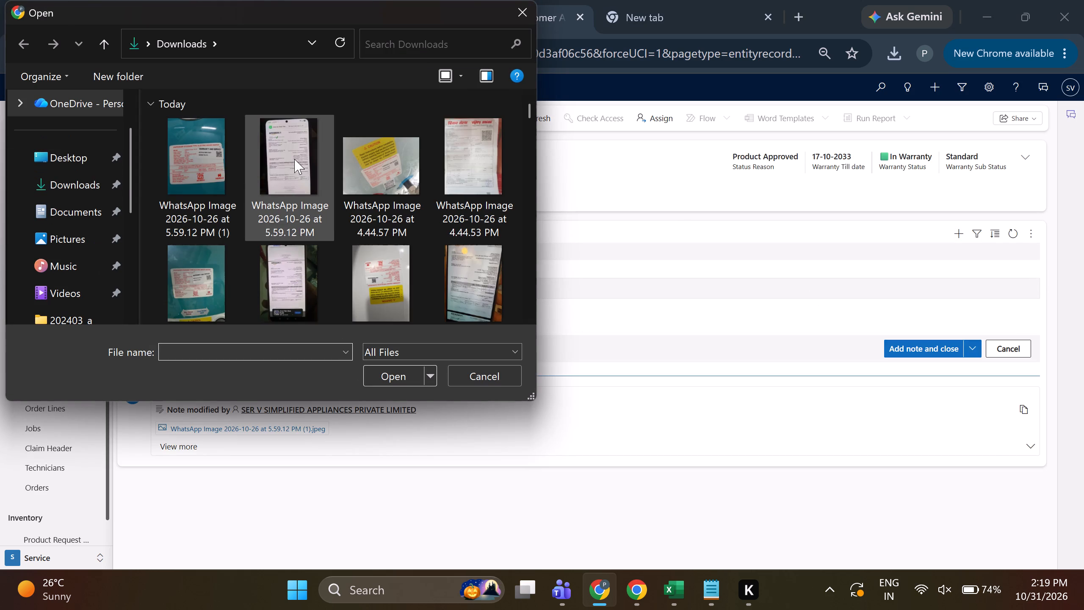
double_click(294, 159)
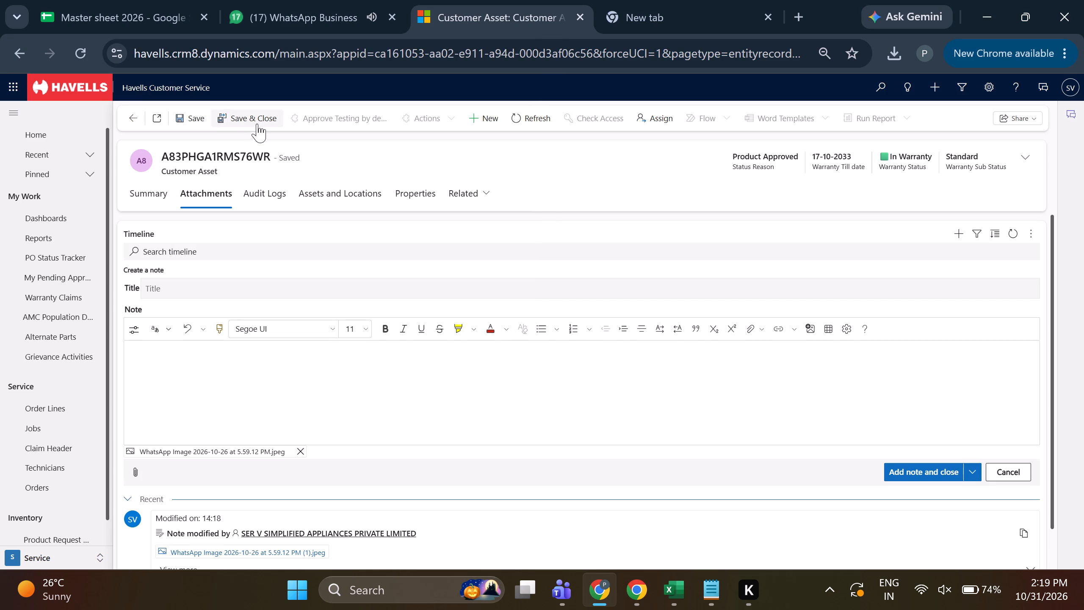
left_click(260, 126)
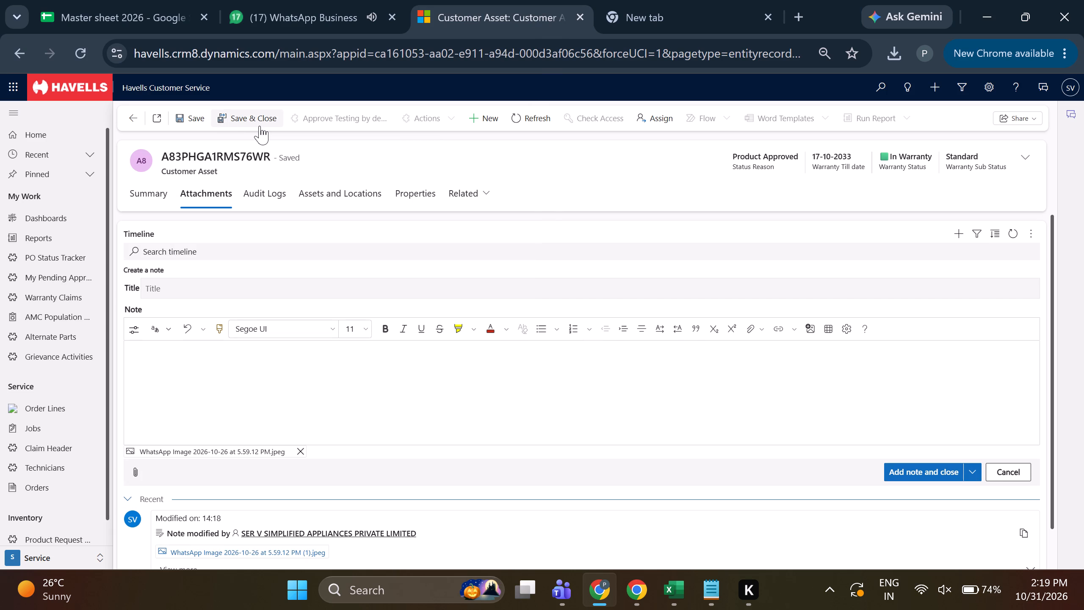
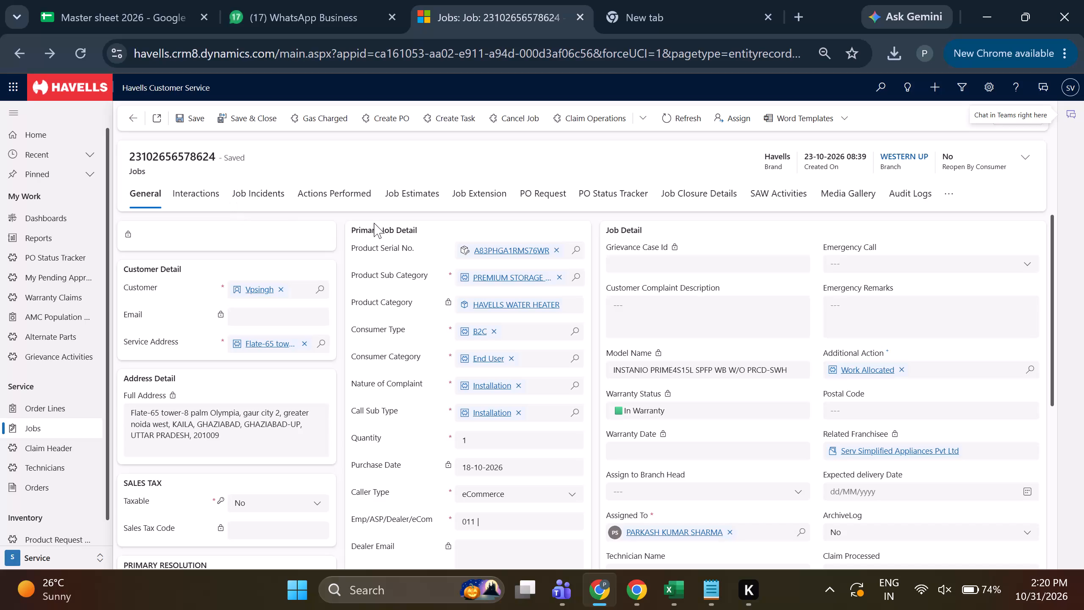
left_click(285, 203)
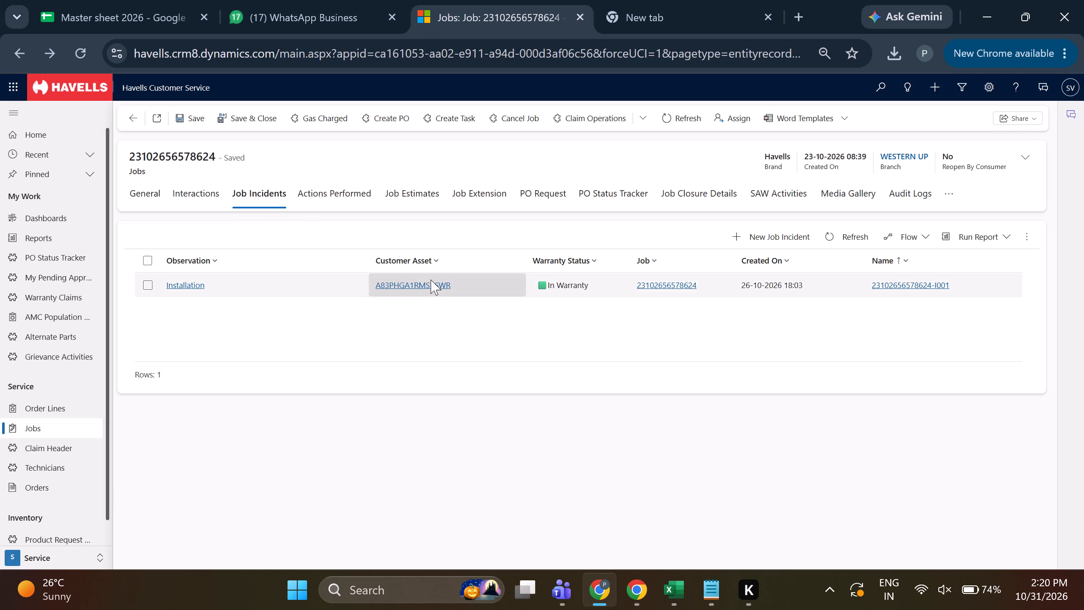
double_click(304, 288)
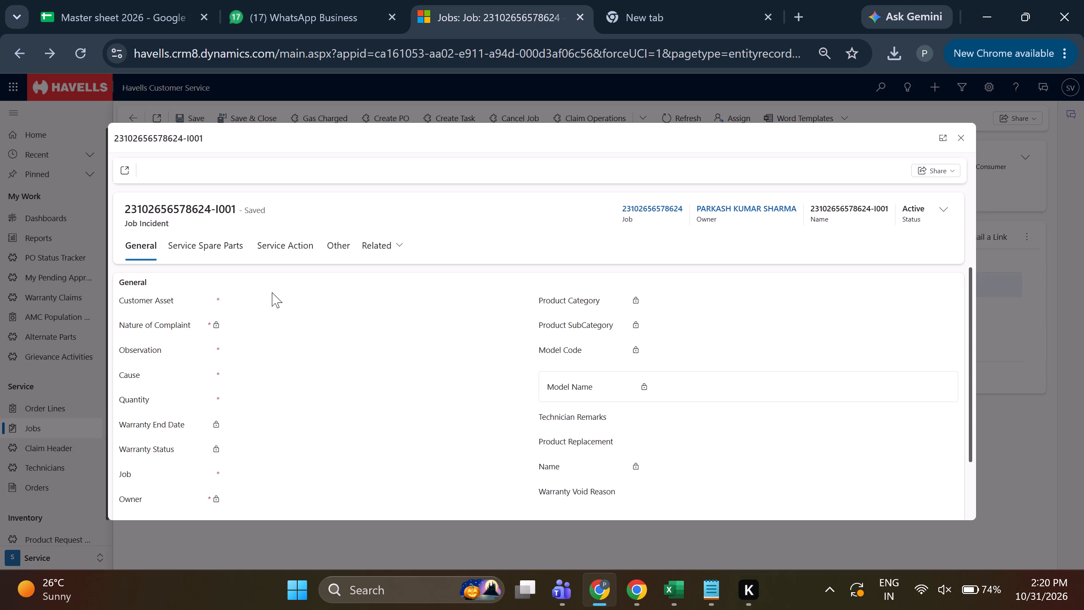
left_click(277, 259)
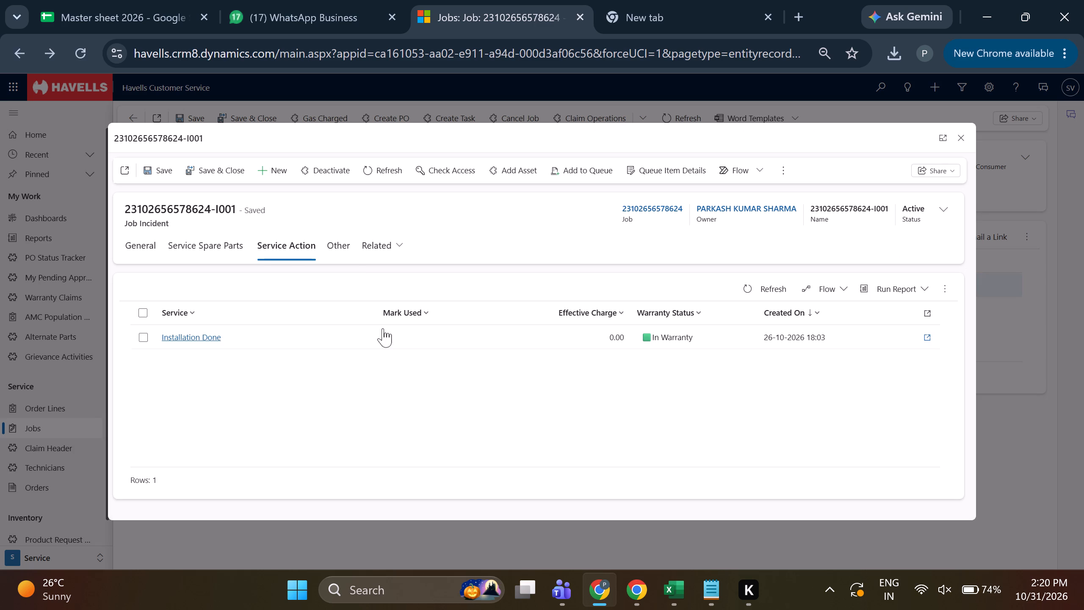
double_click(409, 336)
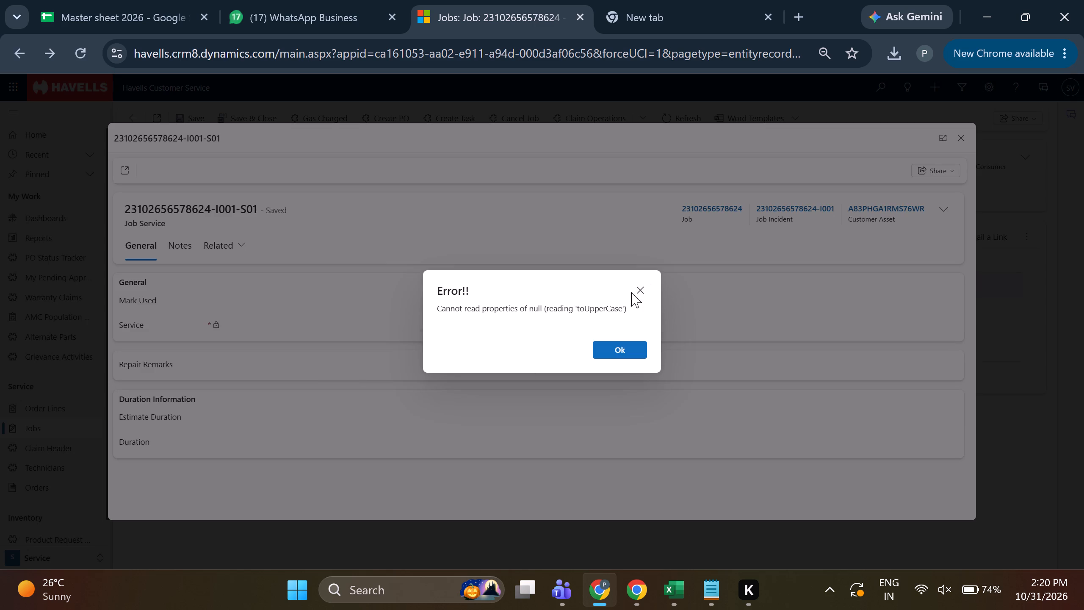
left_click(642, 292)
left_click(474, 304)
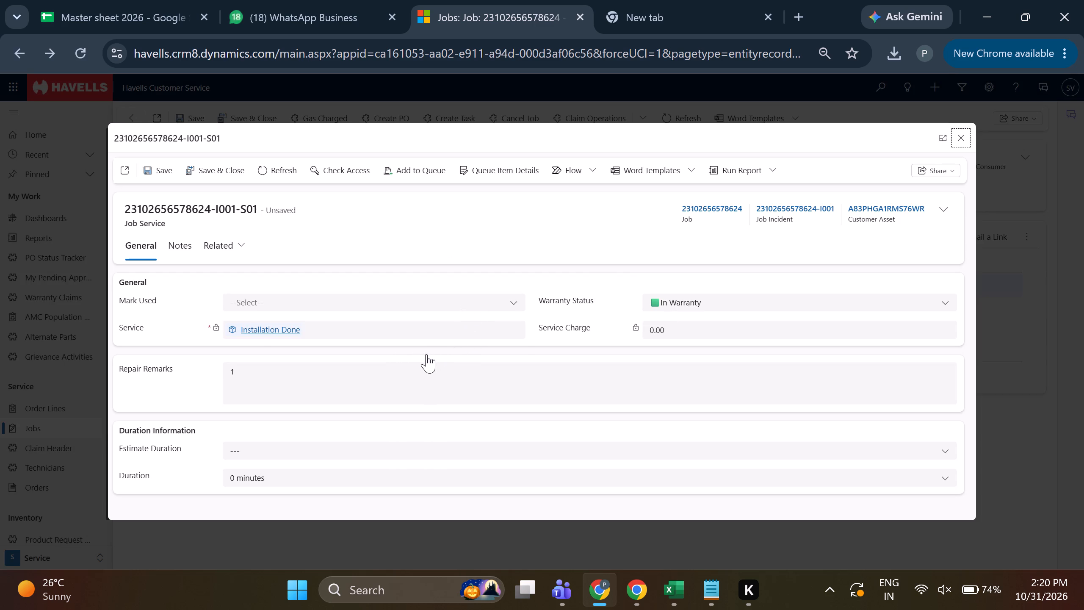
left_click(424, 358)
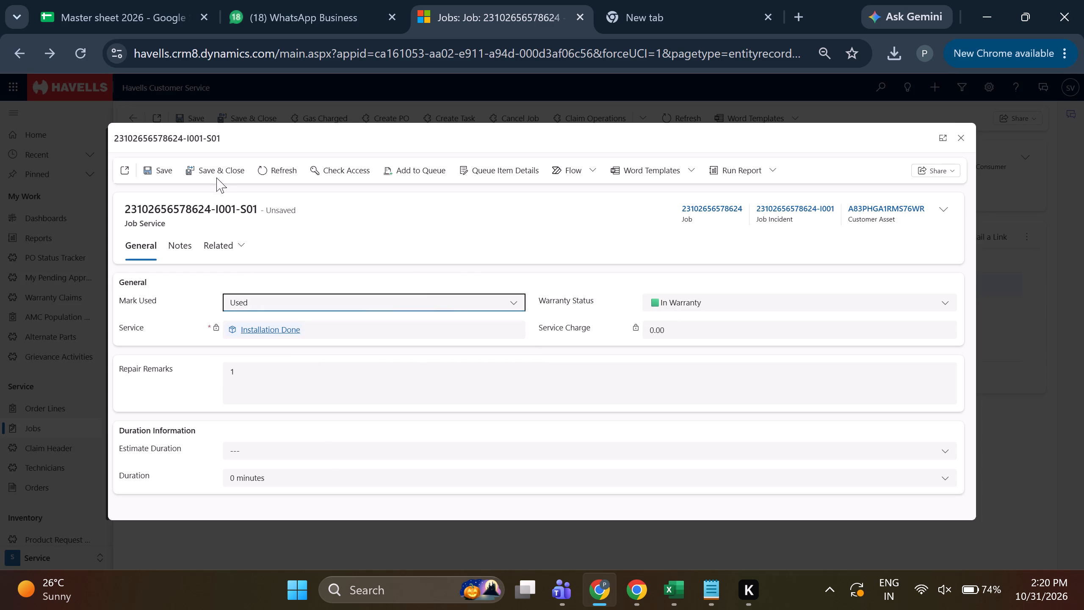
left_click(218, 169)
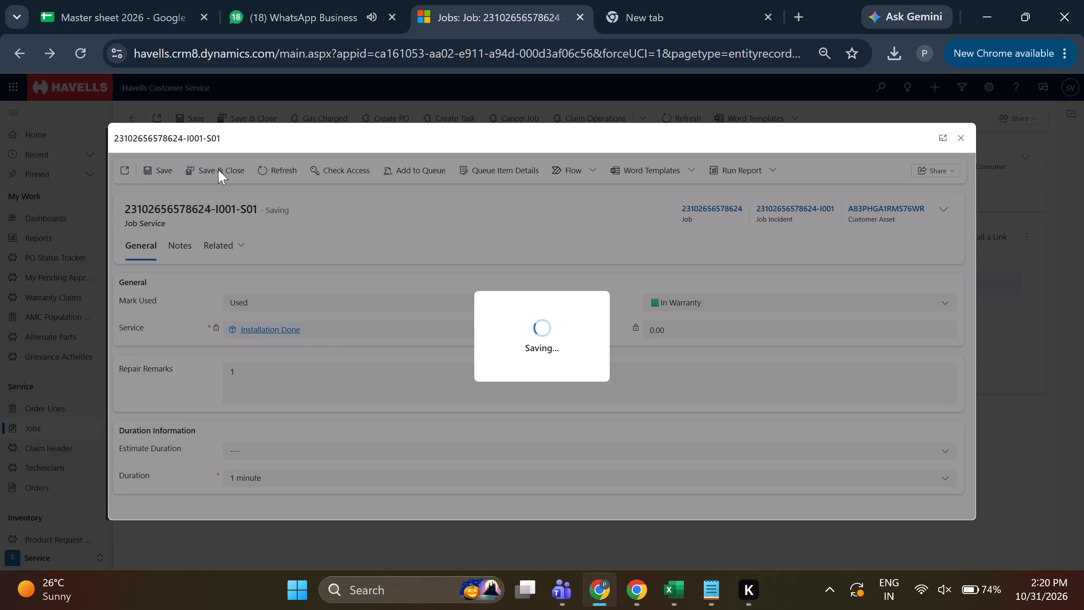
left_click(218, 169)
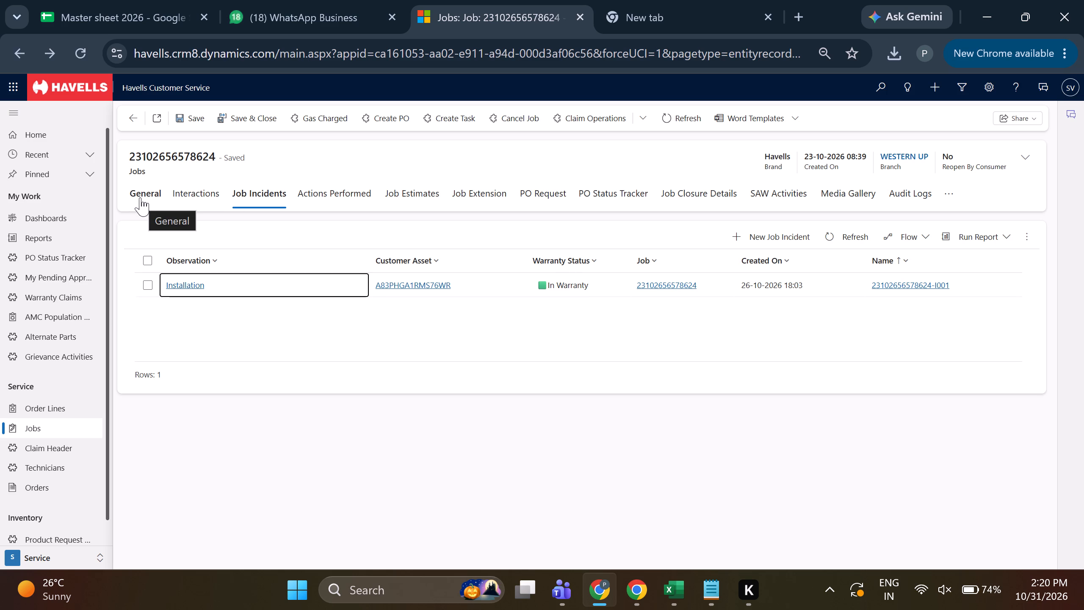
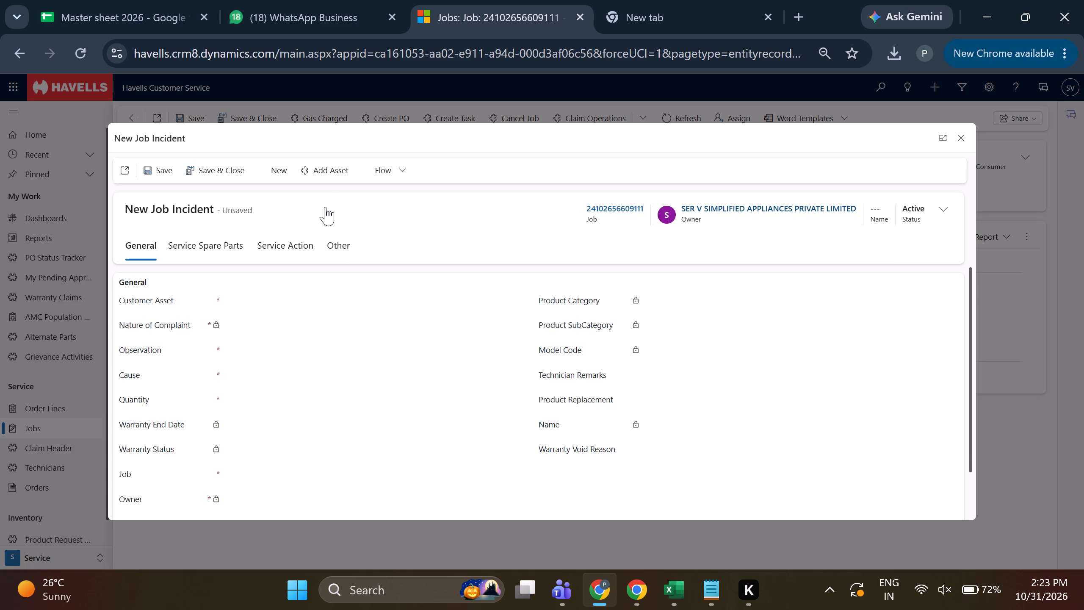
left_click(319, 175)
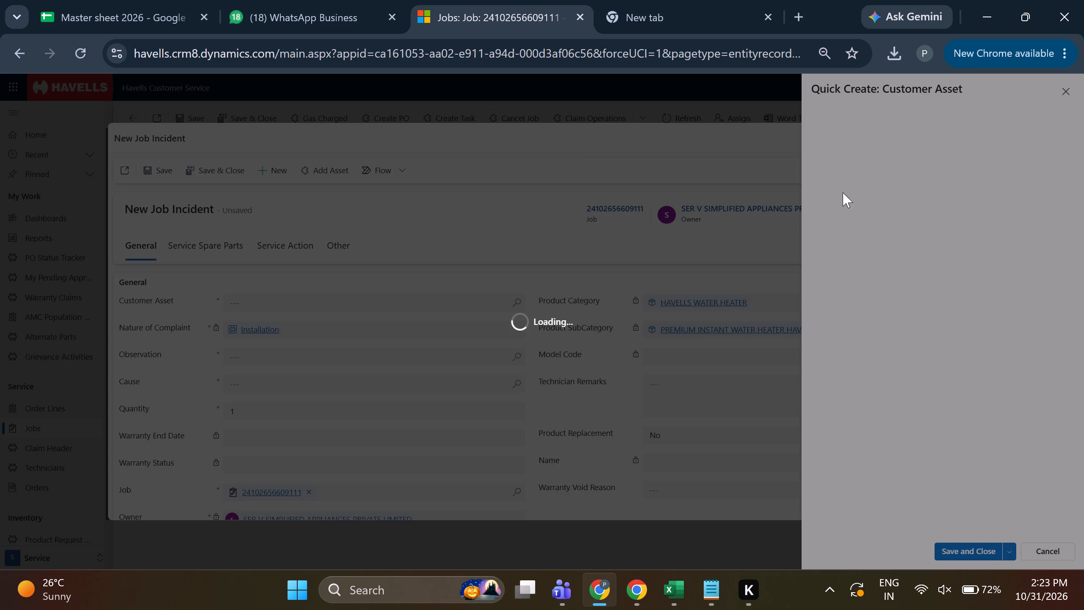
left_click(1000, 158)
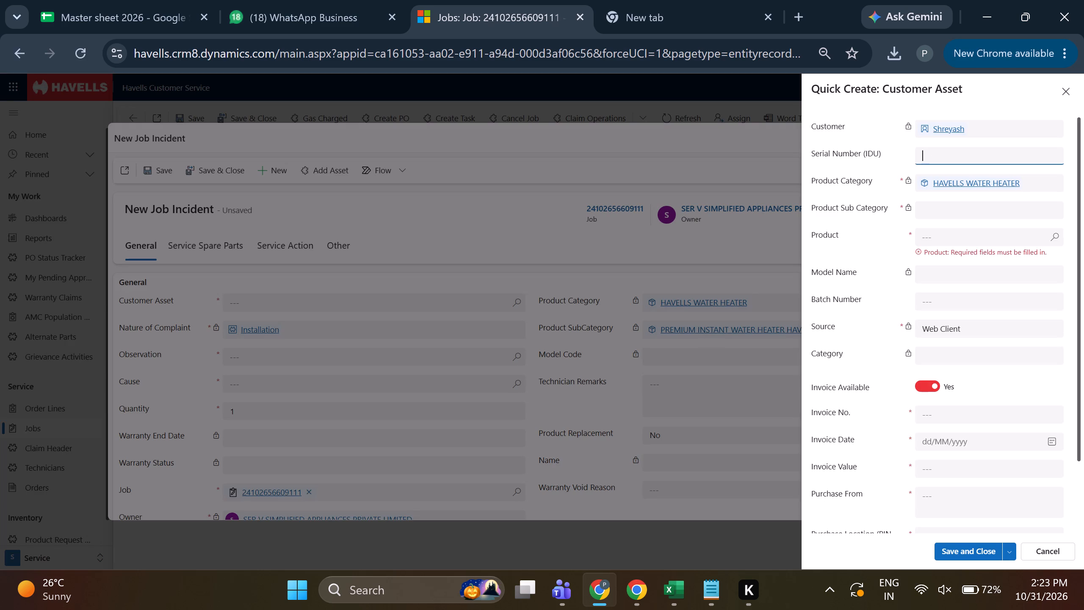
key("ctrl+v")
left_click(752, 252)
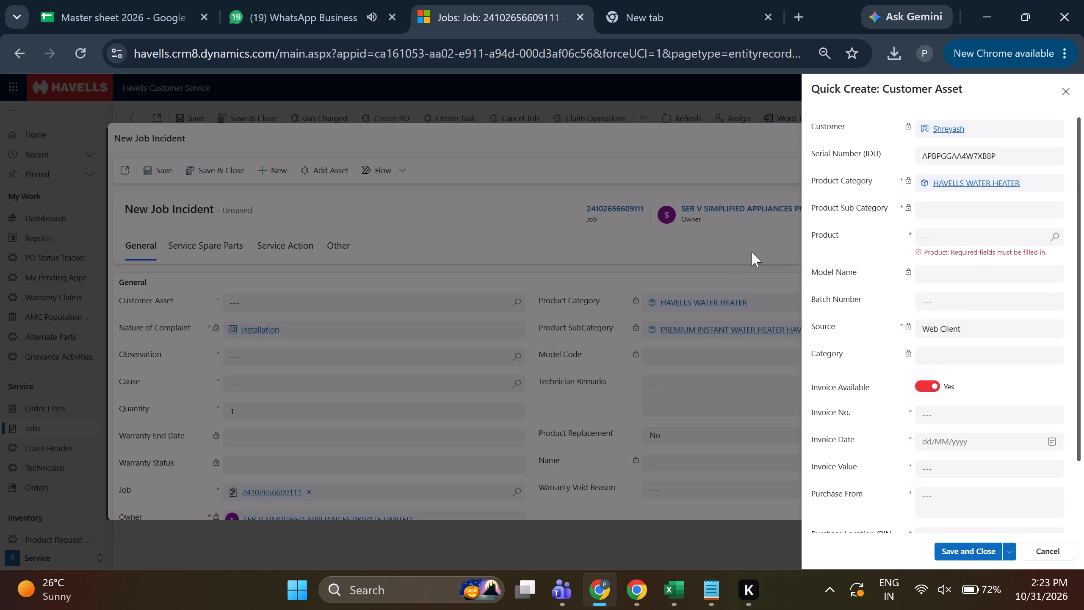
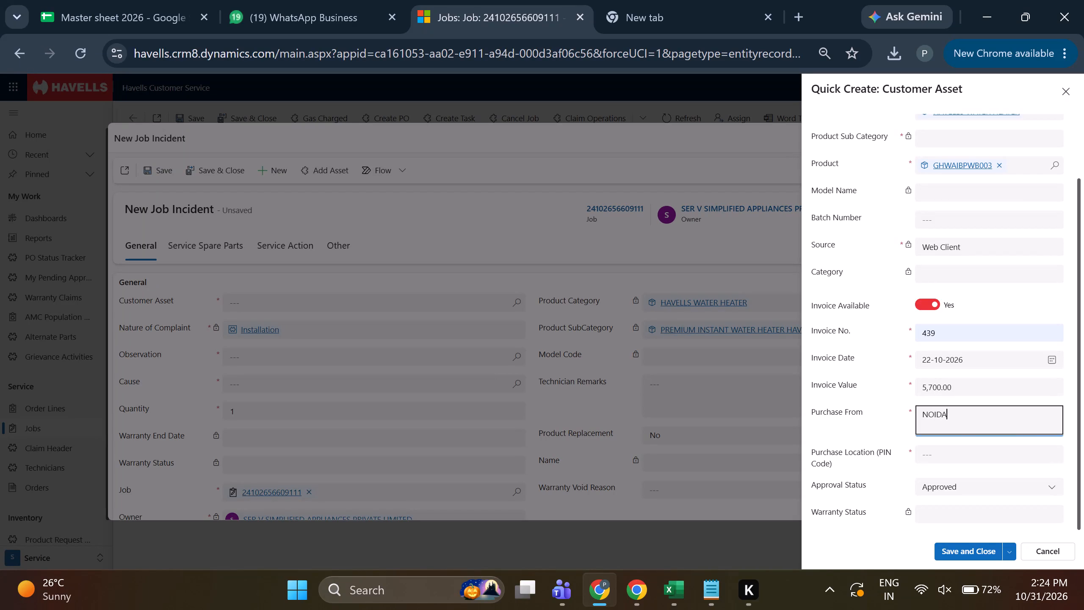
key("Tab")
type("20310")
key("BackSpace")
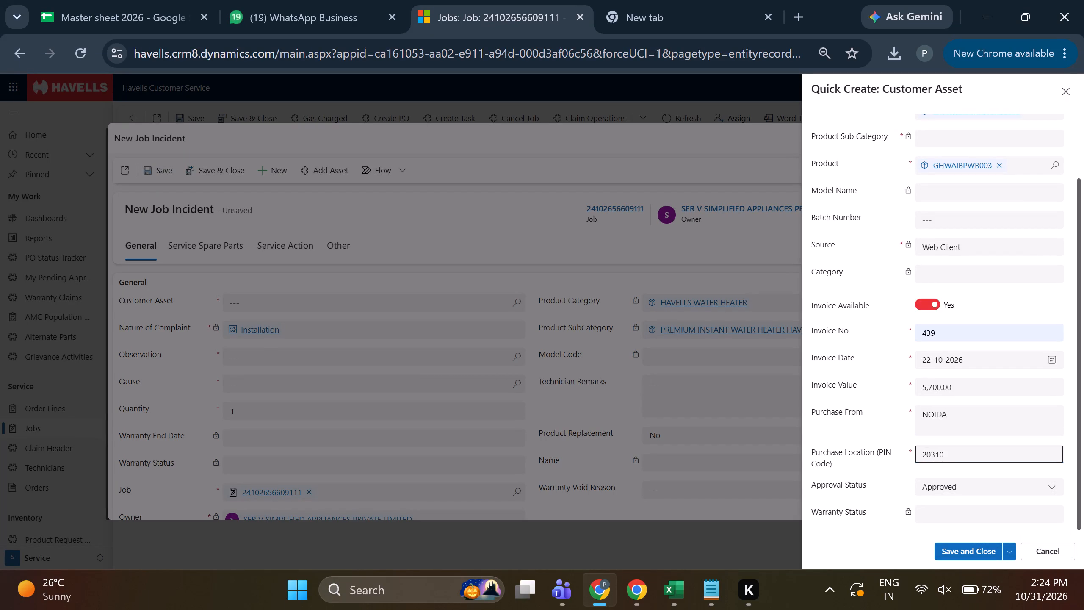
key("BackSpace")
key("BackSpace")
type("1301")
key("ctrl+s")
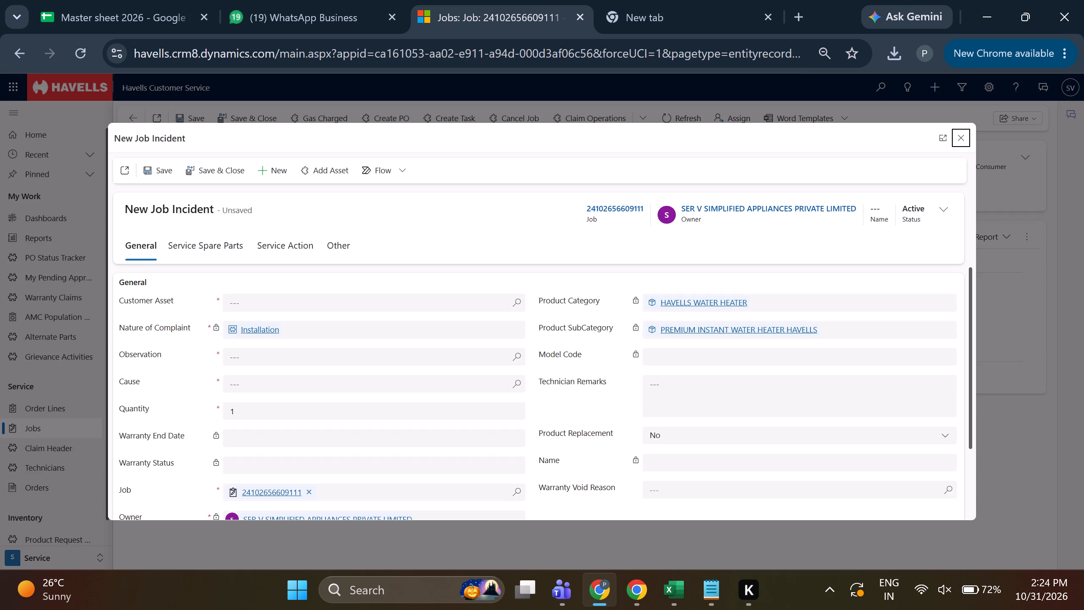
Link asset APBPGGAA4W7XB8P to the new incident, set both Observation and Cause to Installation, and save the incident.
left_click(518, 302)
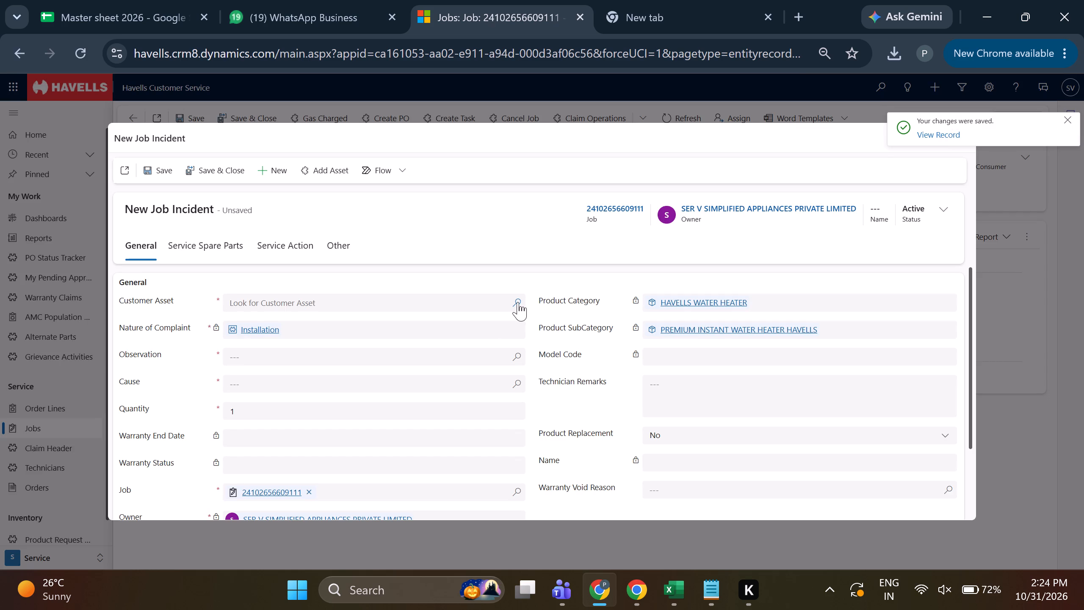
left_click(382, 343)
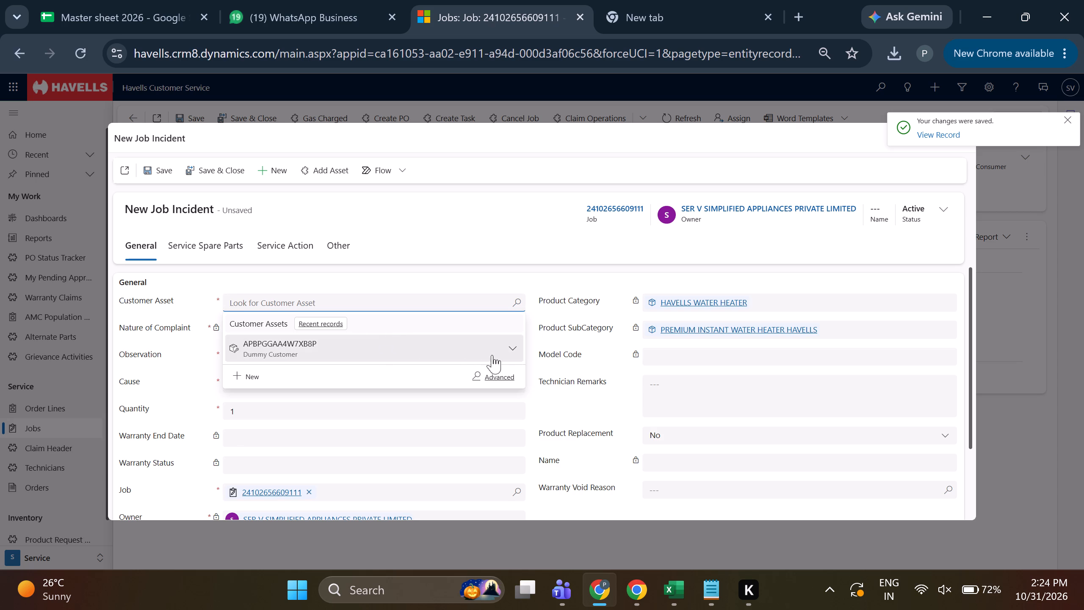
left_click(521, 353)
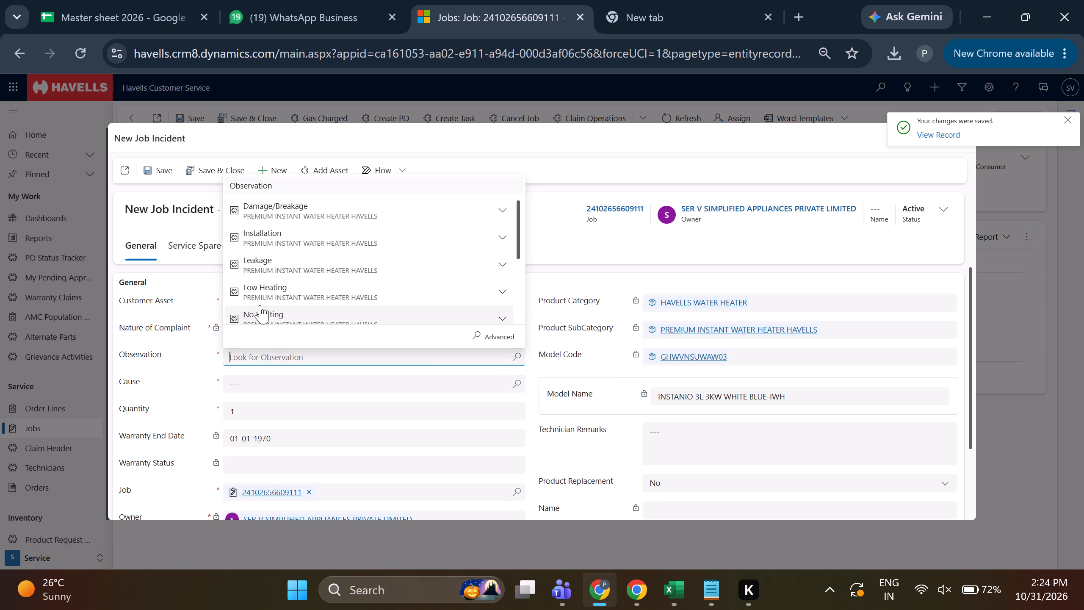
left_click(291, 241)
left_click(526, 380)
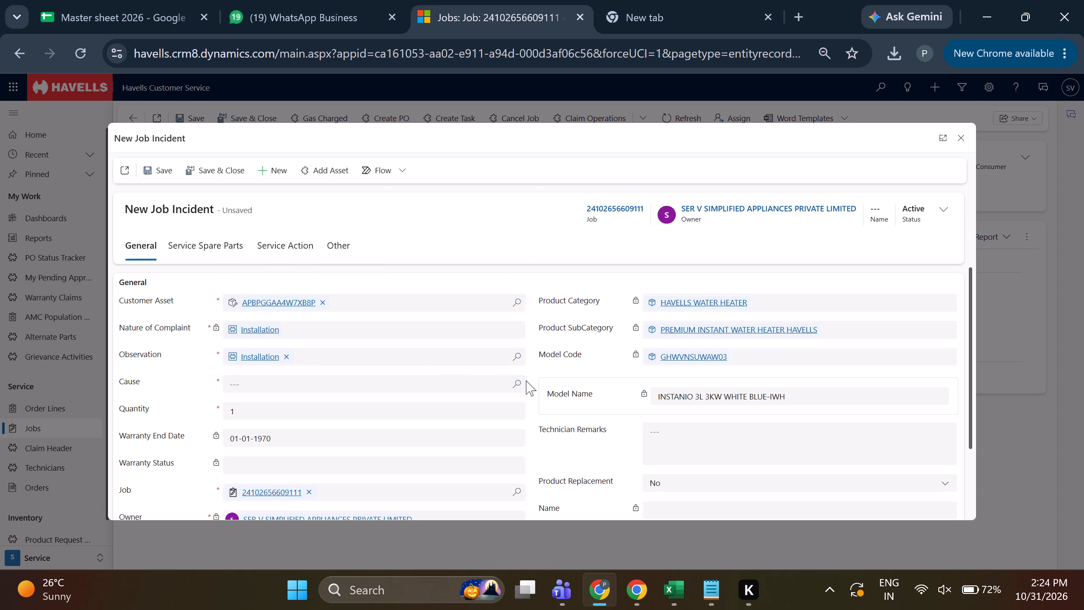
left_click(520, 391)
left_click(278, 326)
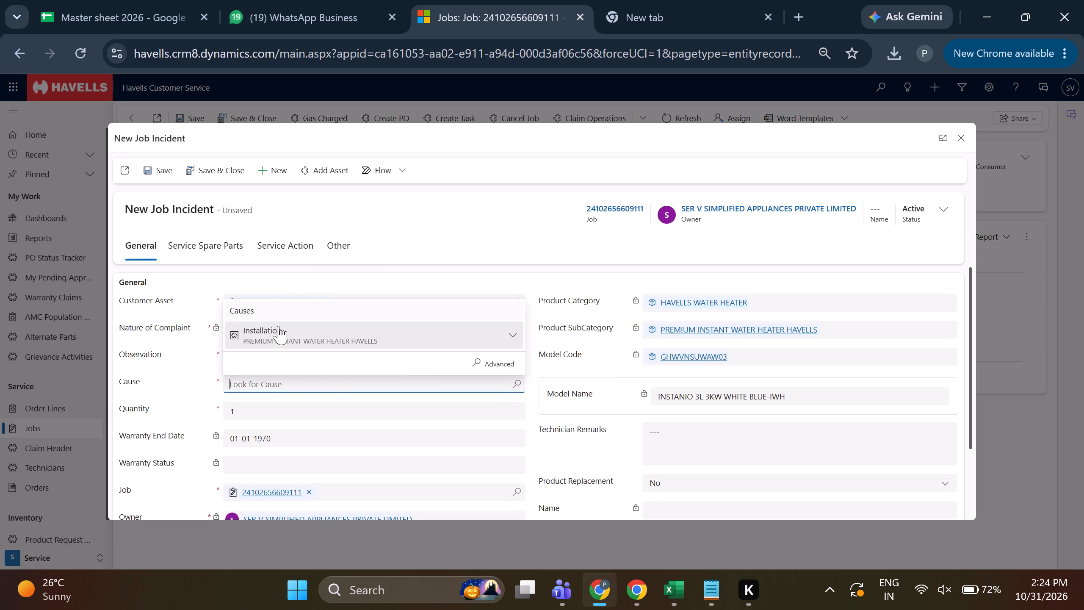
left_click(149, 173)
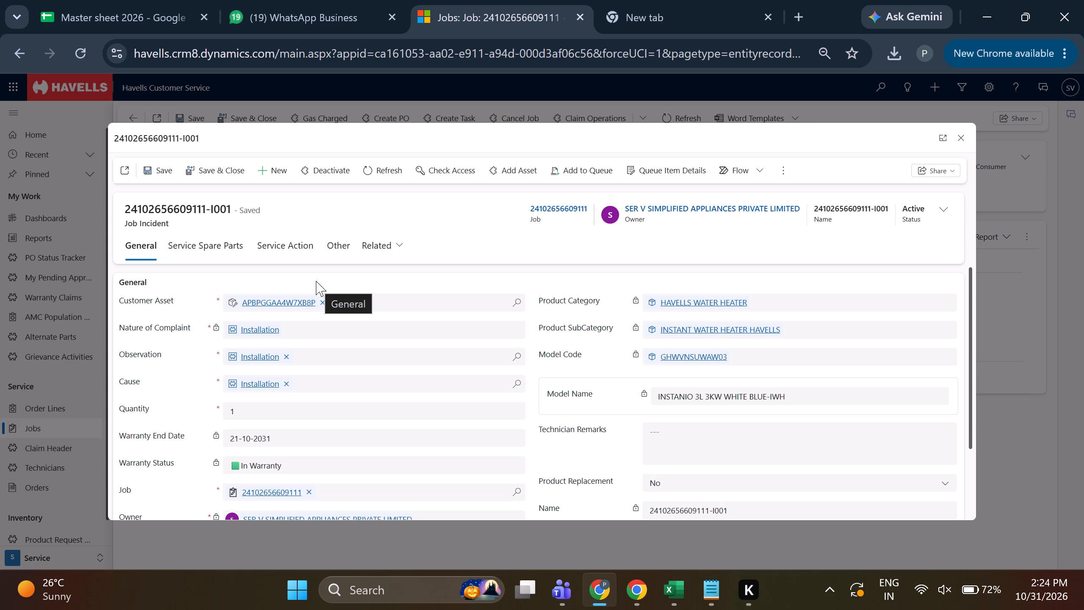
Open the Installation Done service record from the incident's service actions, dismissing any error dialog.
left_click(285, 264)
left_click(283, 260)
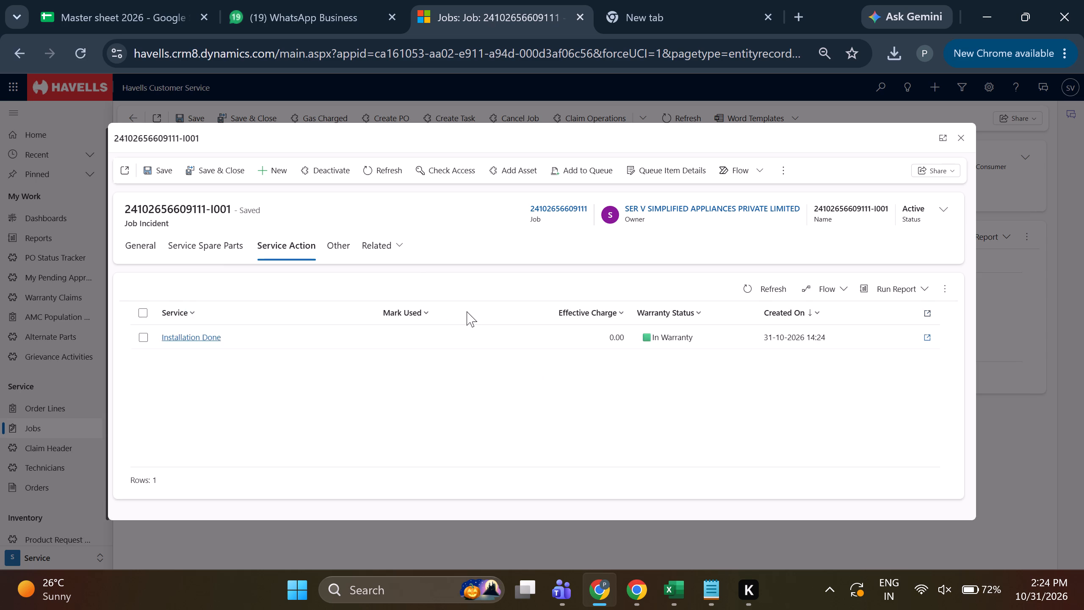
triple_click(420, 334)
left_click(420, 334)
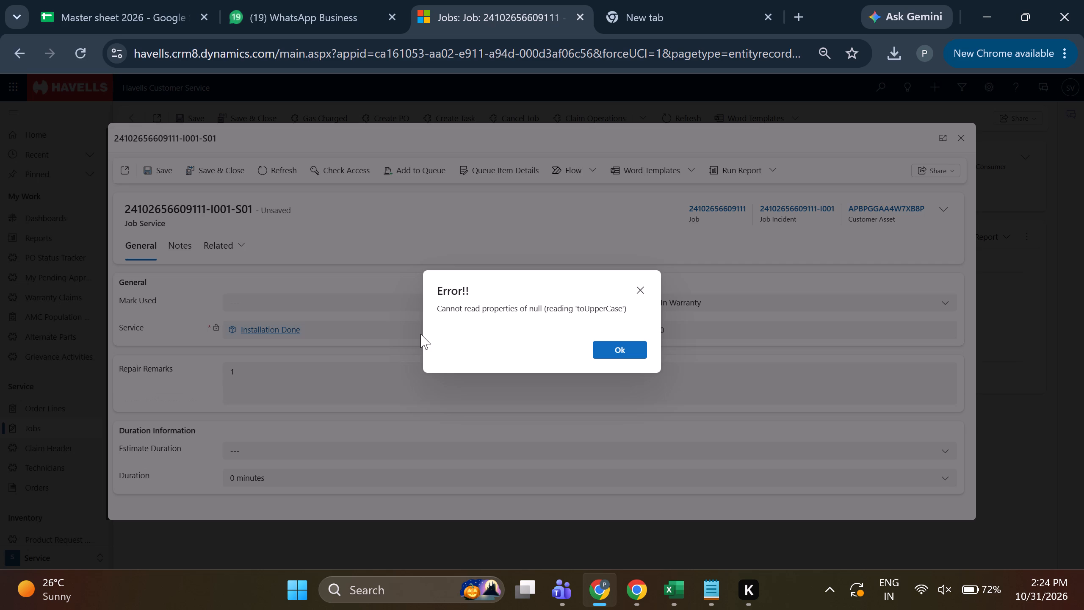
left_click(644, 291)
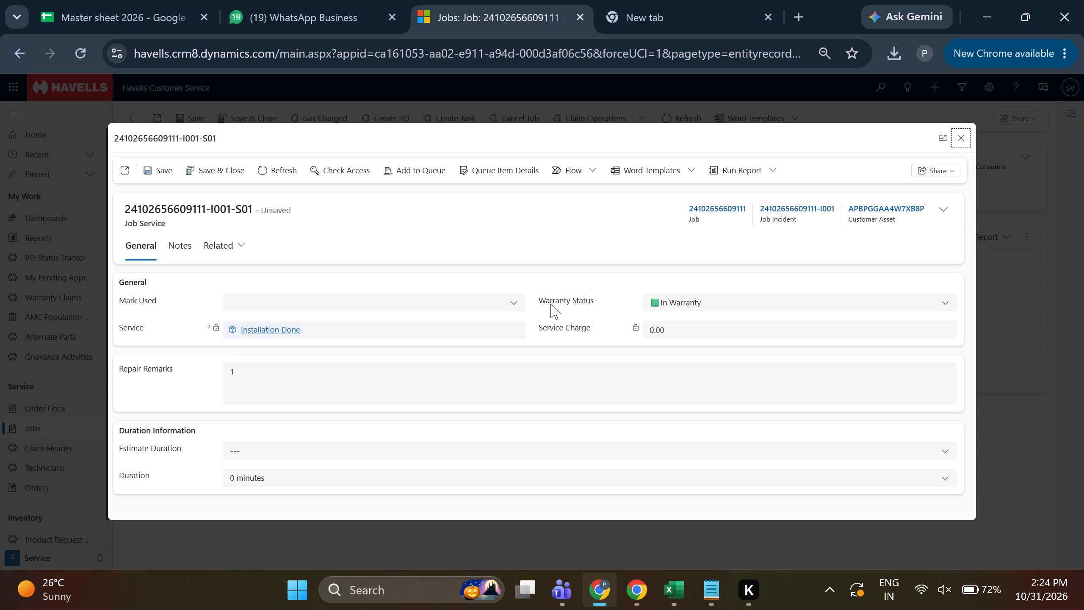
Set Mark Used to Used on the Installation Done service, then save and close both the service record and its job incident.
left_click(498, 302)
left_click(478, 361)
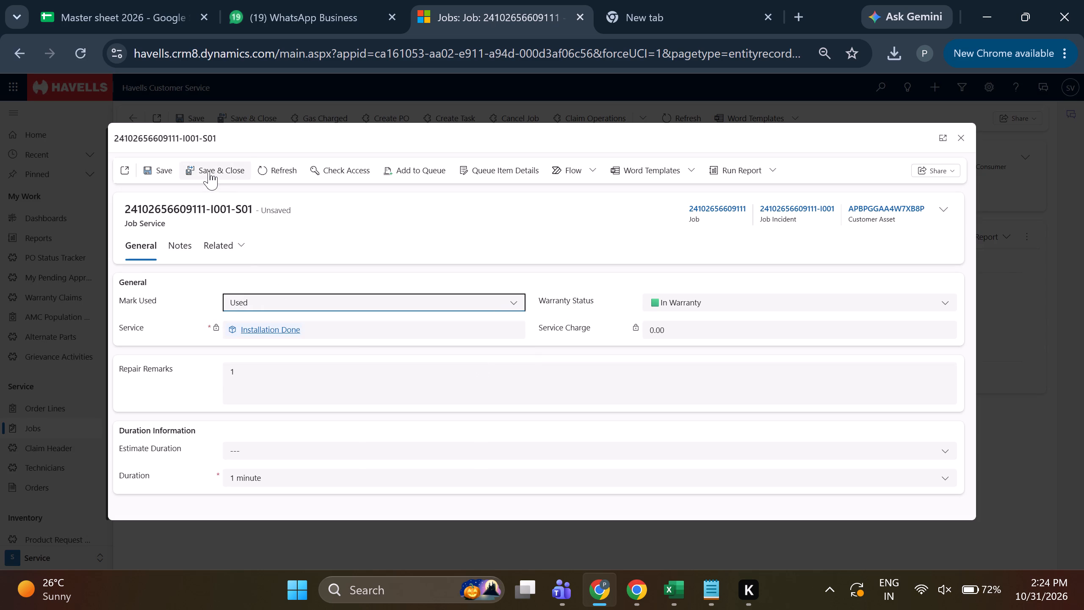
left_click(209, 171)
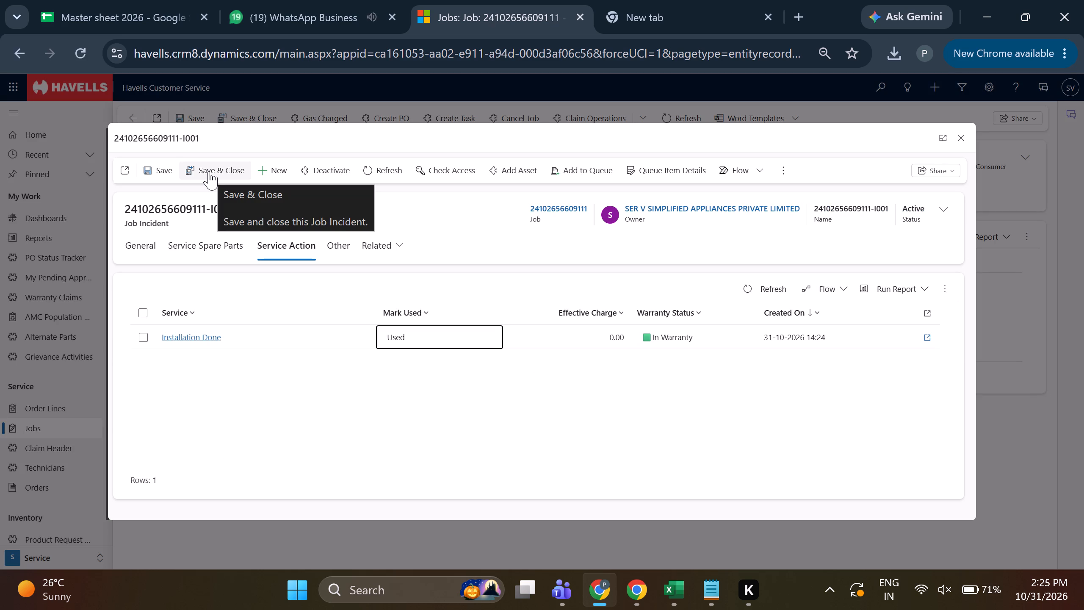
left_click(209, 171)
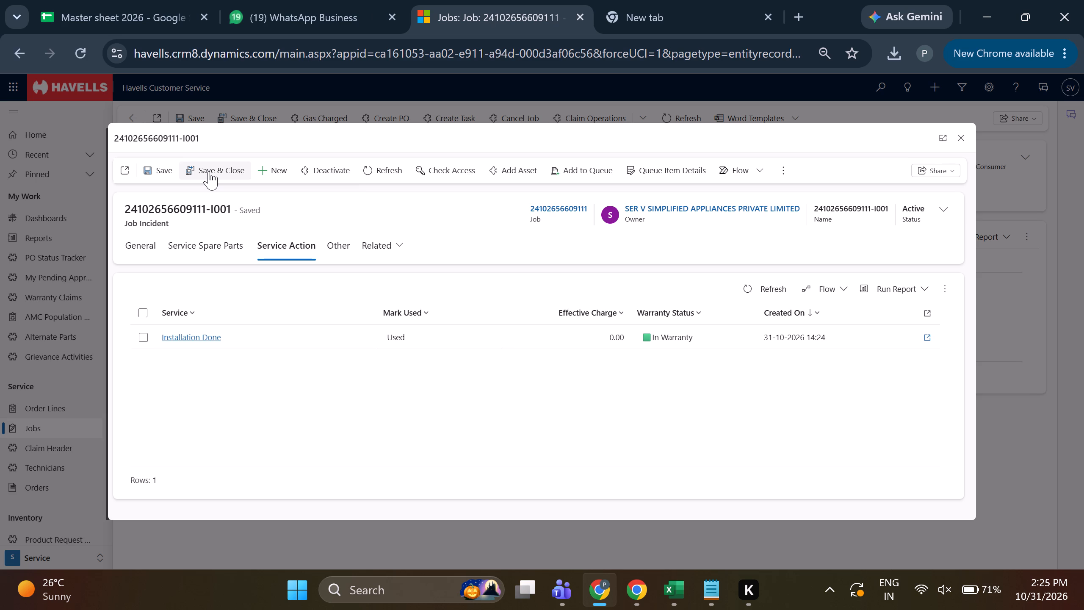
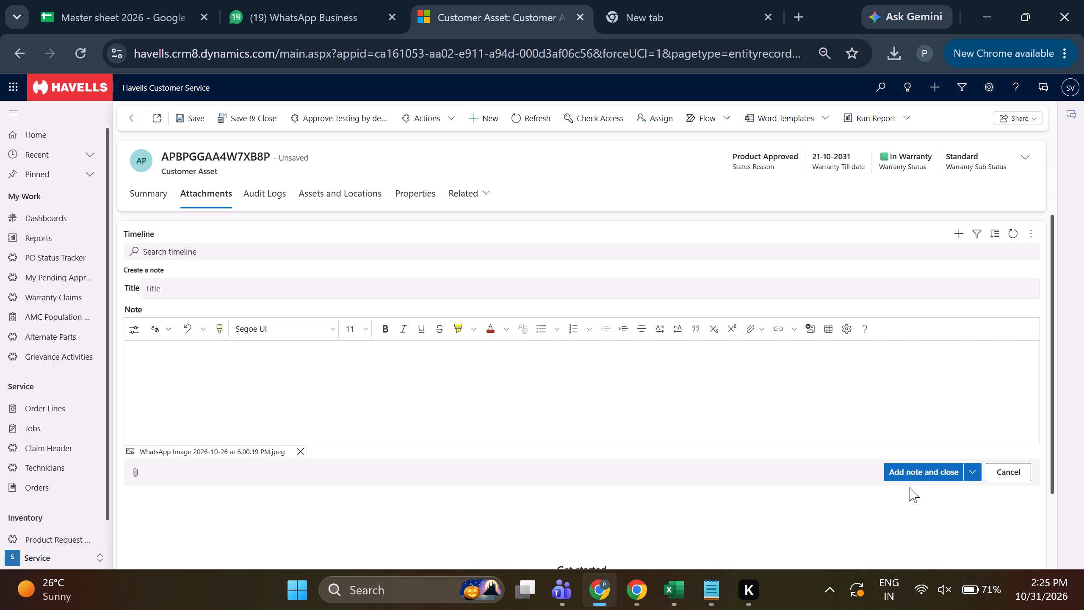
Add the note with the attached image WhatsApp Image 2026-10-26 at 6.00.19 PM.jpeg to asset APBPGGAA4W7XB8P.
left_click(915, 475)
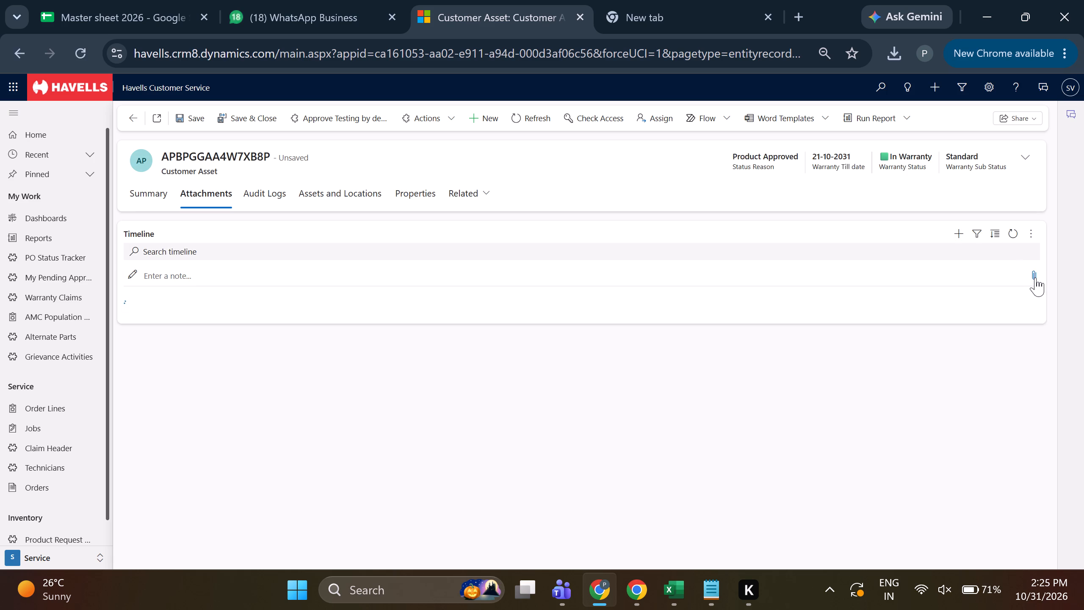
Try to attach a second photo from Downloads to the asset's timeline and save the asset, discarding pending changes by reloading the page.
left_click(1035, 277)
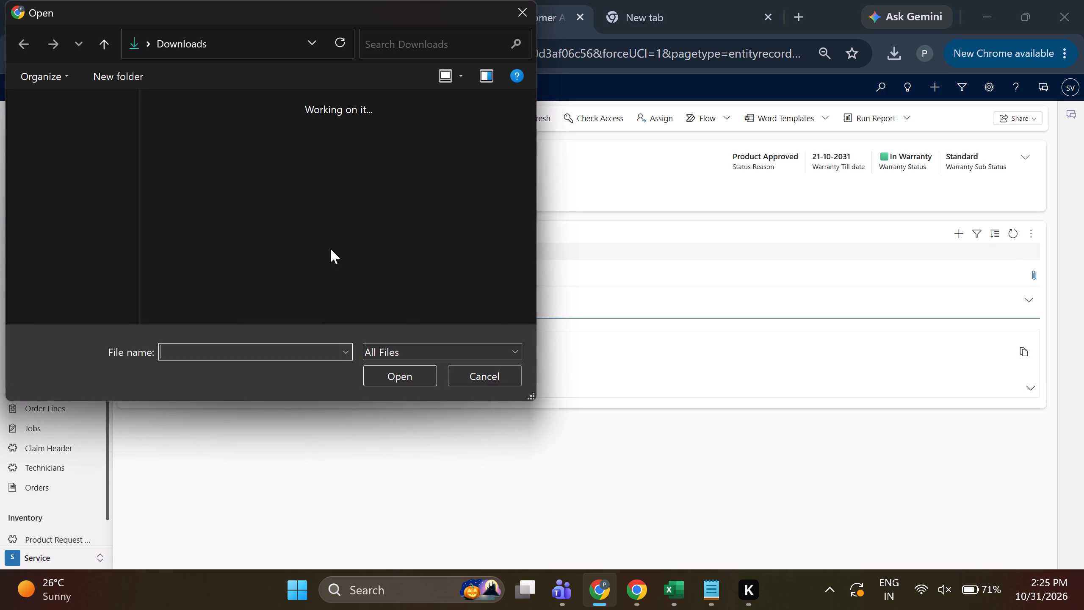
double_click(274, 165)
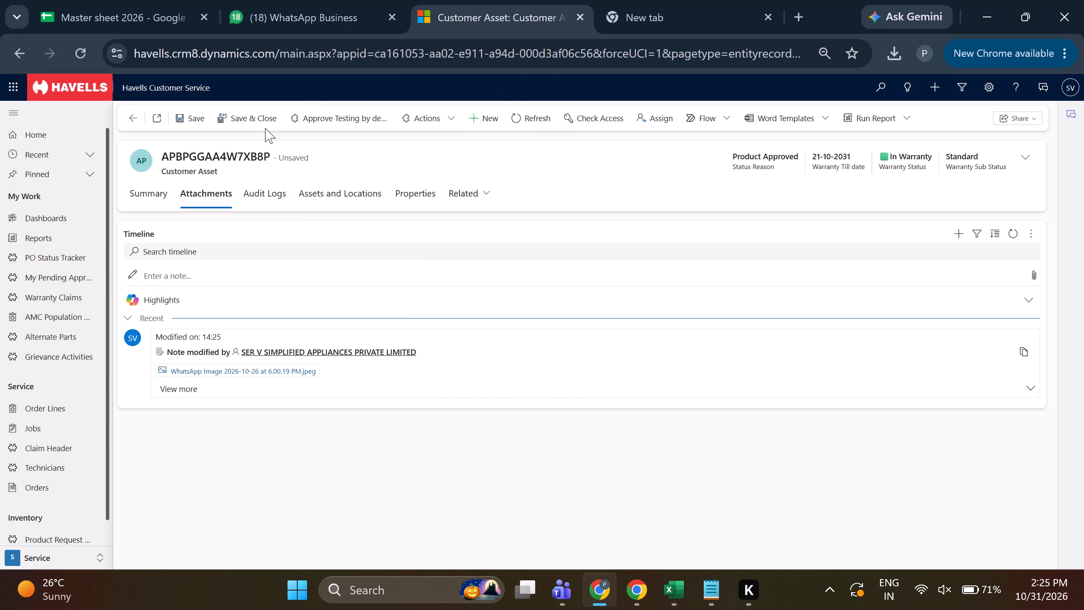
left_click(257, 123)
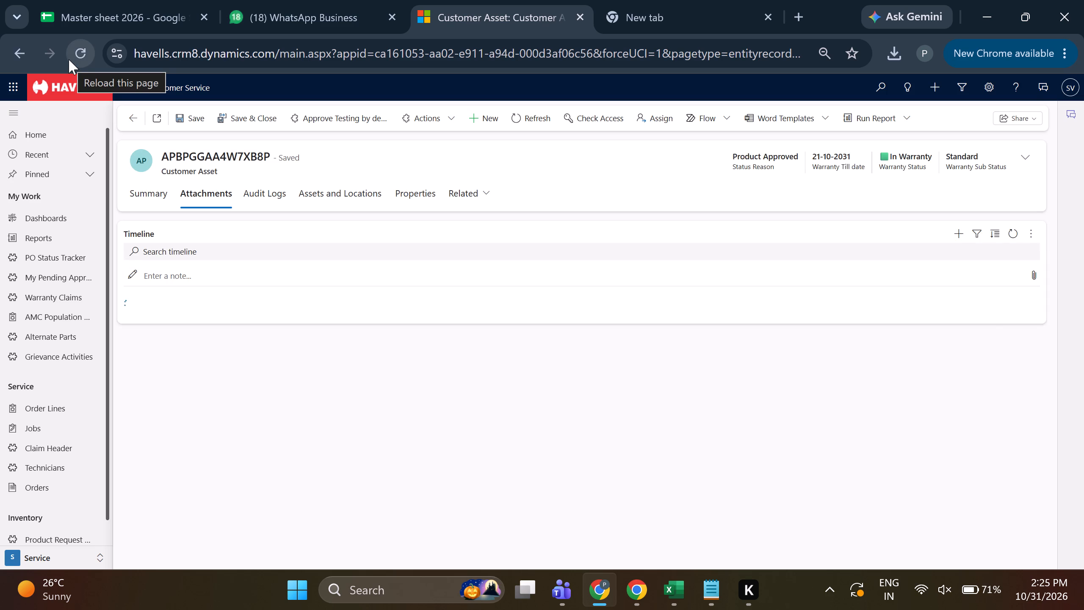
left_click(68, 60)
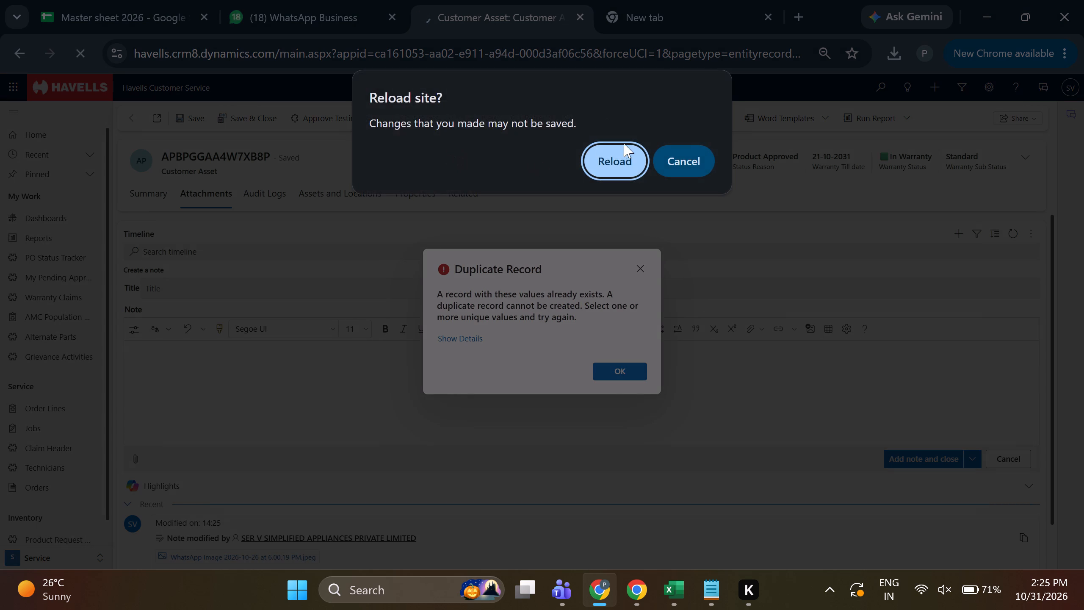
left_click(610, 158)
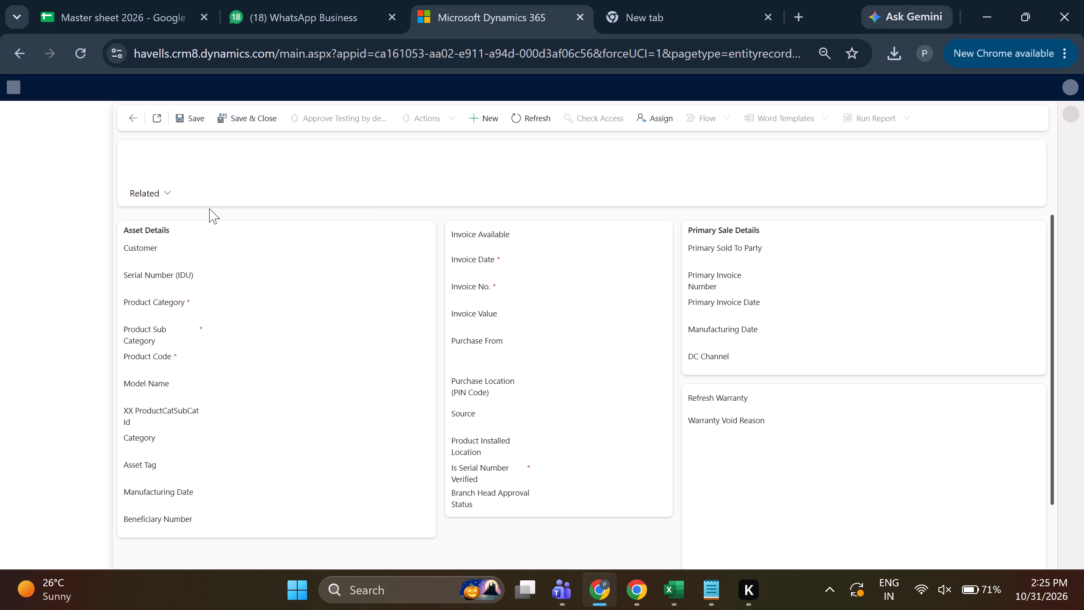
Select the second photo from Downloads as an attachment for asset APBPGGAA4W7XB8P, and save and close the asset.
left_click(209, 203)
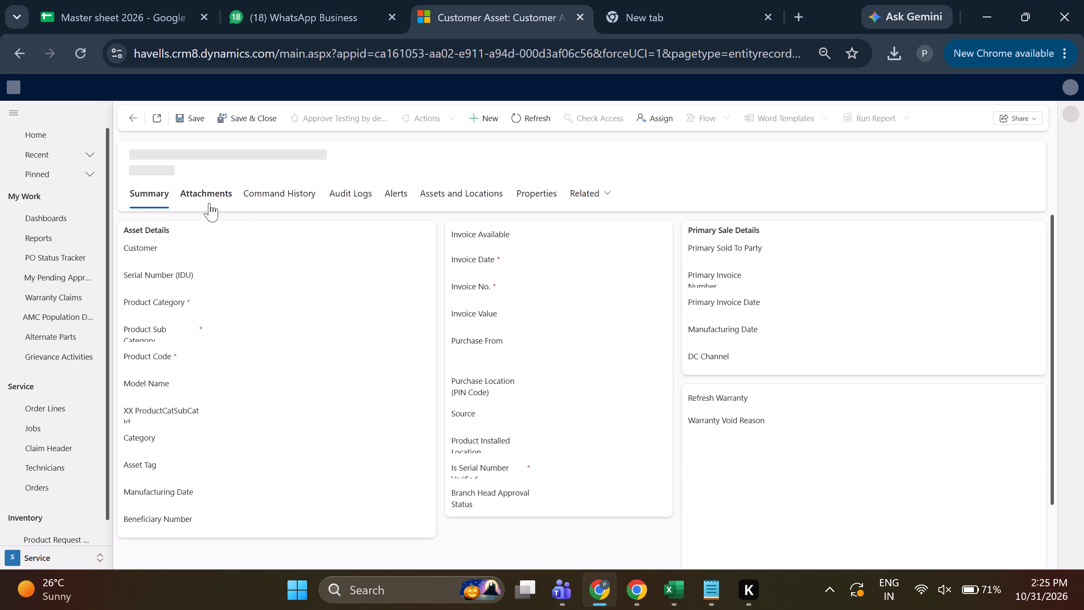
left_click(1037, 274)
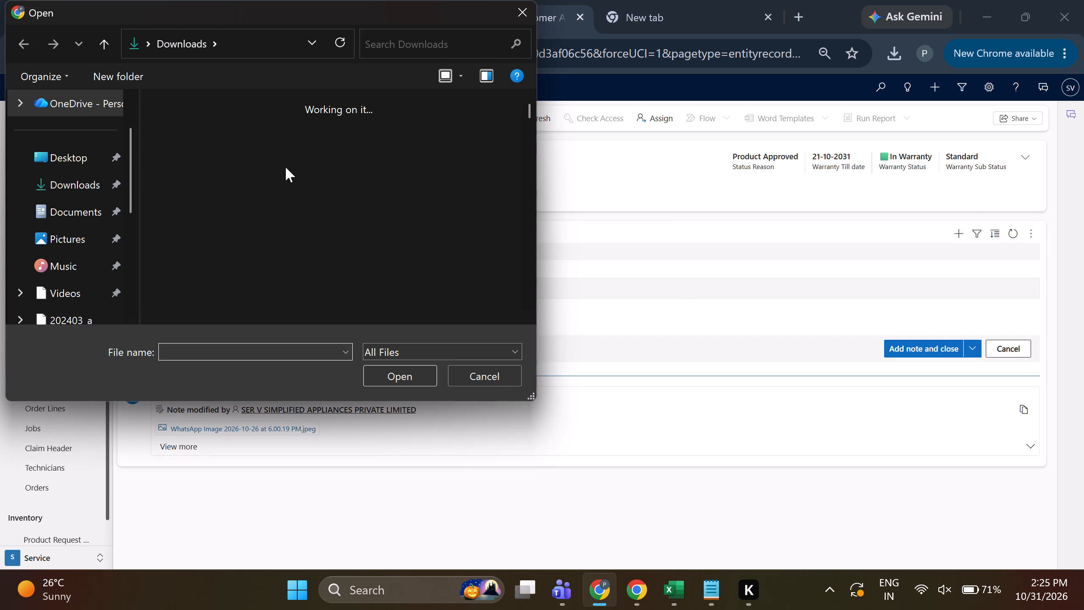
double_click(287, 166)
left_click(251, 119)
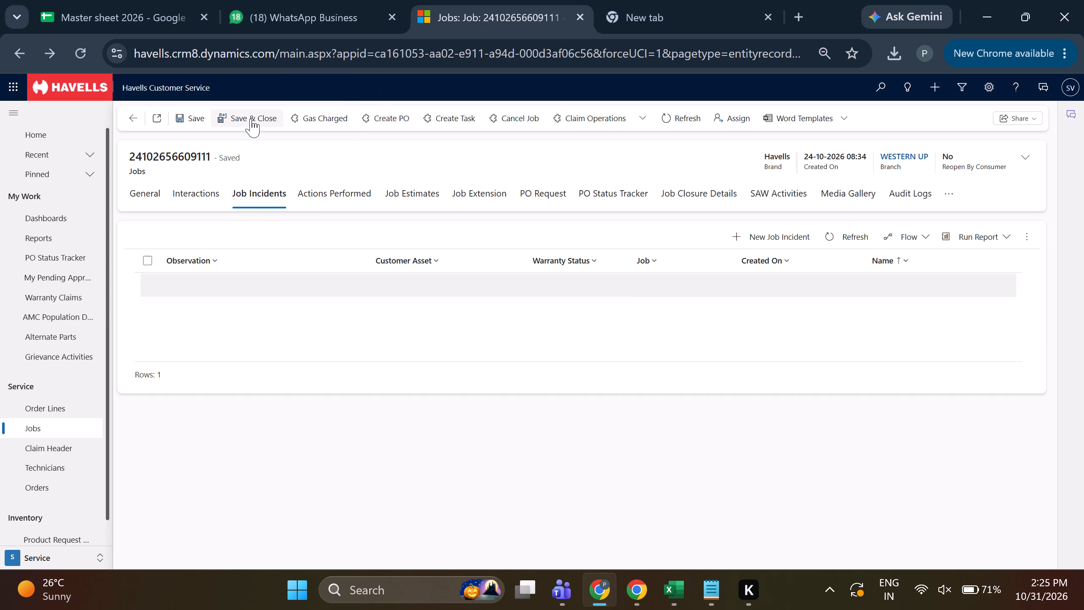
left_click(137, 205)
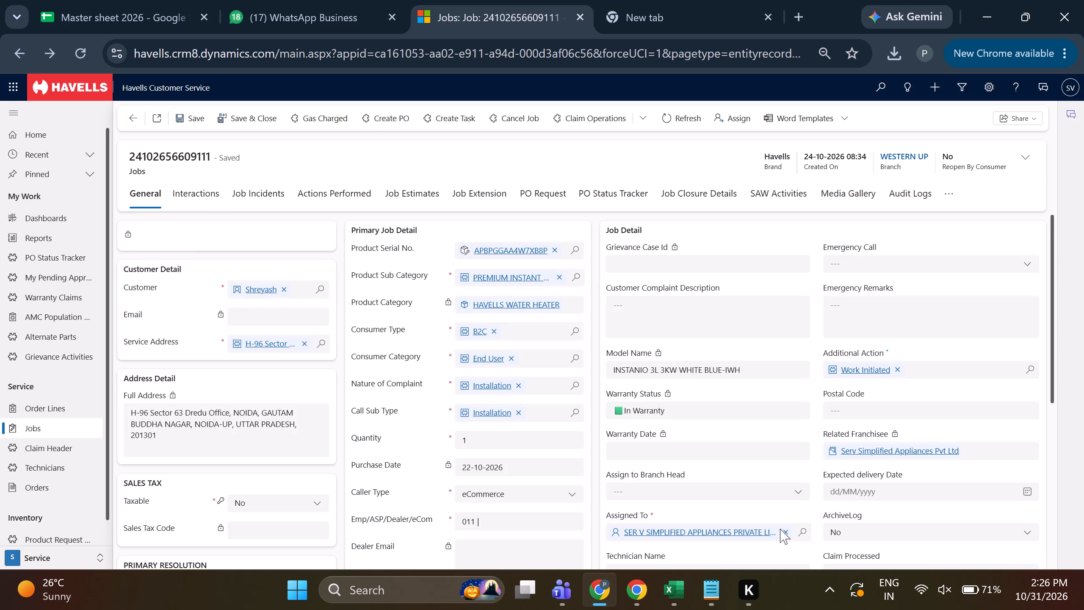
left_click(798, 530)
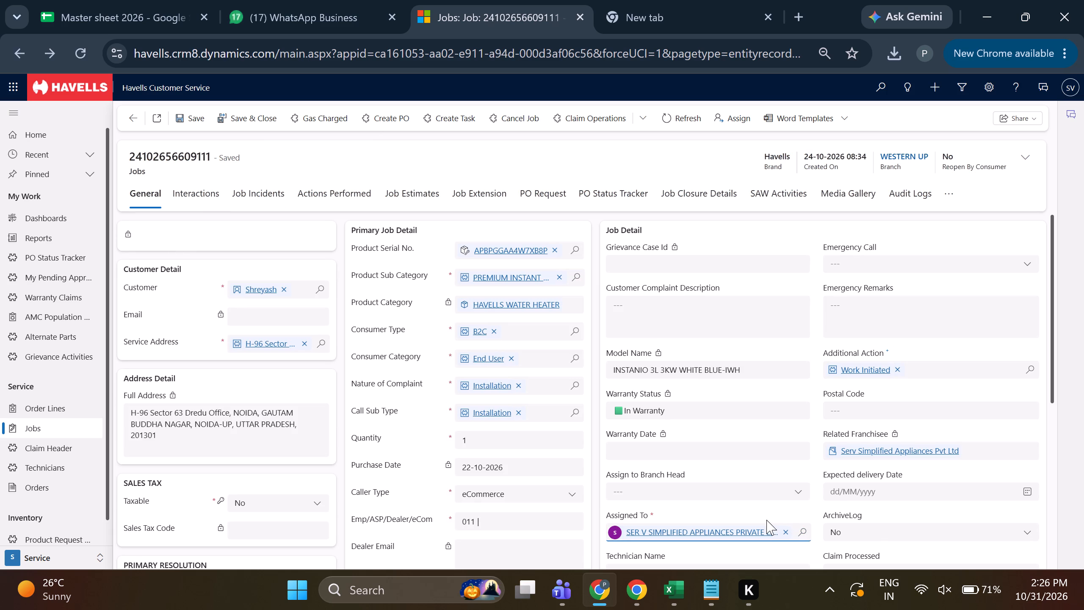
left_click(810, 532)
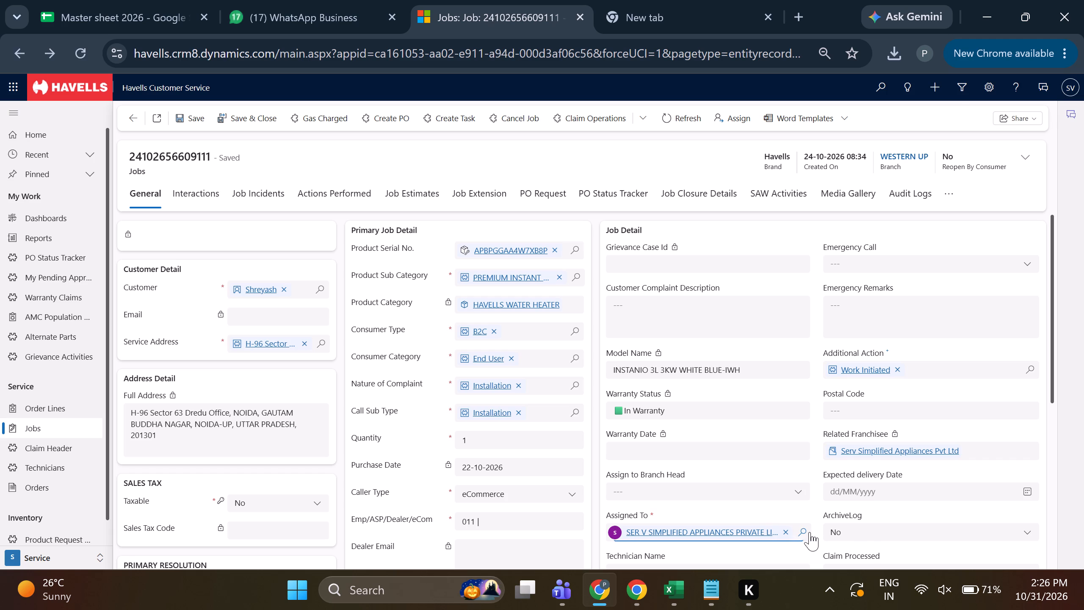
left_click(804, 531)
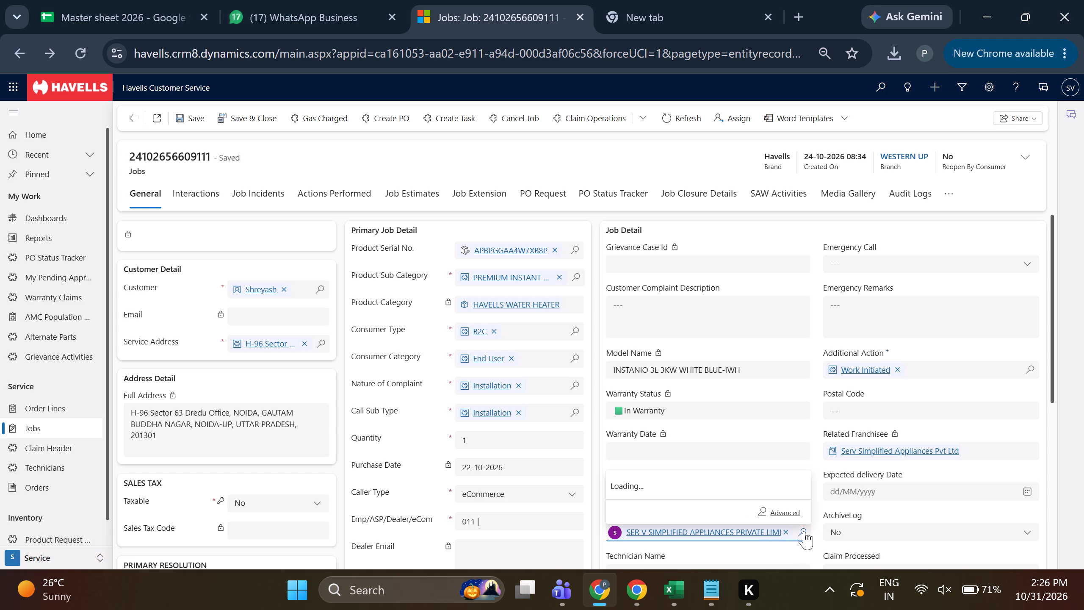
scroll(656, 441, "down", 2)
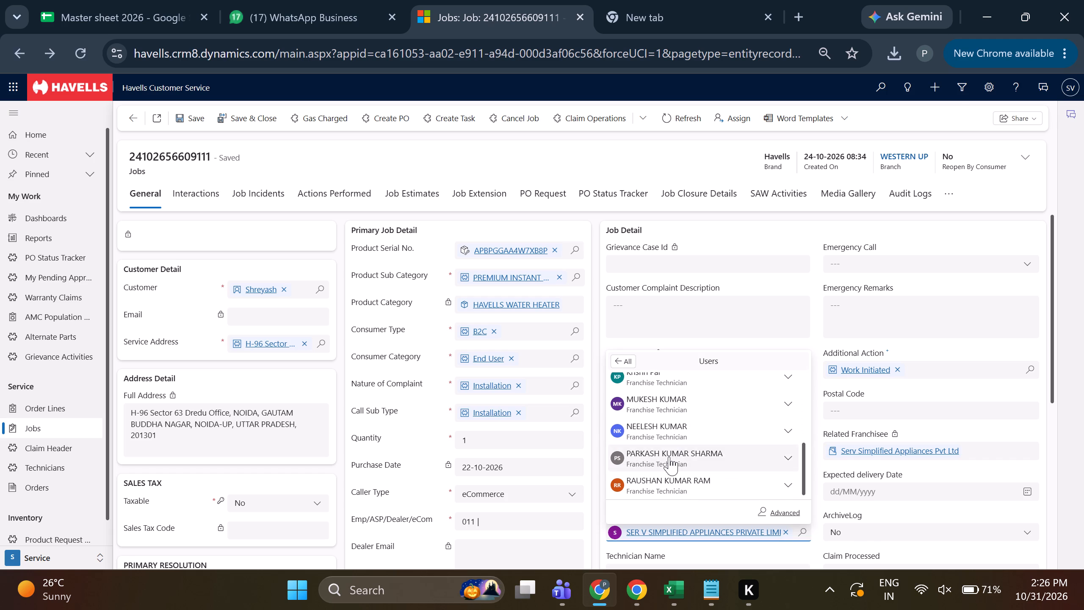
Assign the water heater installation job to franchise technician Parkash in the Assigned To field and save the job.
left_click(669, 457)
left_click(192, 116)
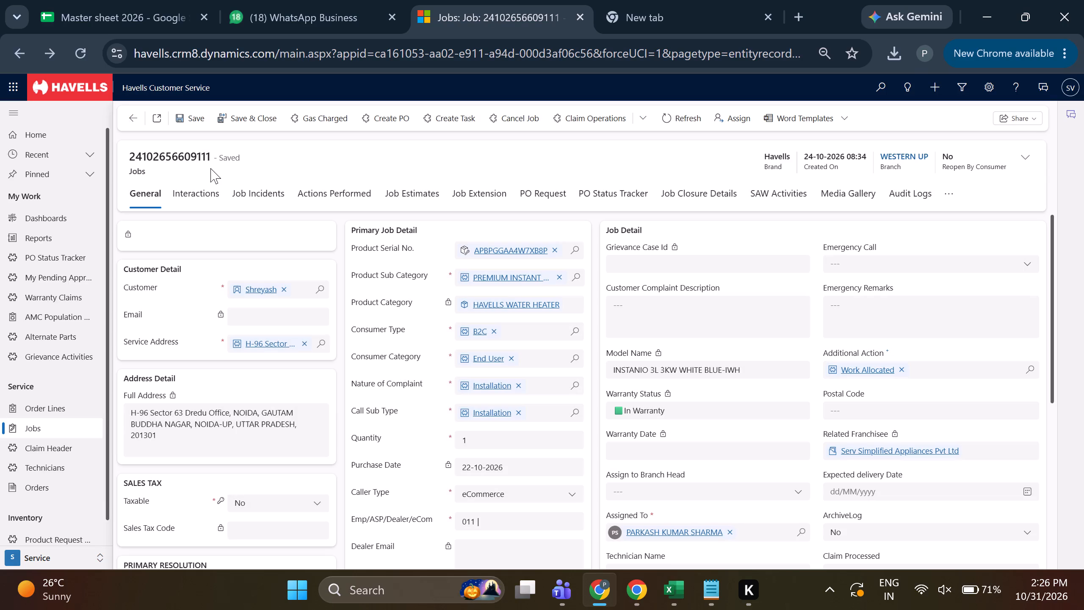
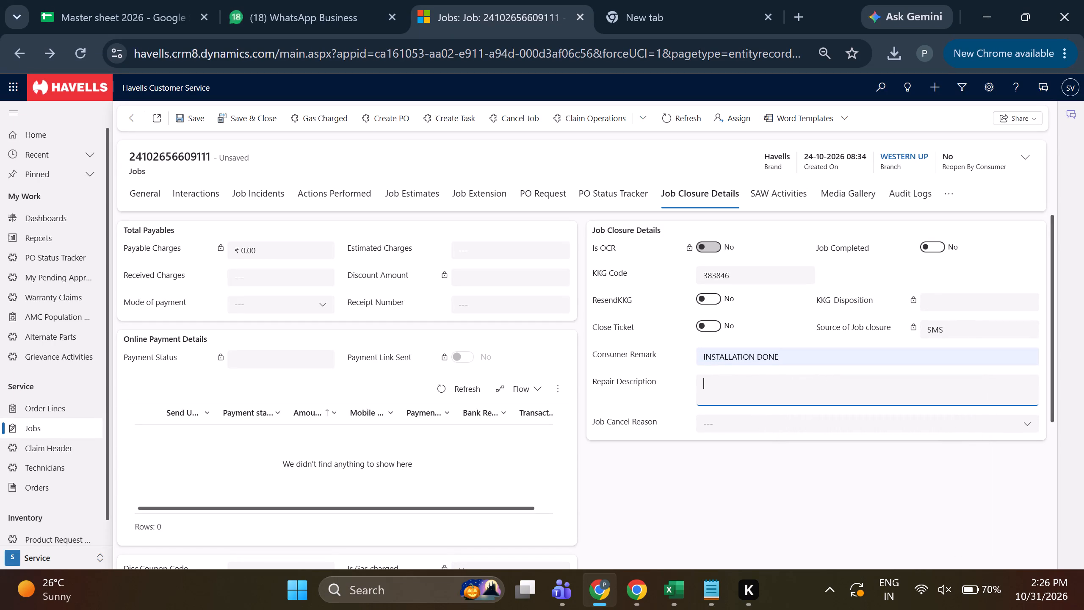
left_click(931, 245)
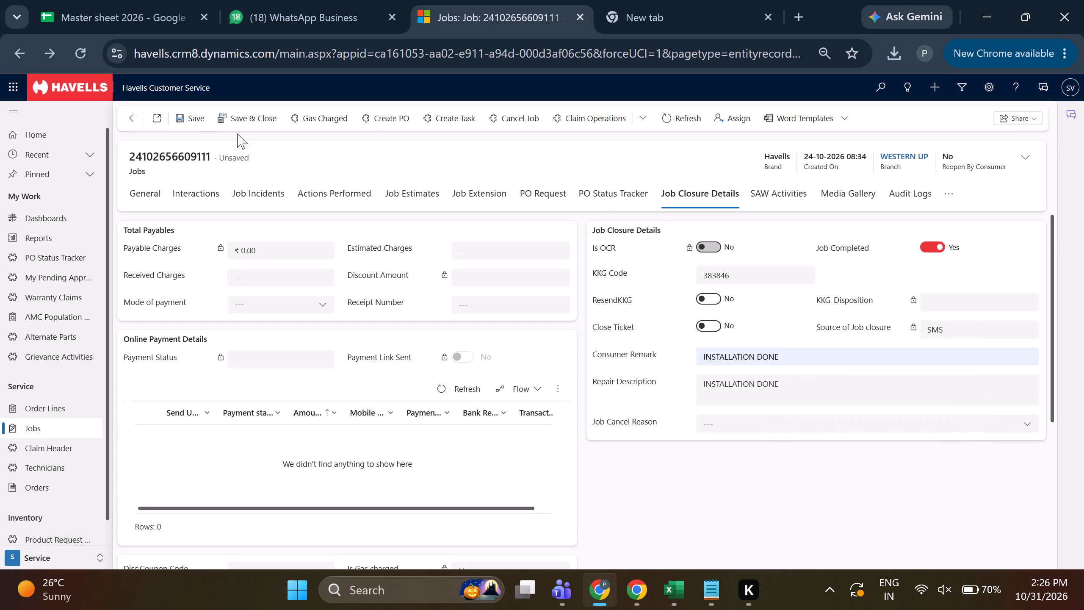
left_click(181, 117)
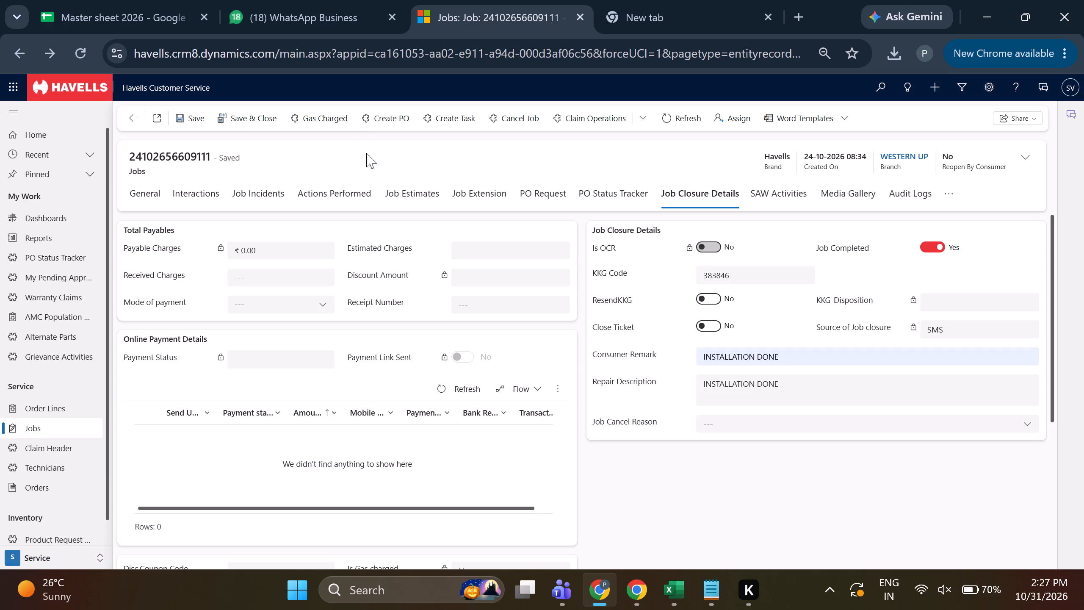
left_click(240, 122)
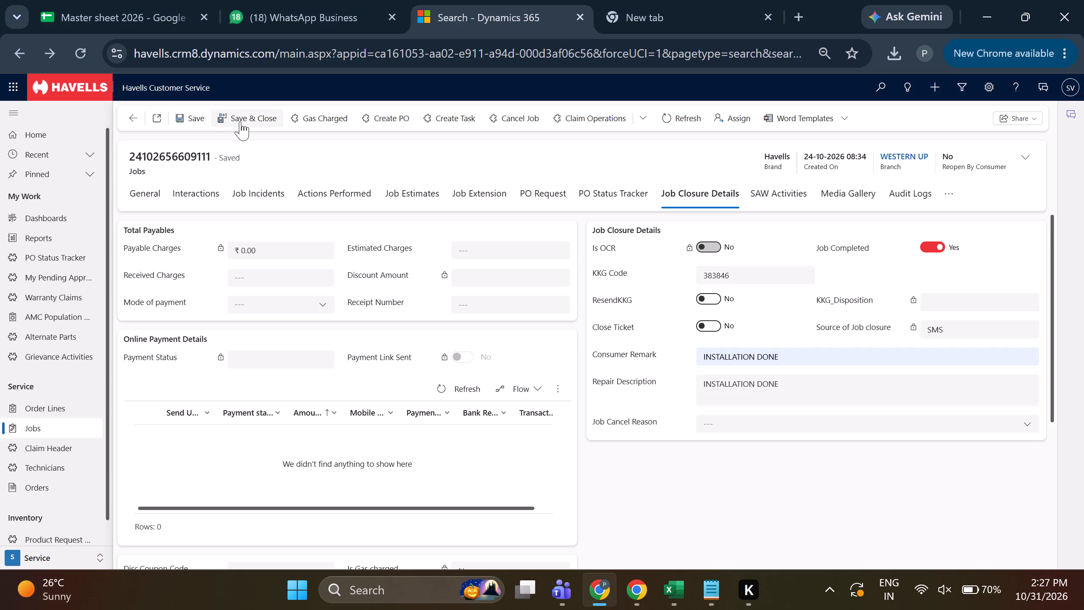
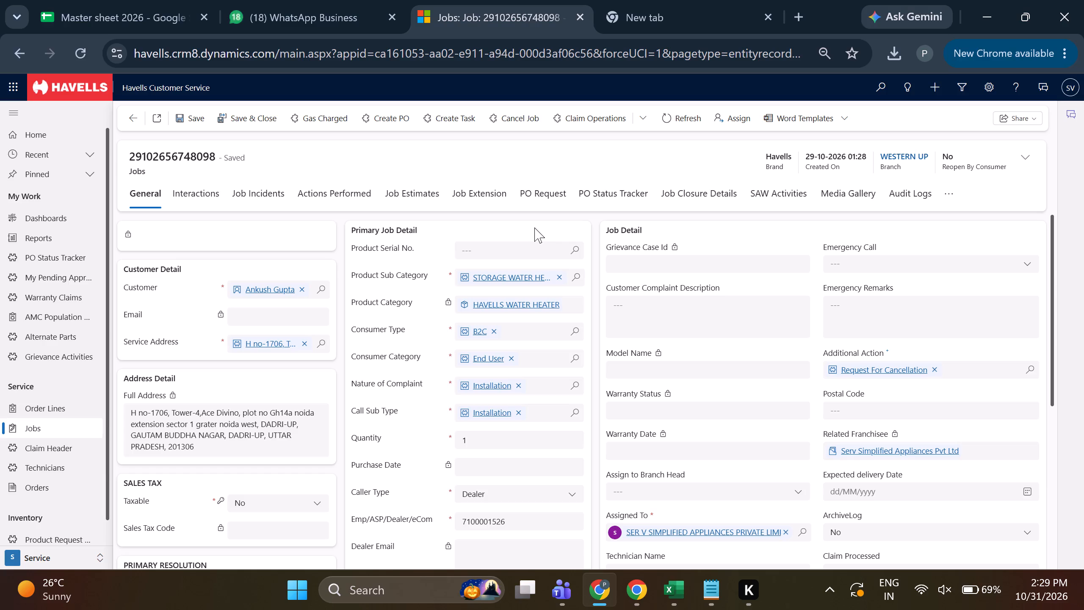
left_click(196, 203)
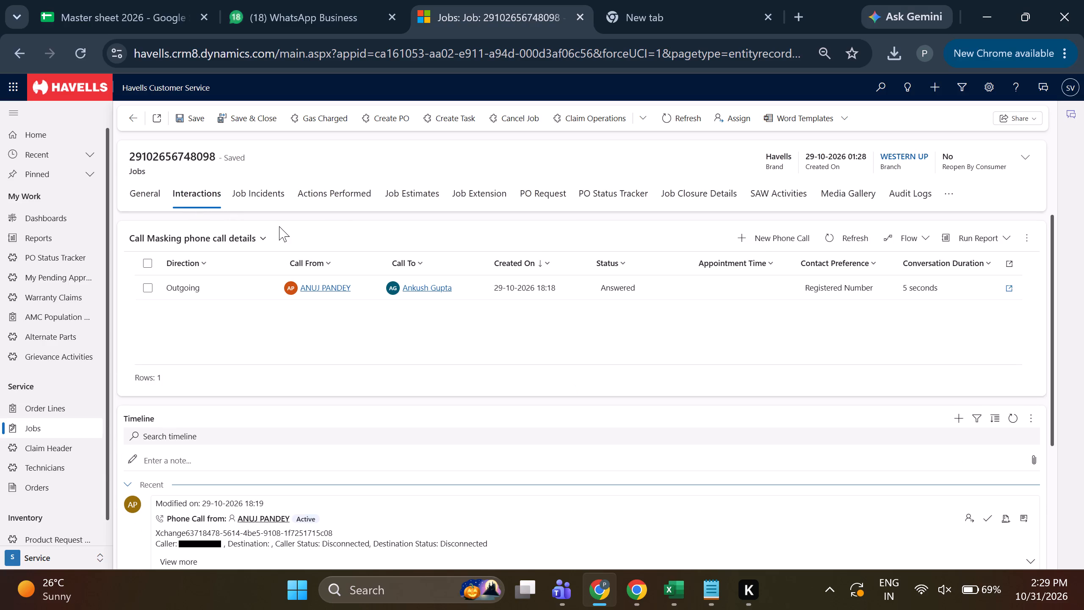
left_click(242, 200)
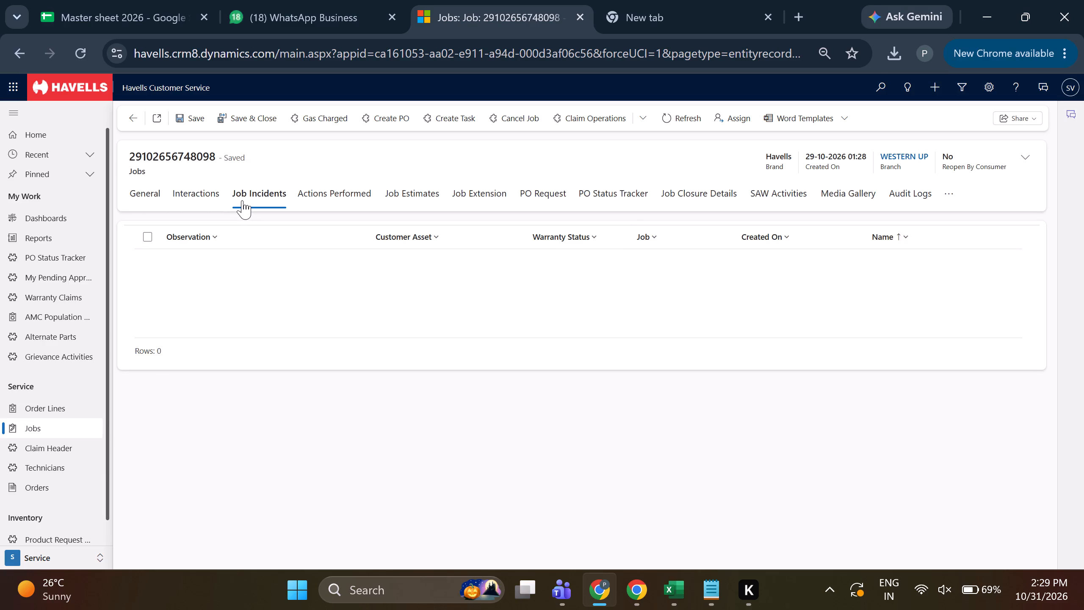
left_click(754, 240)
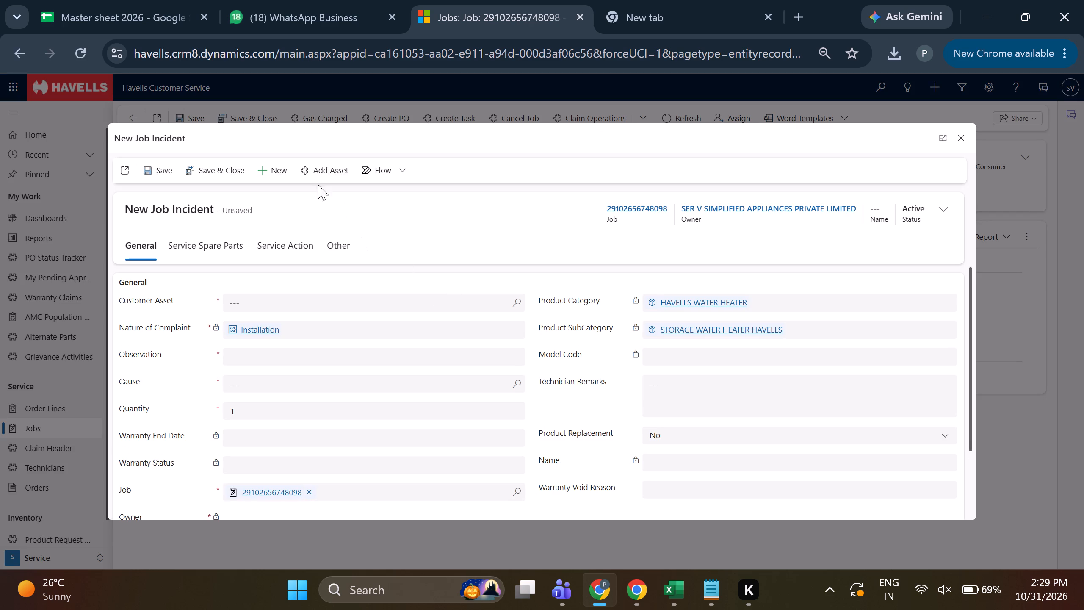
left_click(311, 181)
left_click(309, 175)
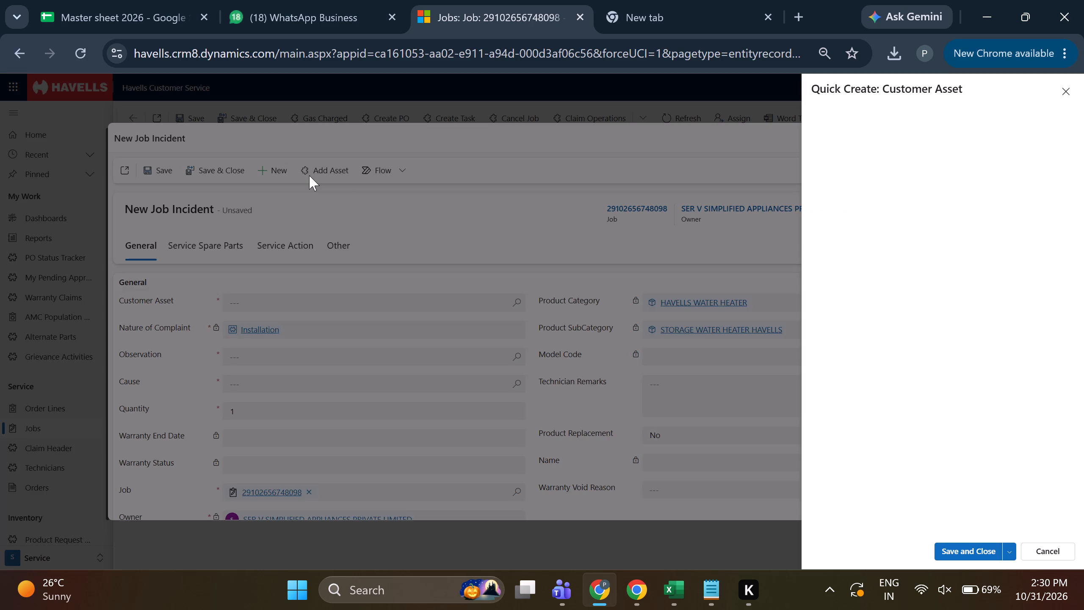
Fill in the Serial Number (IDU) of the new customer asset for the Havells water heater.
left_click(946, 152)
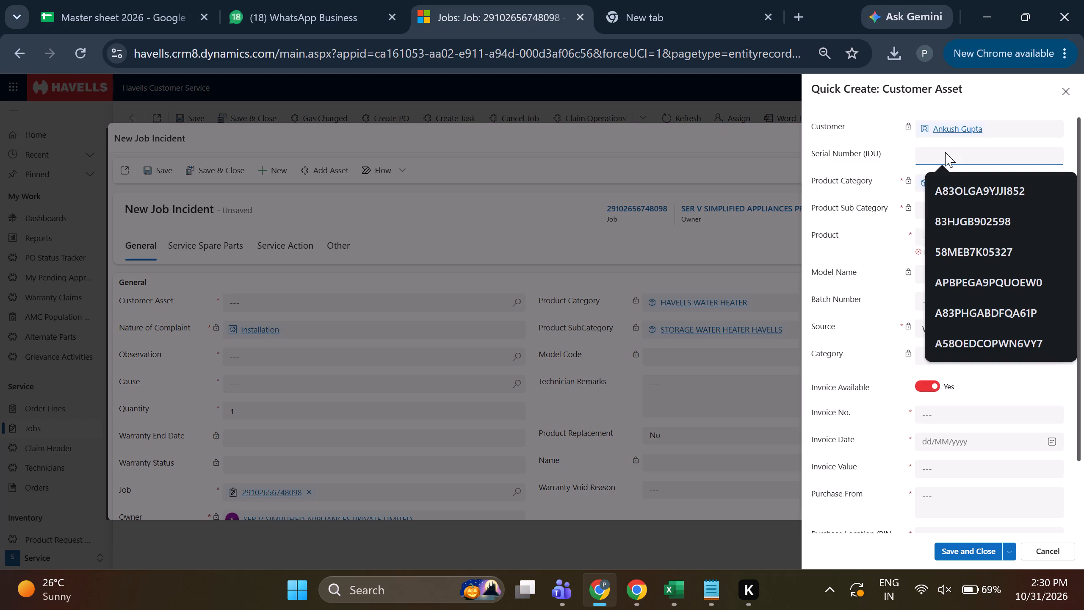
key("ctrl+v")
left_click(994, 141)
double_click(985, 152)
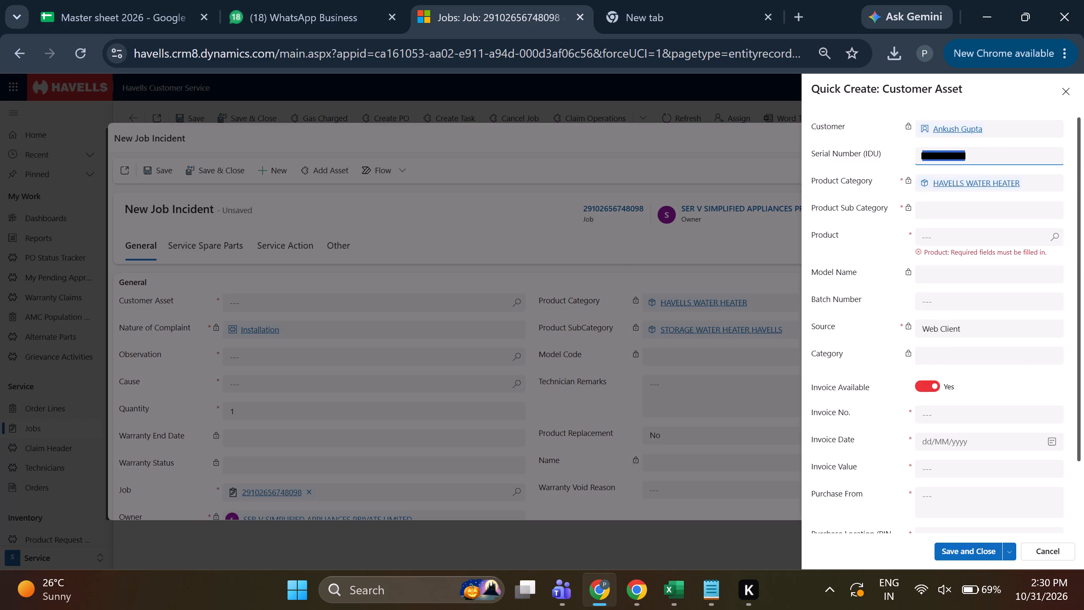
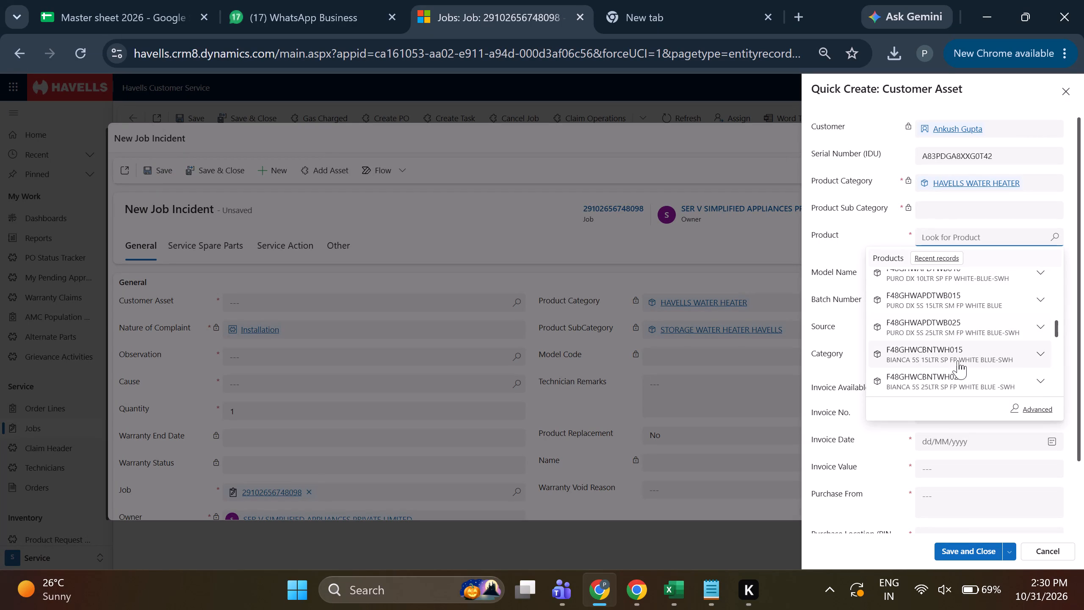
Choose F48GHWCBNTWH025, the BIANCA 5S 25LTR water heater, as the Product of the new customer asset.
scroll(962, 362, "down", 2)
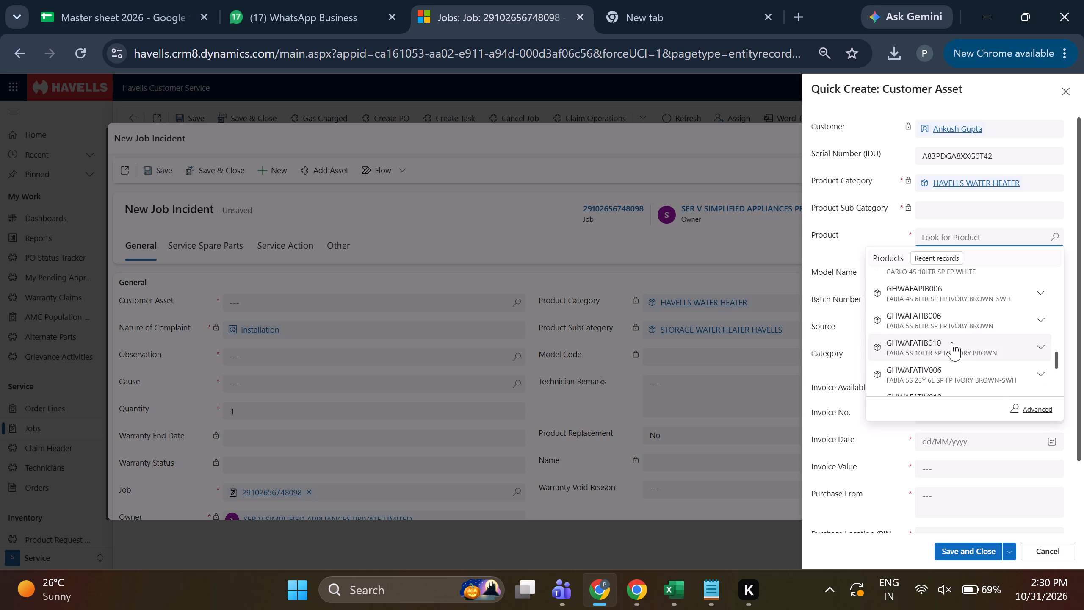
scroll(952, 342, "down", 1)
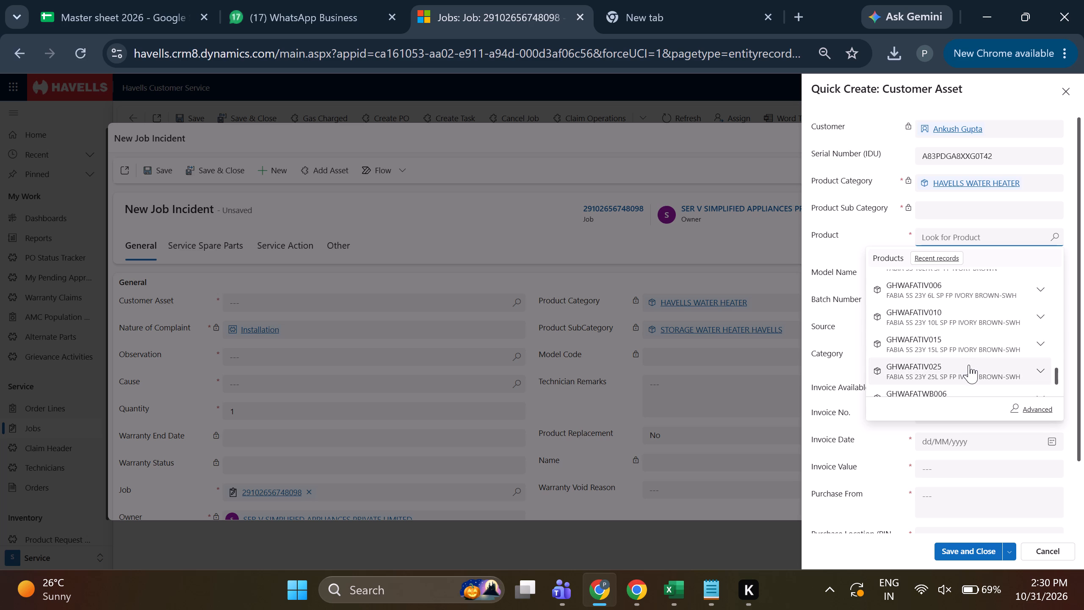
scroll(984, 300, "down", 1)
scroll(959, 374, "up", 1)
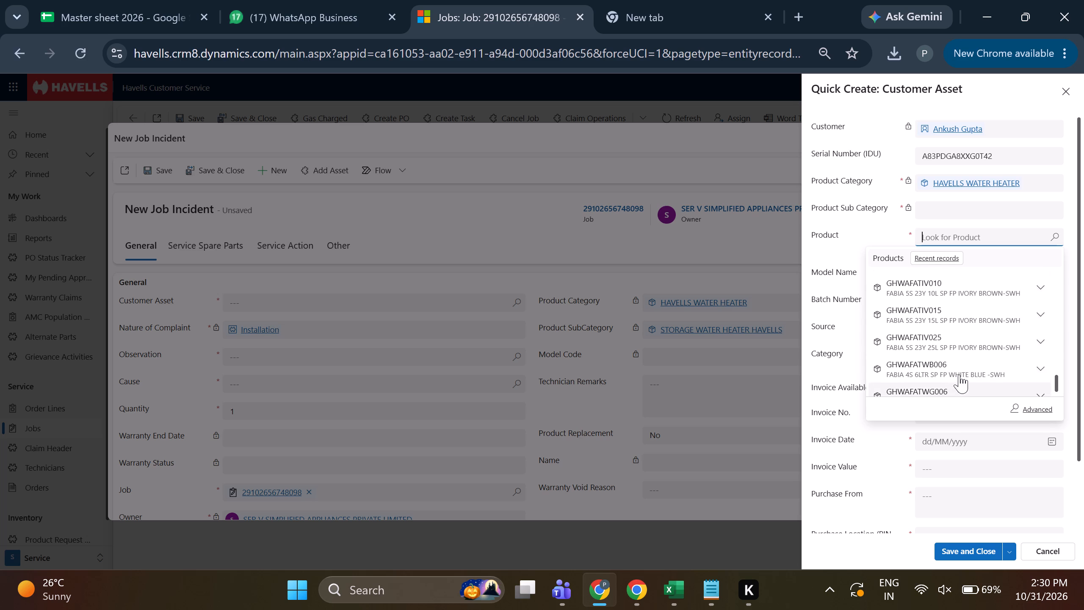
scroll(959, 374, "up", 1)
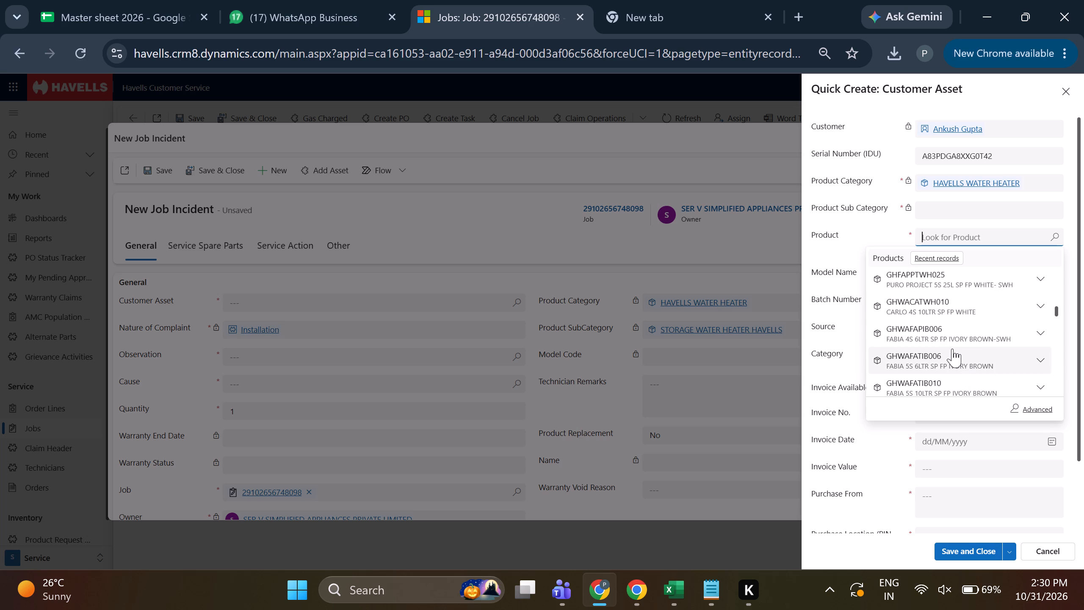
scroll(954, 360, "up", 1)
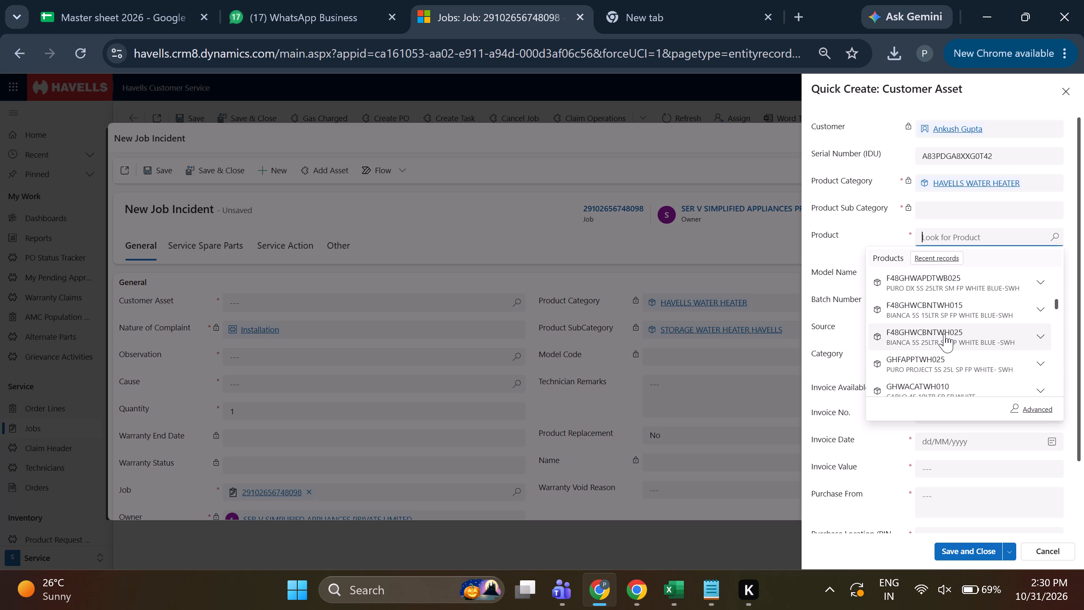
left_click(945, 334)
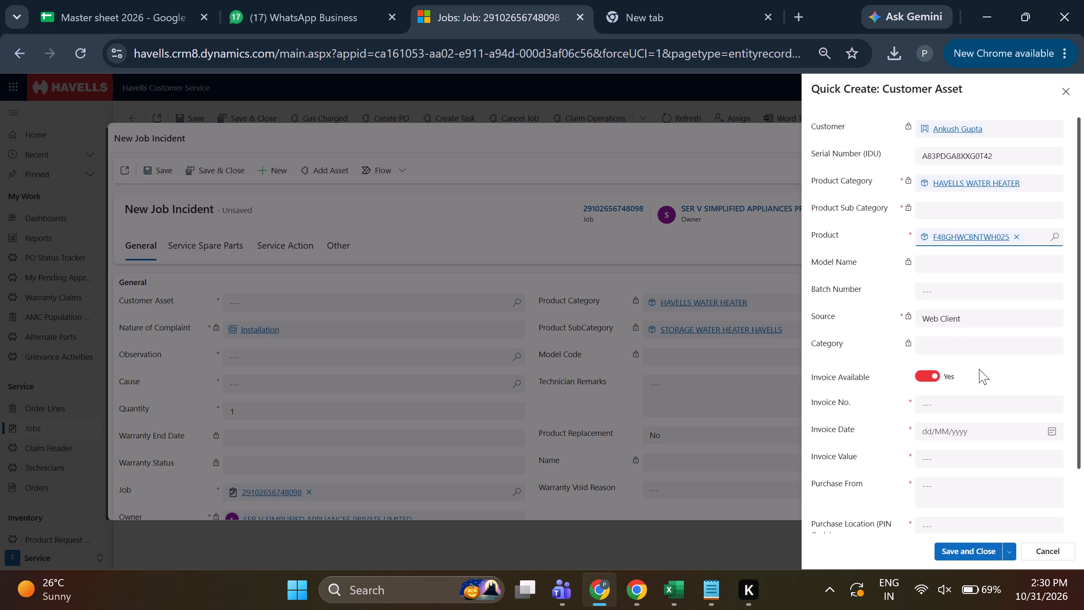
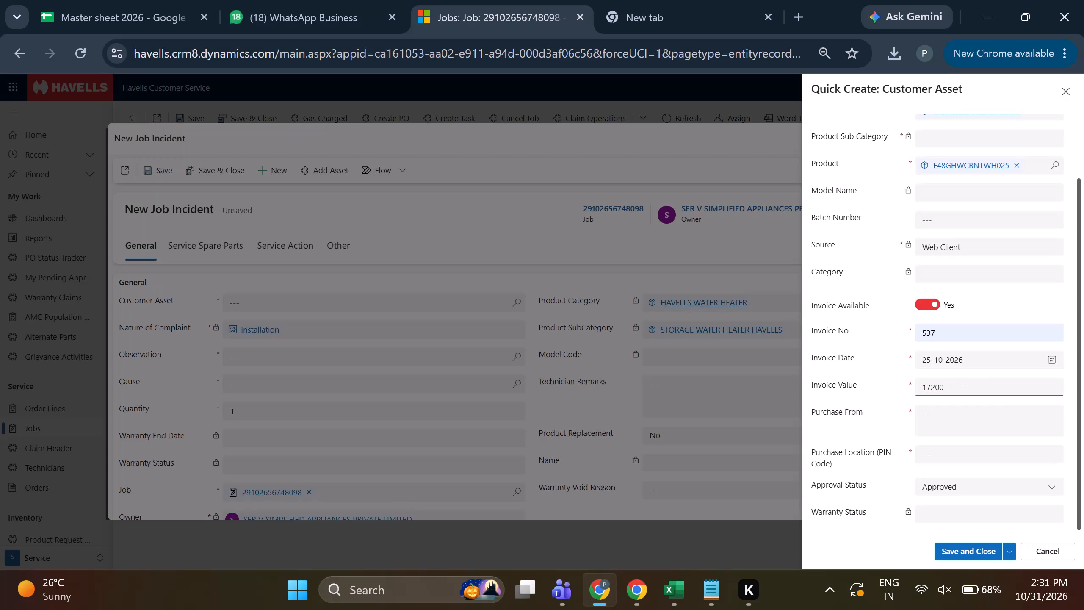
Enter NOIDA as Purchase From and 201301 as the purchase location PIN code, and save the new customer asset.
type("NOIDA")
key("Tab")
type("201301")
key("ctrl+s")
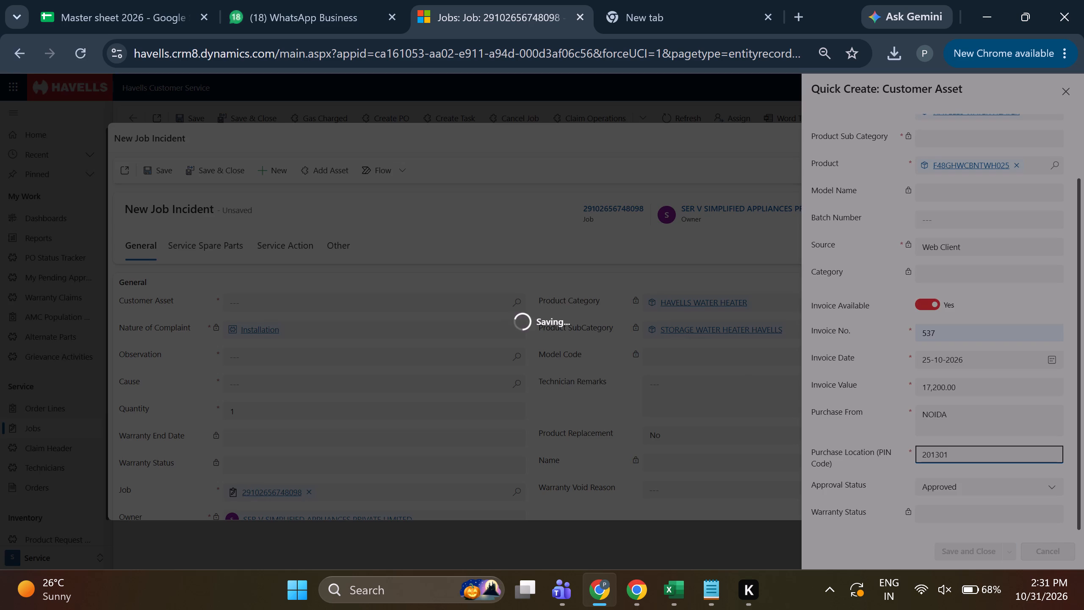
left_click(521, 304)
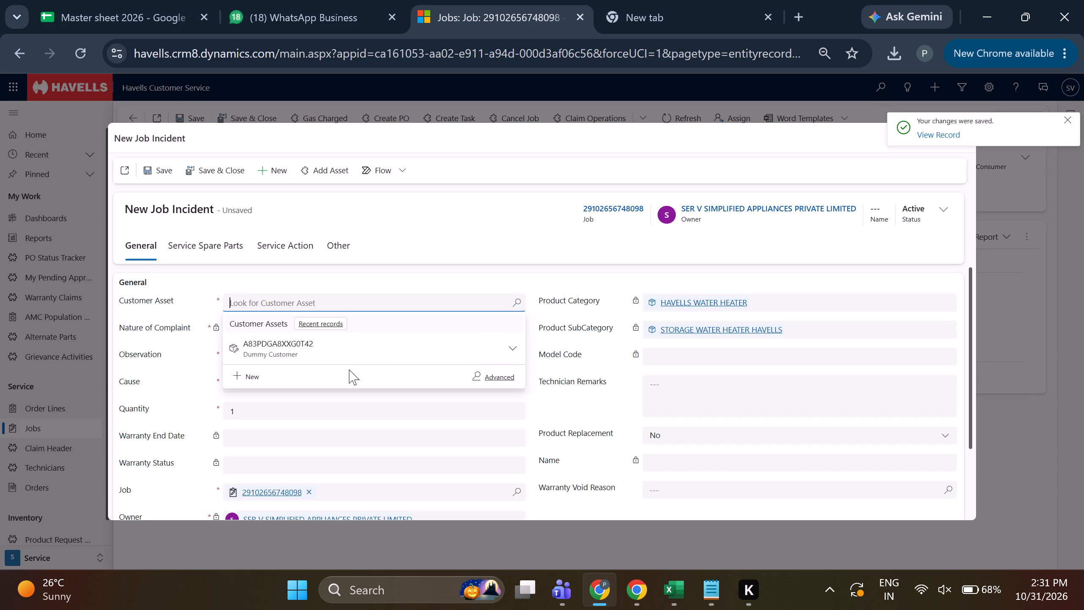
left_click(382, 352)
left_click(505, 358)
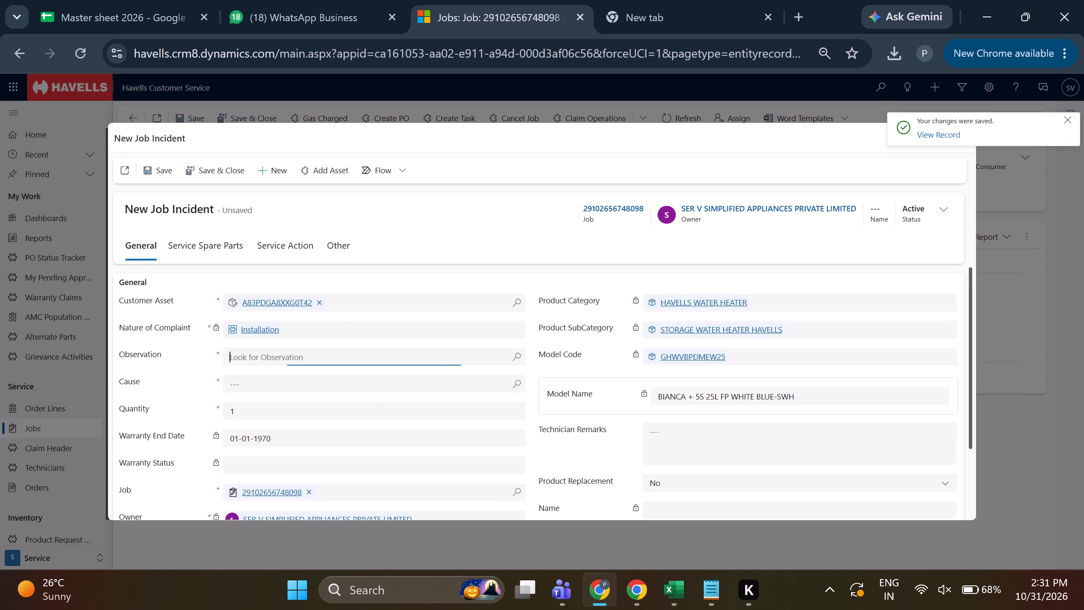
left_click(514, 363)
left_click(273, 263)
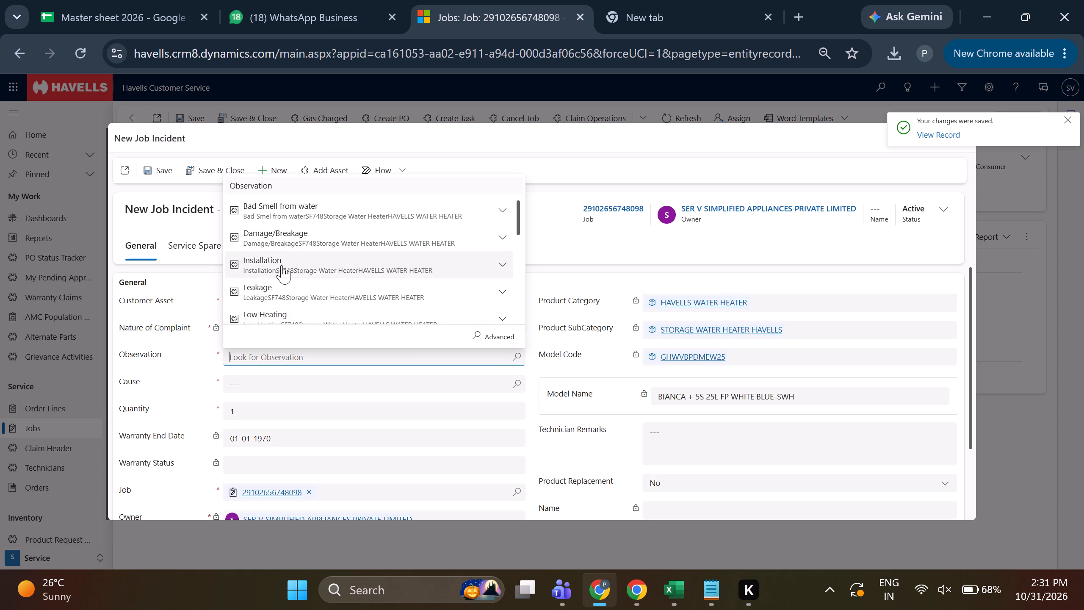
left_click(514, 386)
left_click(277, 340)
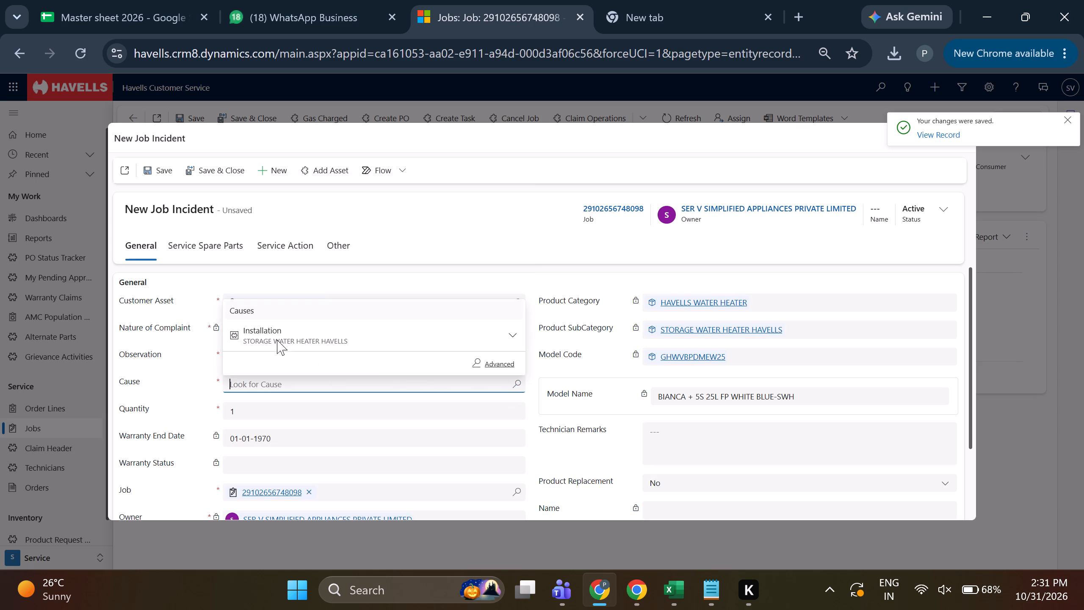
left_click(261, 336)
left_click(149, 164)
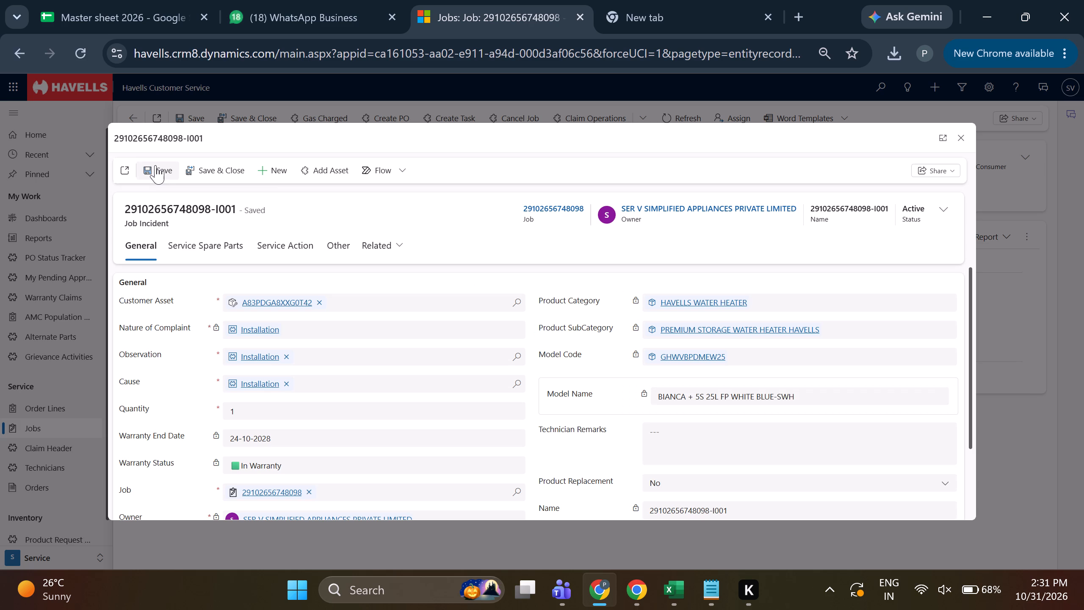
Open the service actions of the saved job incident.
left_click(285, 257)
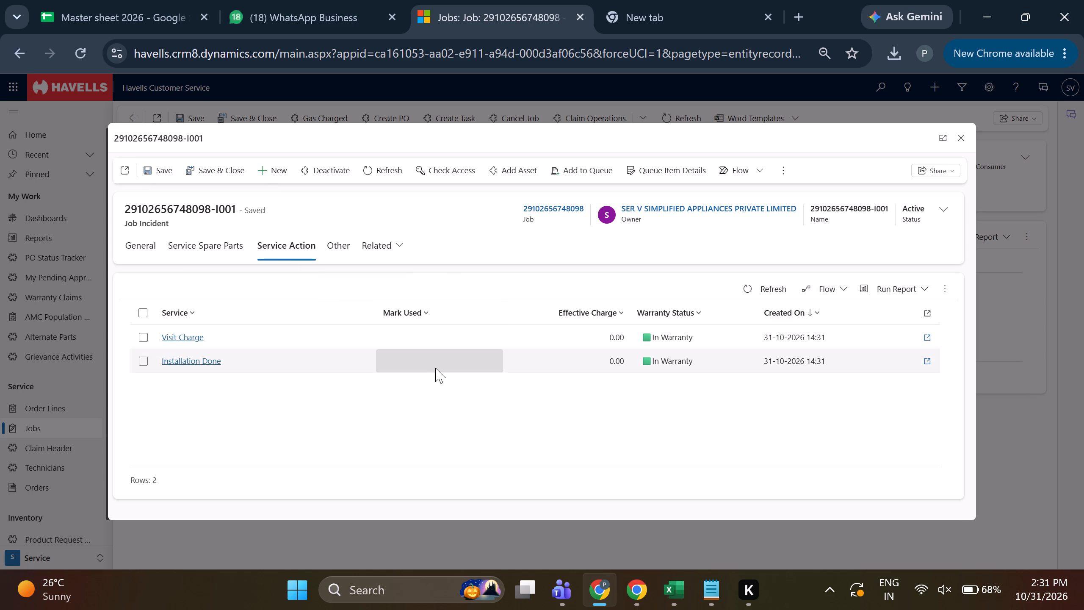
triple_click(435, 368)
left_click(435, 368)
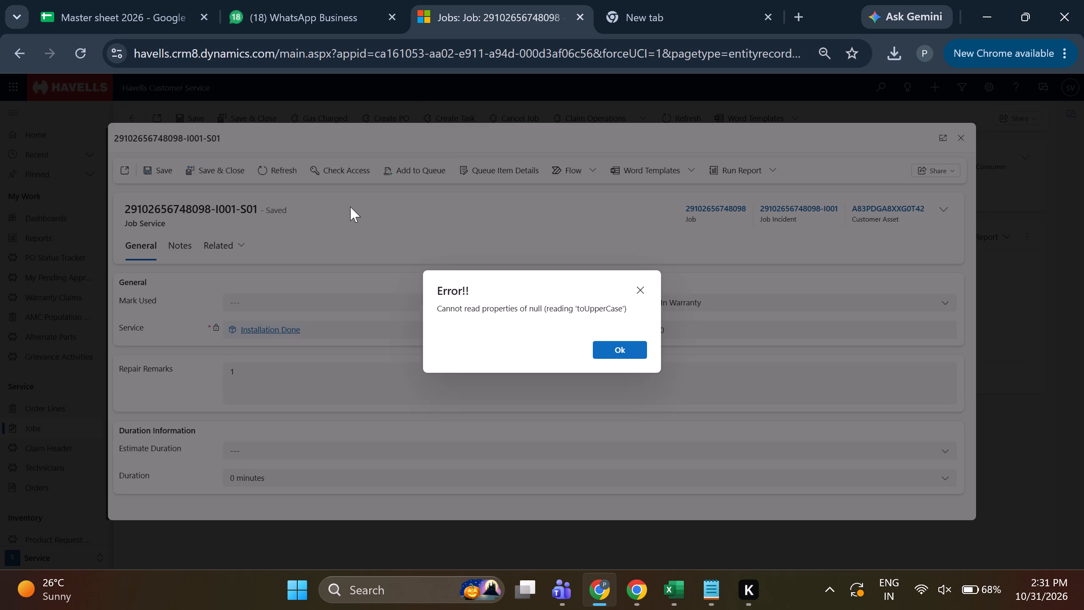
left_click(638, 291)
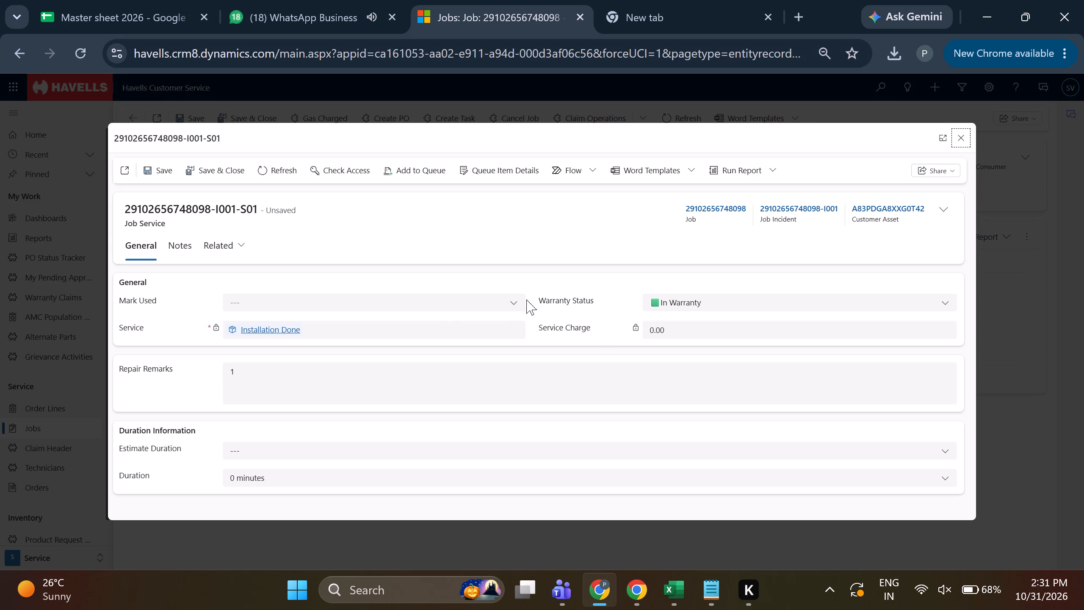
left_click(497, 302)
left_click(500, 360)
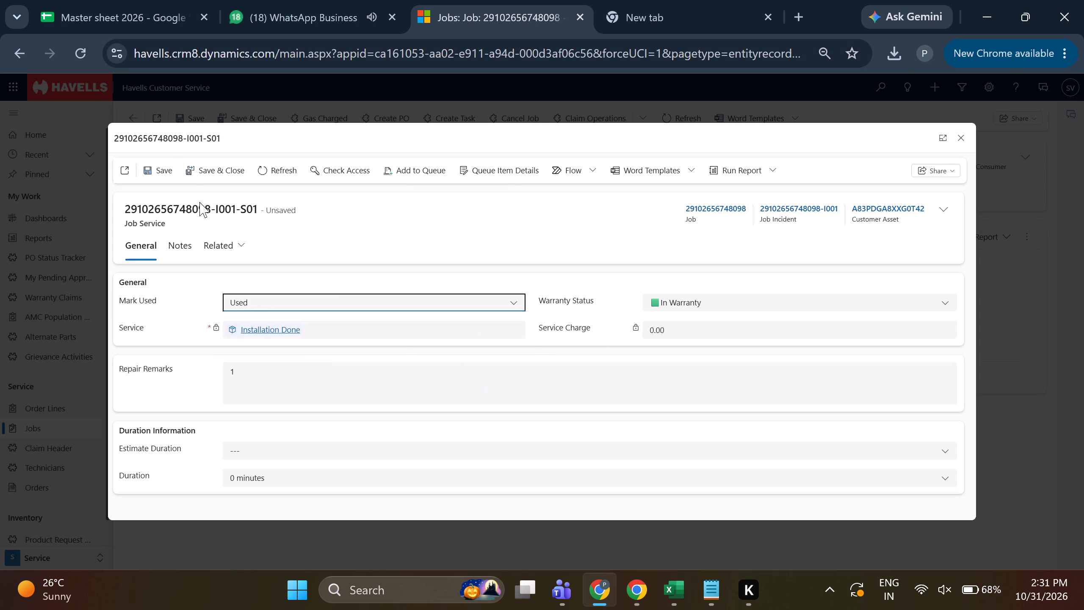
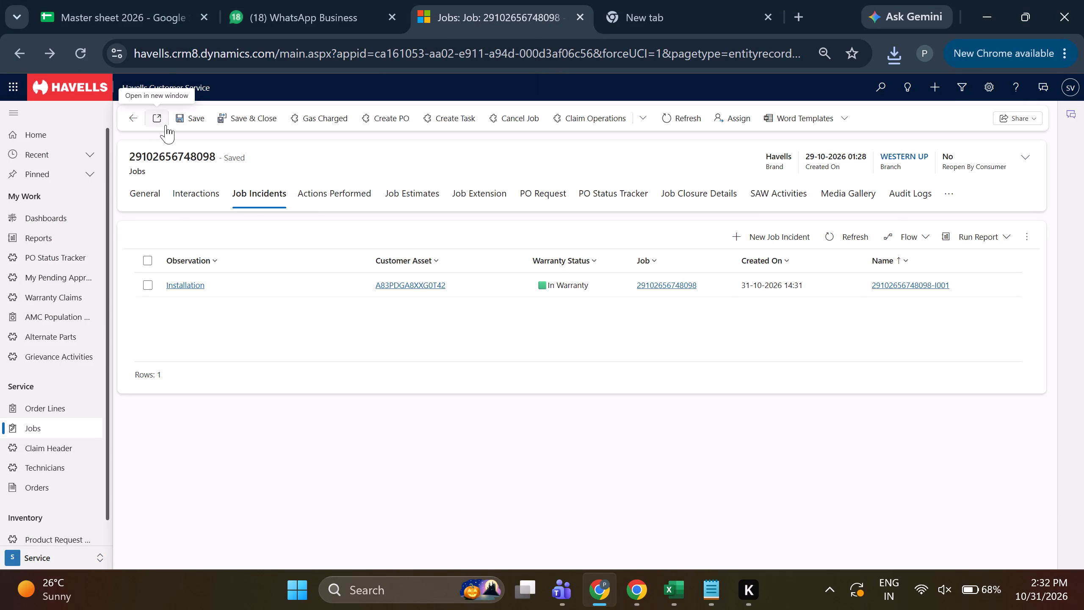
left_click(151, 202)
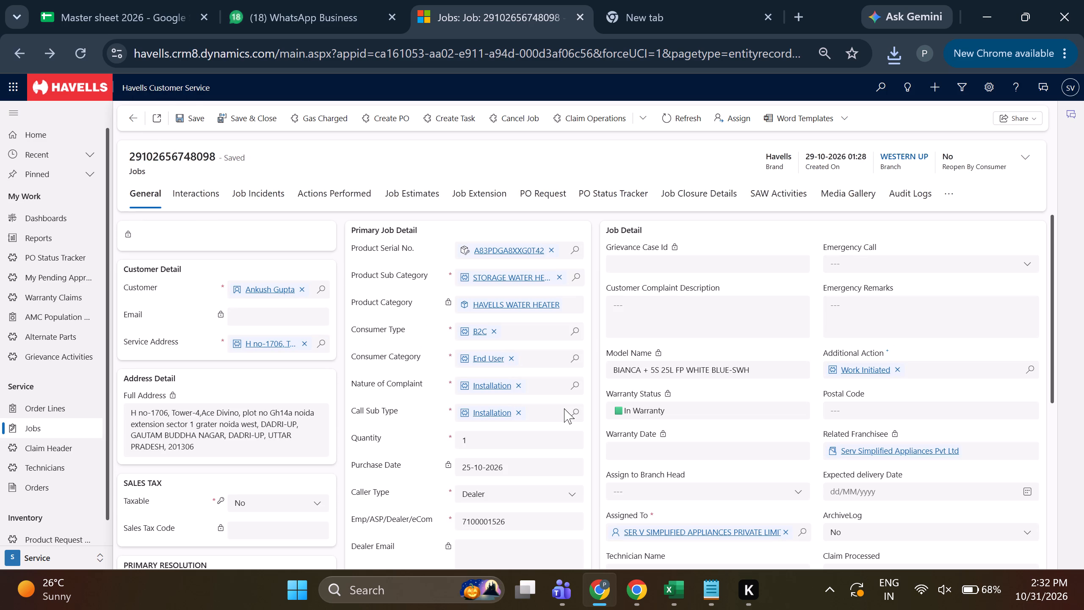
Change Assigned To from the franchisee company to the second-to-last franchise technician in the user lookup, and save the job.
left_click(803, 529)
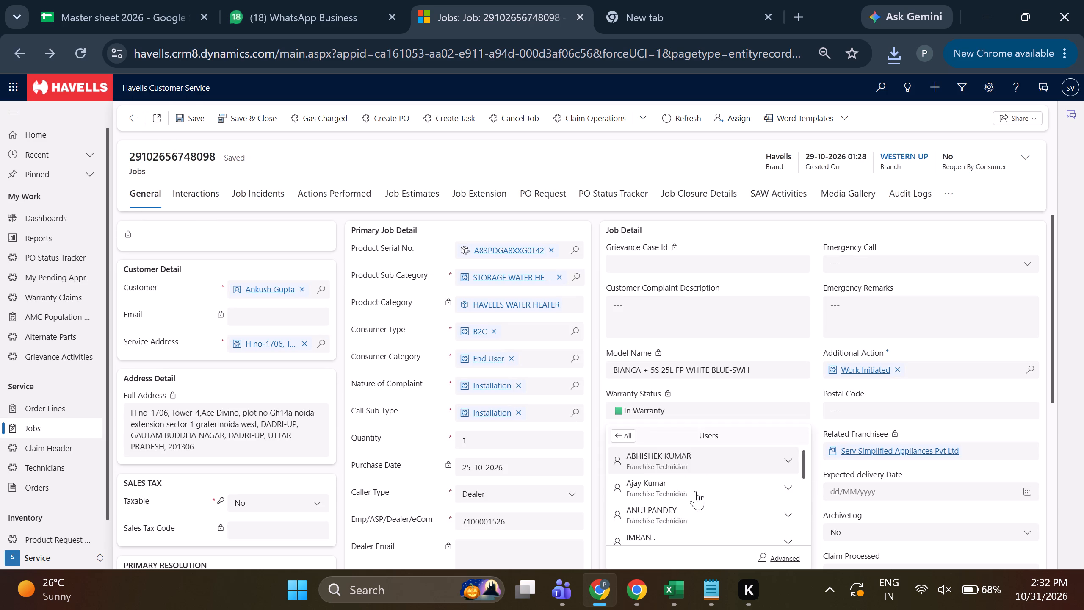
scroll(724, 430, "down", 2)
left_click(691, 457)
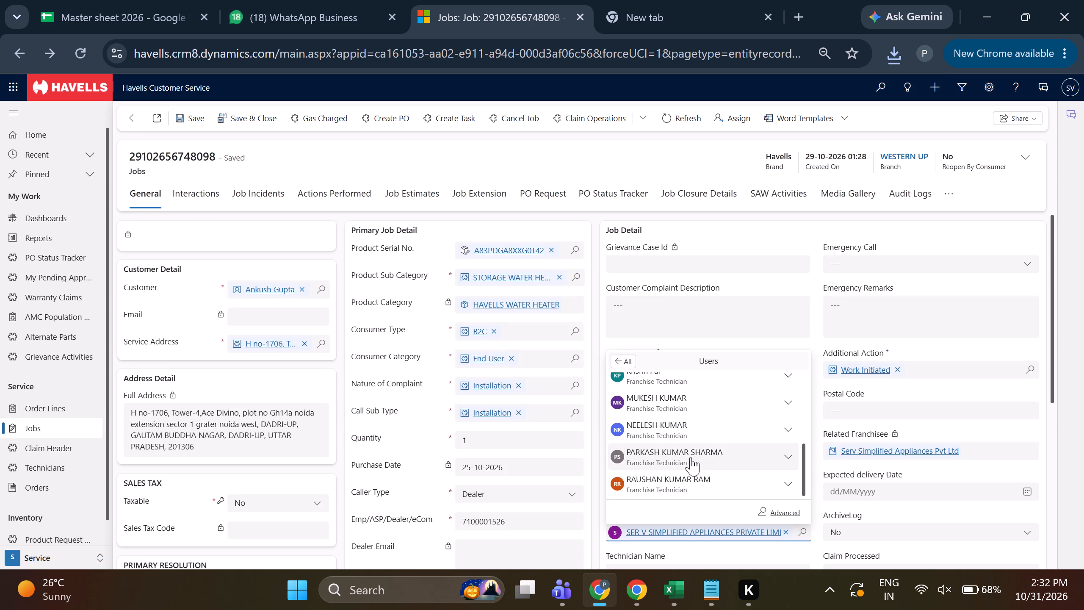
scroll(413, 349, "up", 2)
left_click(171, 121)
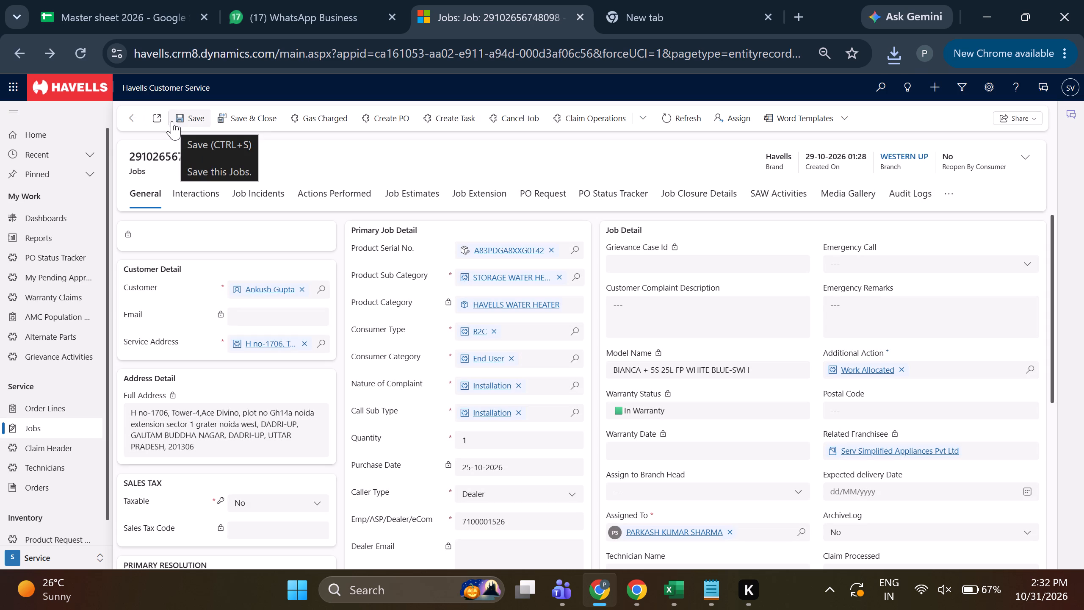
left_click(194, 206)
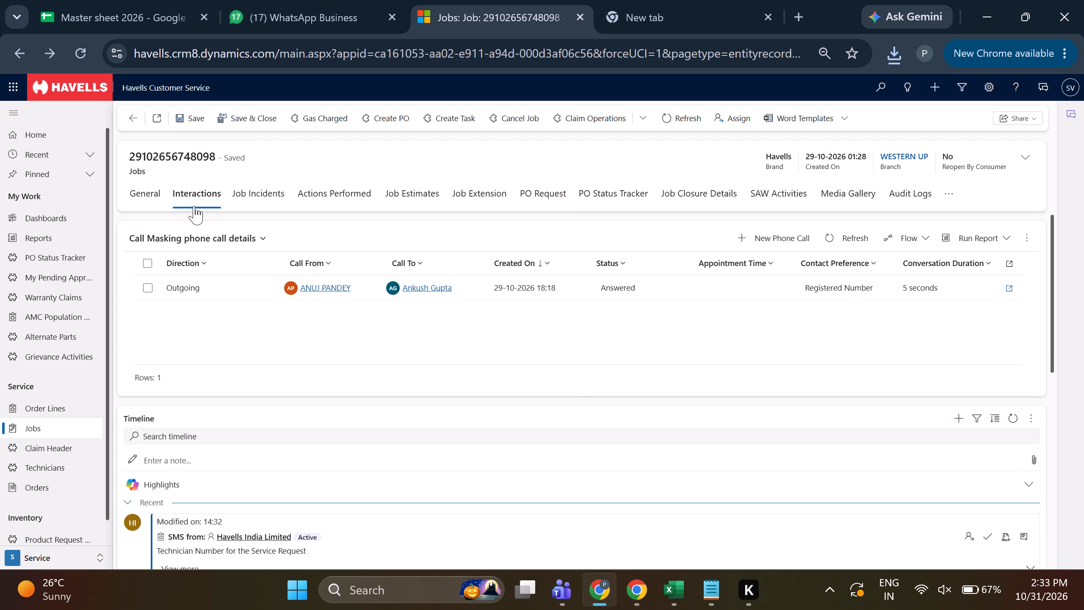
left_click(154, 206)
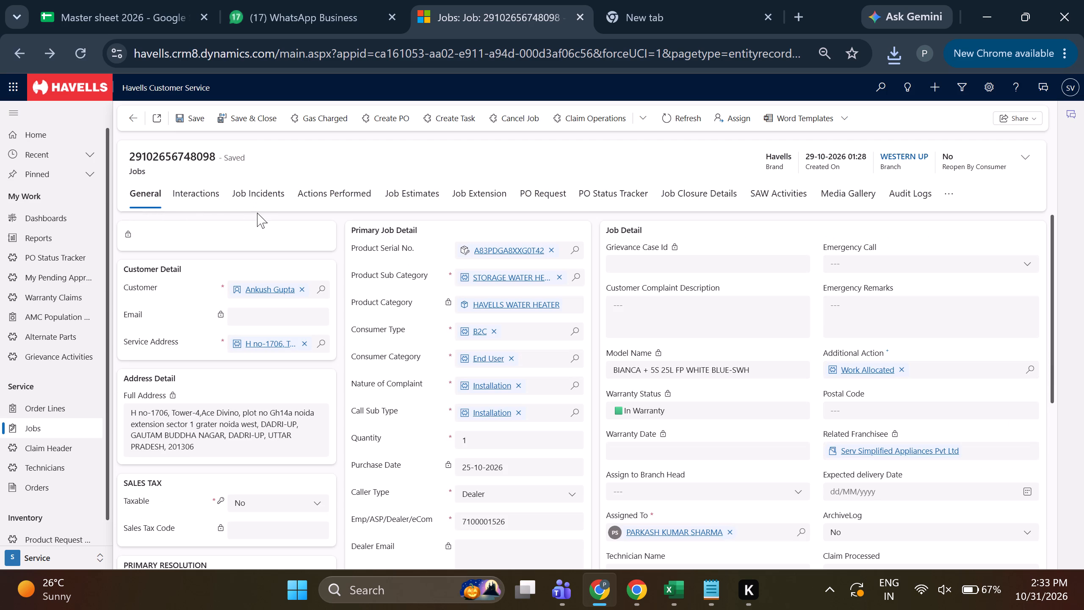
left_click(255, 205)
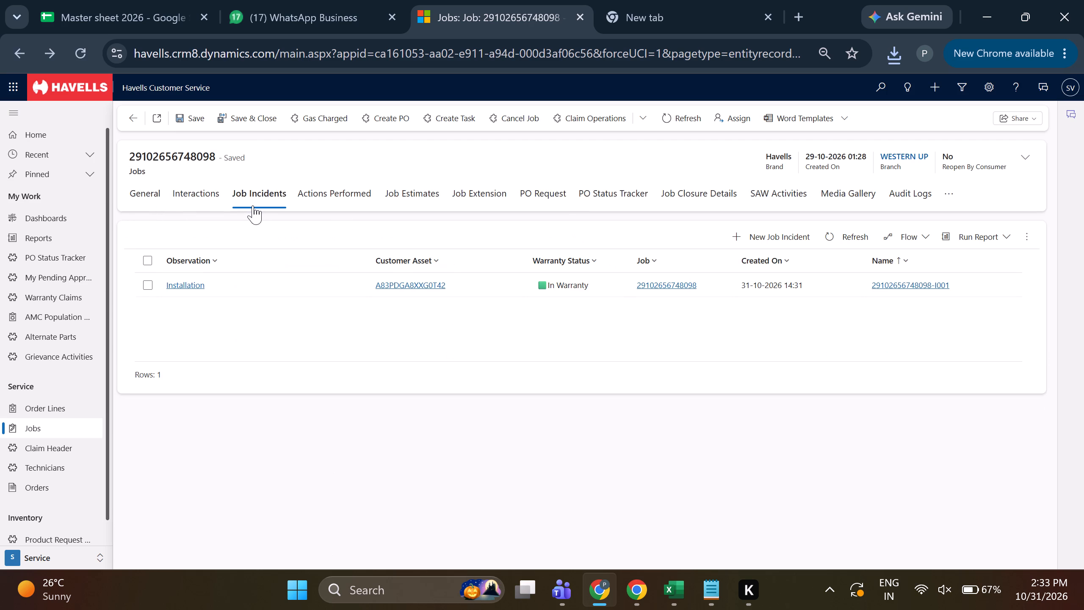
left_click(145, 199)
Replace both the Consumer Remark and the Repair Description in the job closure details with INSTALLATION DONE, and return to the job's general details.
left_click(710, 205)
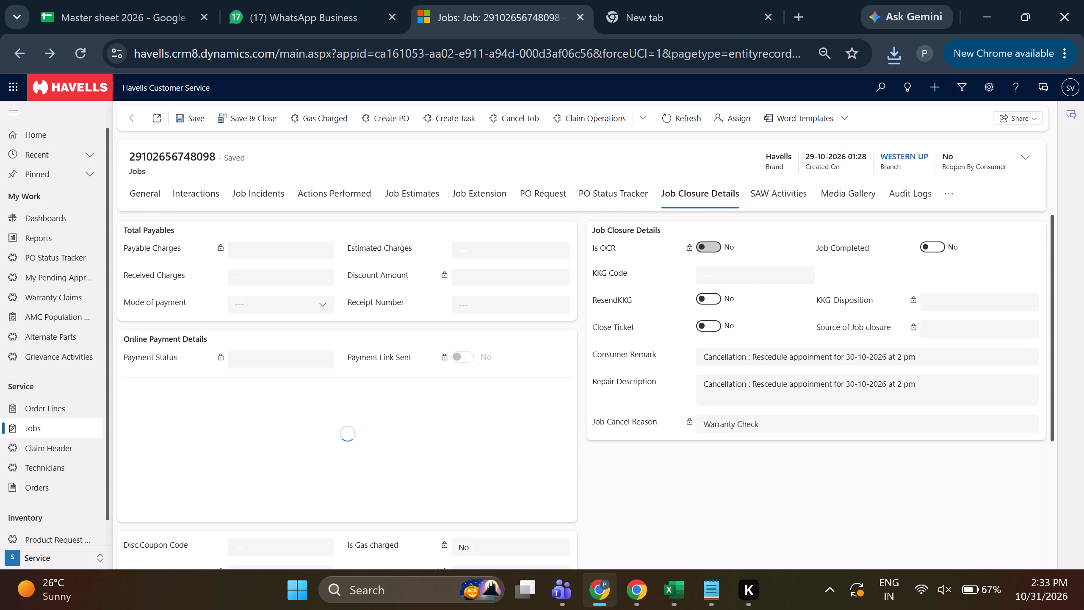
triple_click(808, 363)
key("BackSpace")
left_click(808, 363)
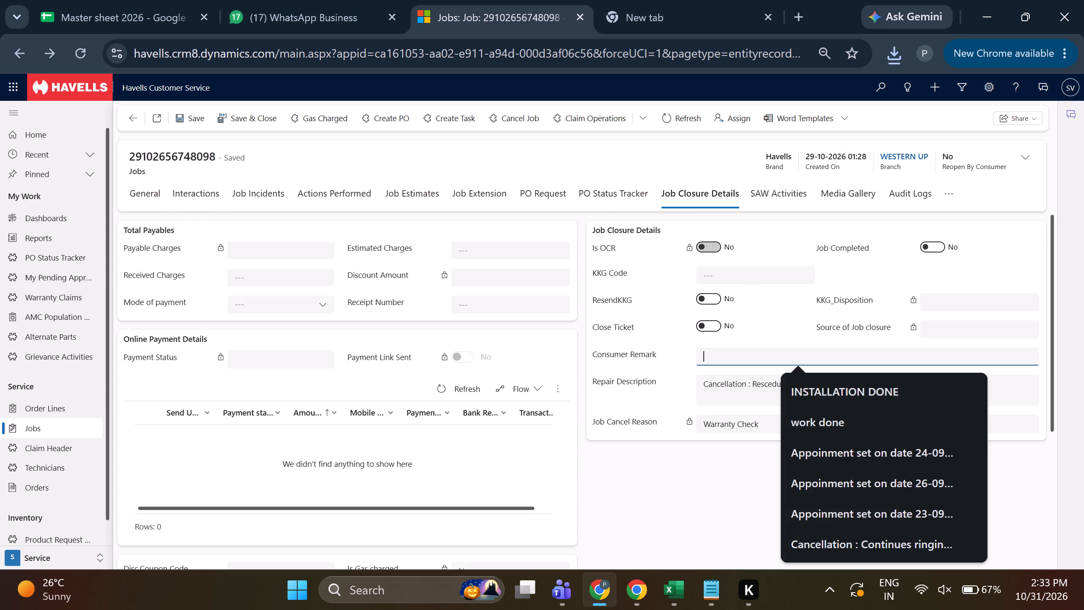
left_click(848, 387)
triple_click(830, 352)
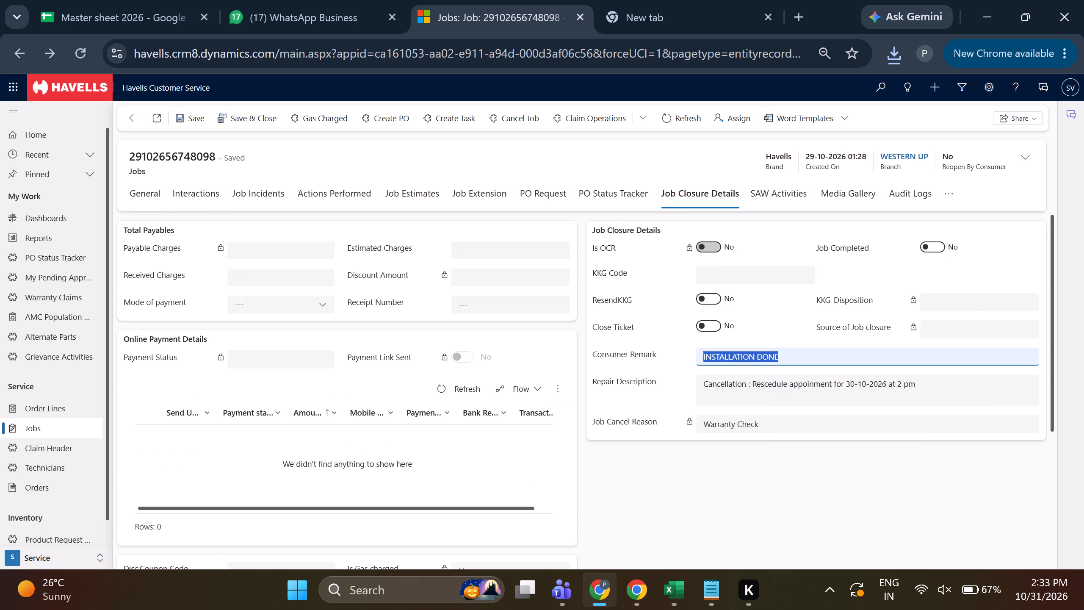
key("ctrl+c")
left_click(815, 412)
triple_click(832, 385)
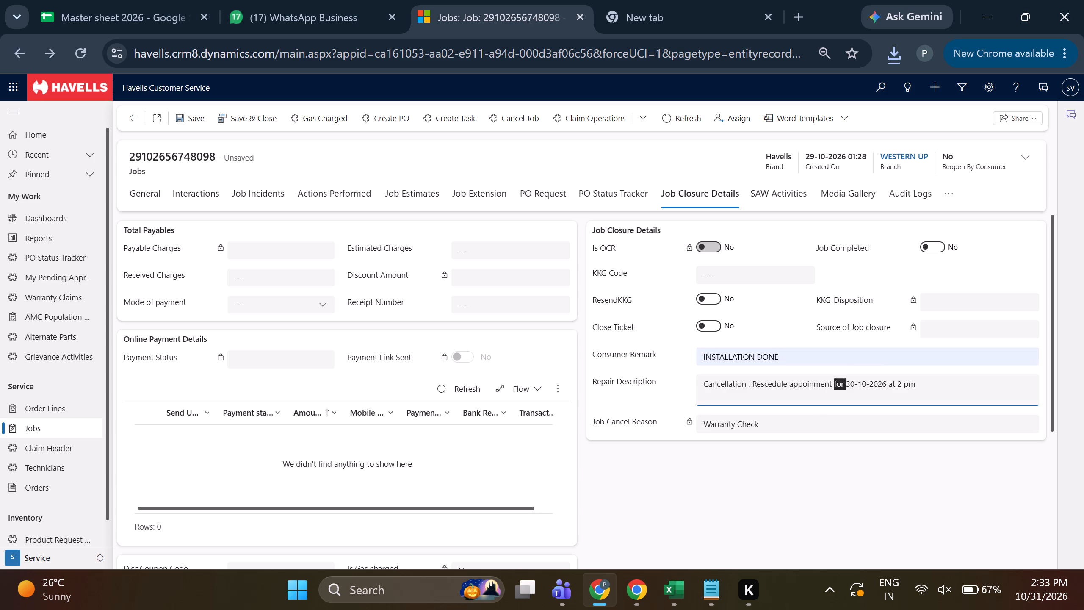
triple_click(833, 384, "ctrl")
key("ctrl+v")
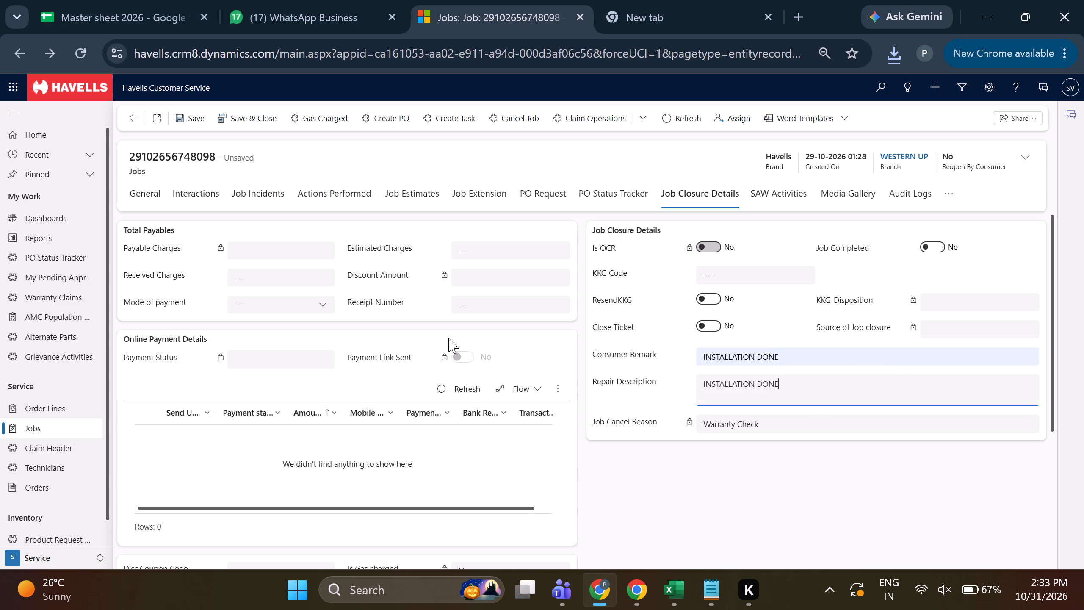
left_click(137, 207)
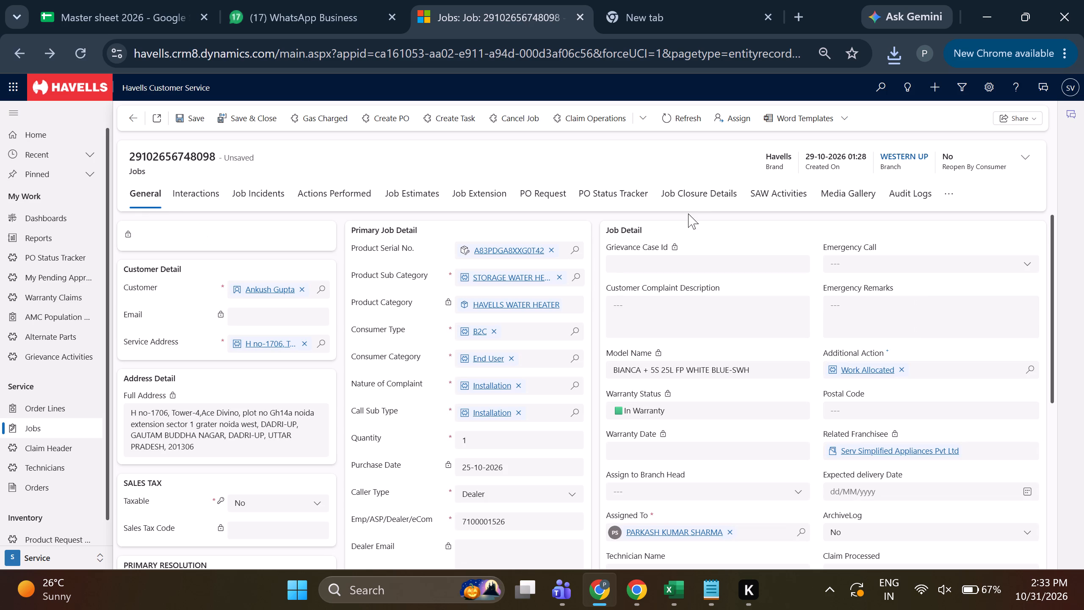
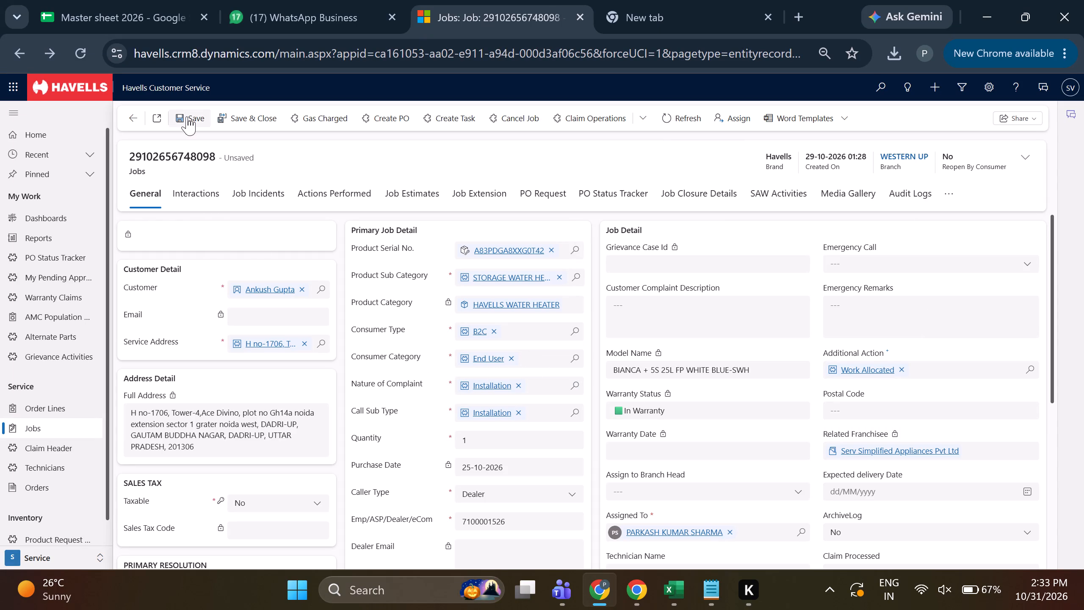
left_click(187, 116)
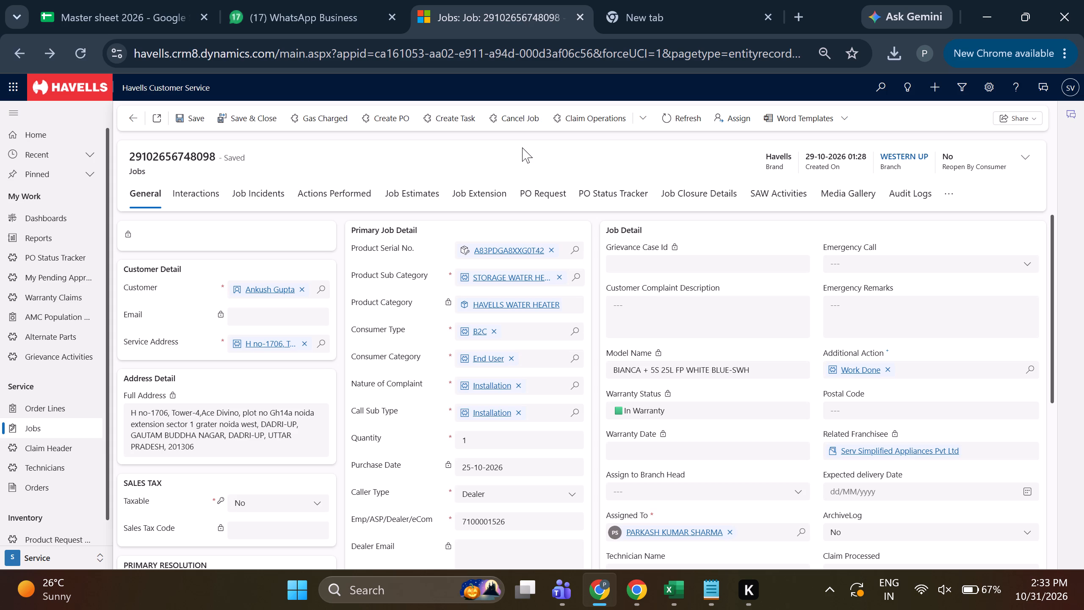
left_click(696, 202)
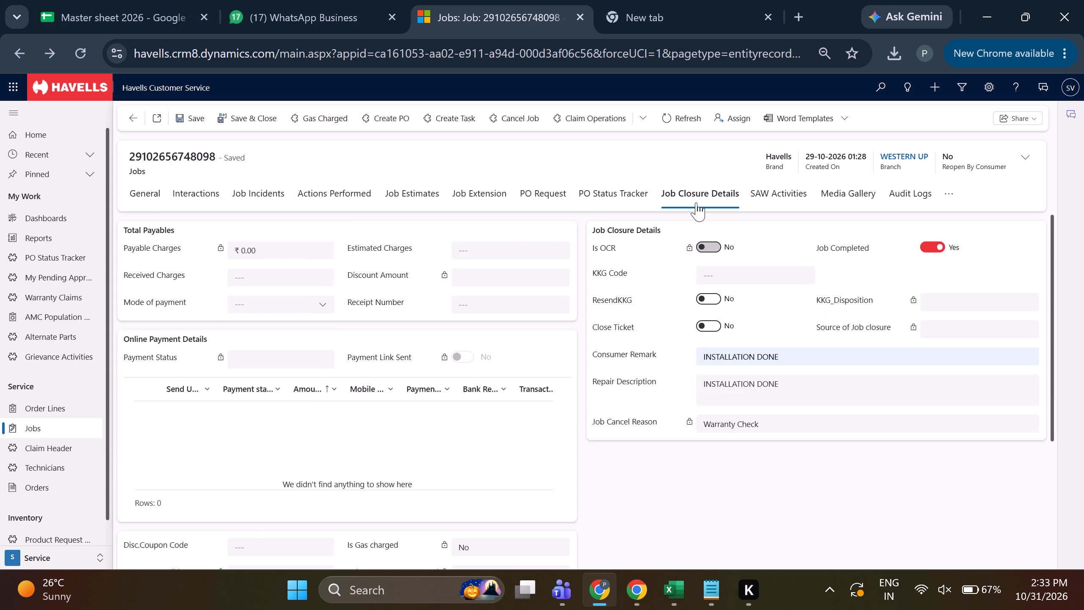
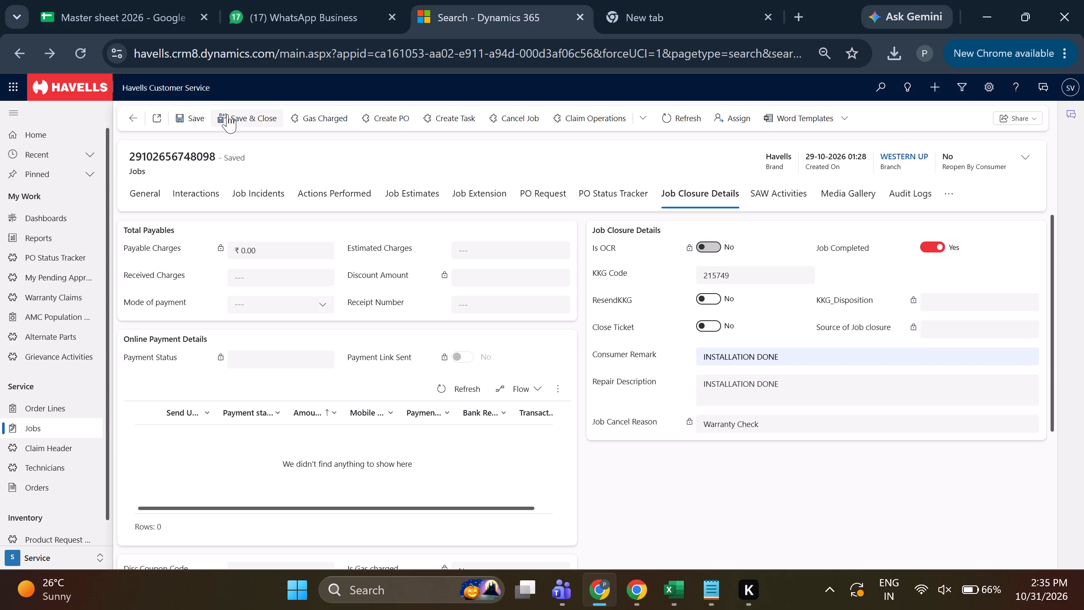
Rerun the CRM record search with the existing search term and no filter.
left_click(627, 125)
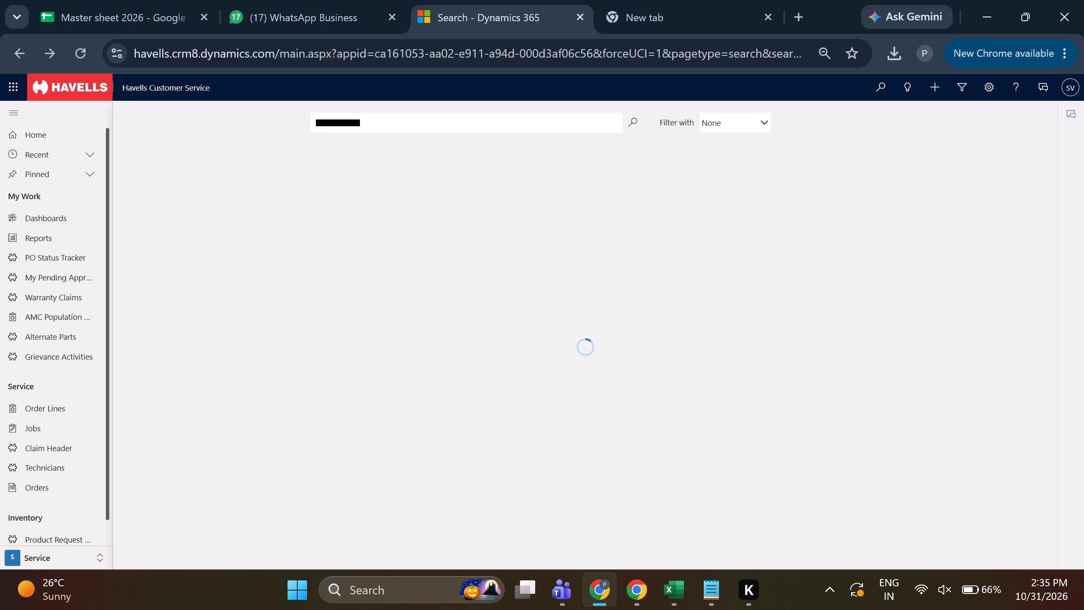
left_click(622, 122)
left_click(630, 117)
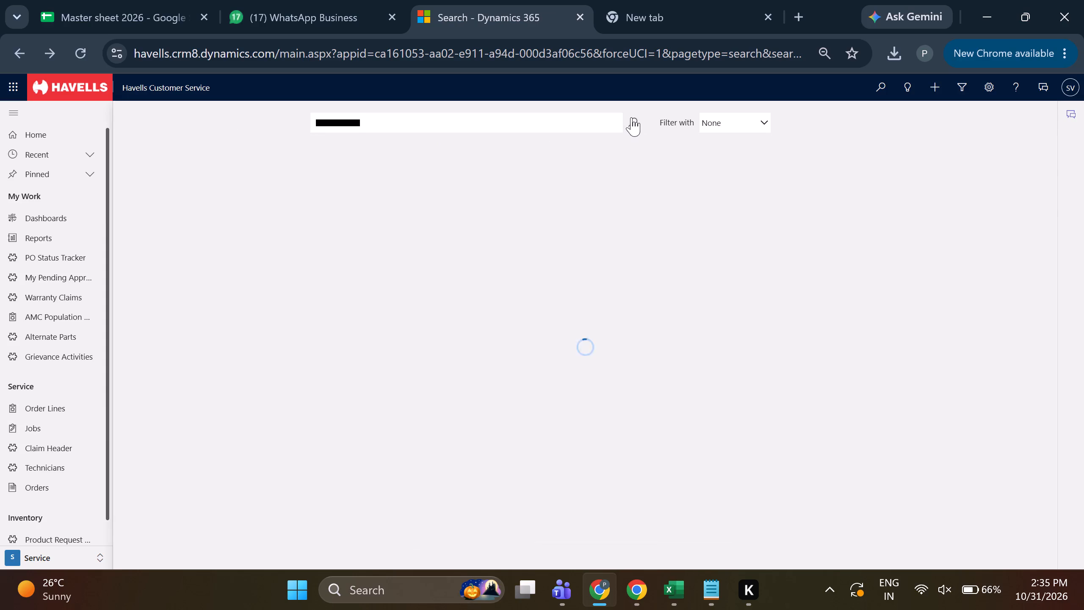
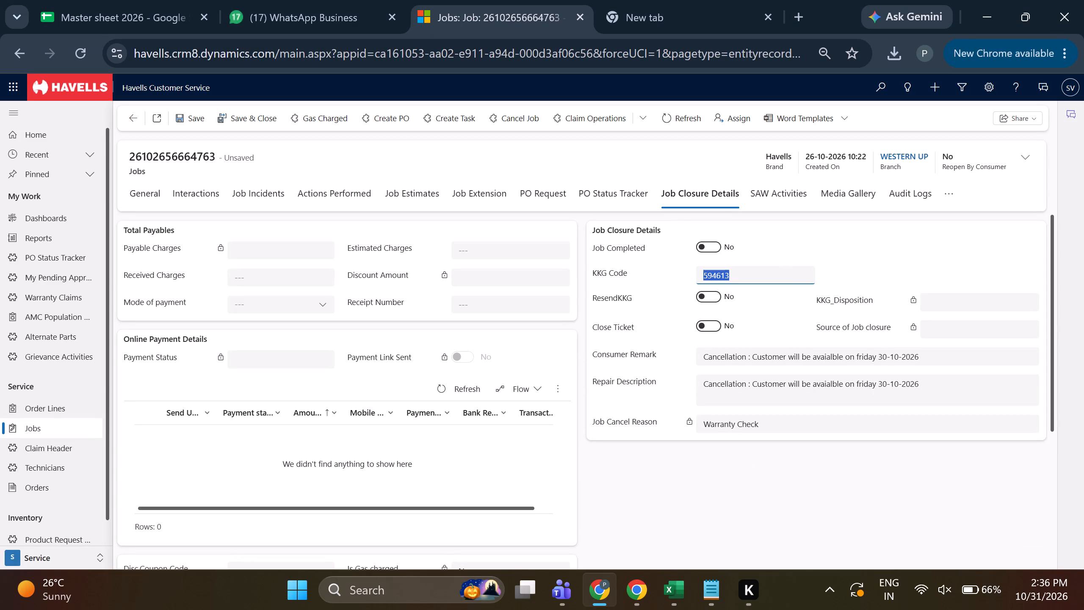
Copy the KKG Code from the job closure details and save the job.
key("ctrl+c")
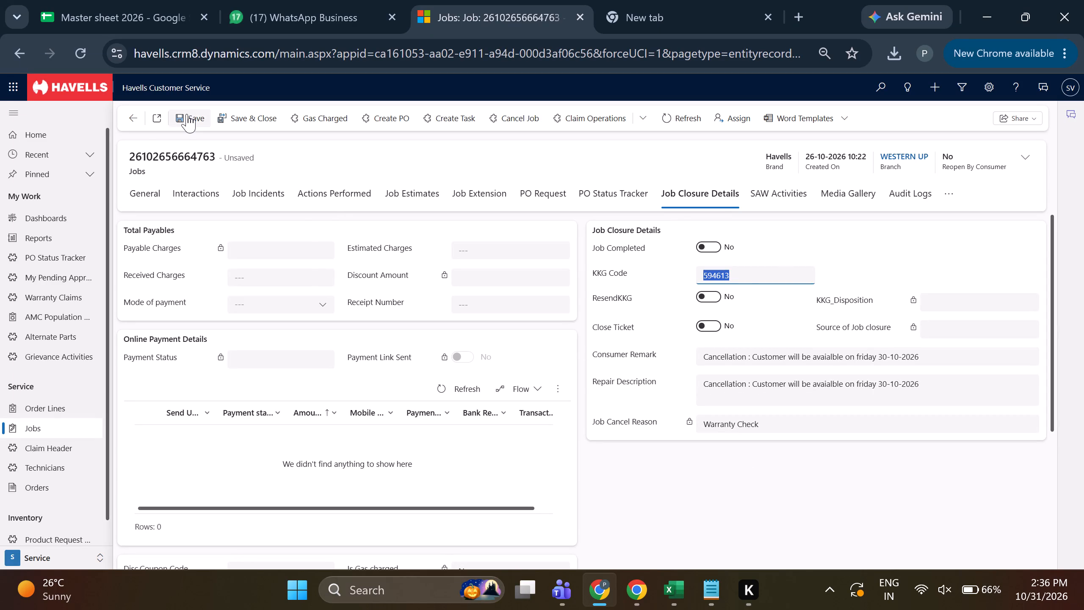
left_click(187, 114)
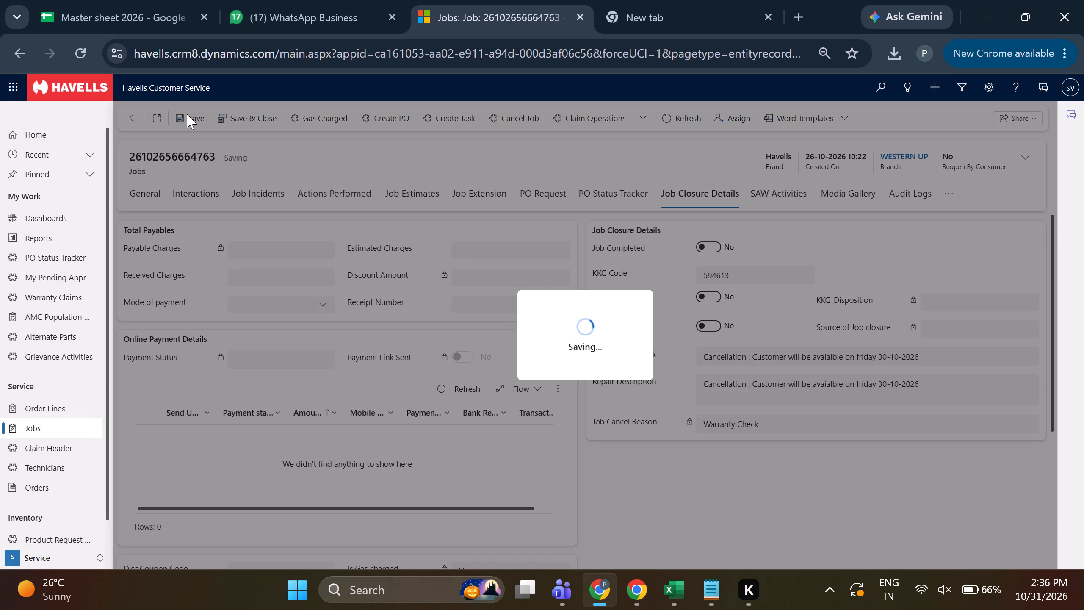
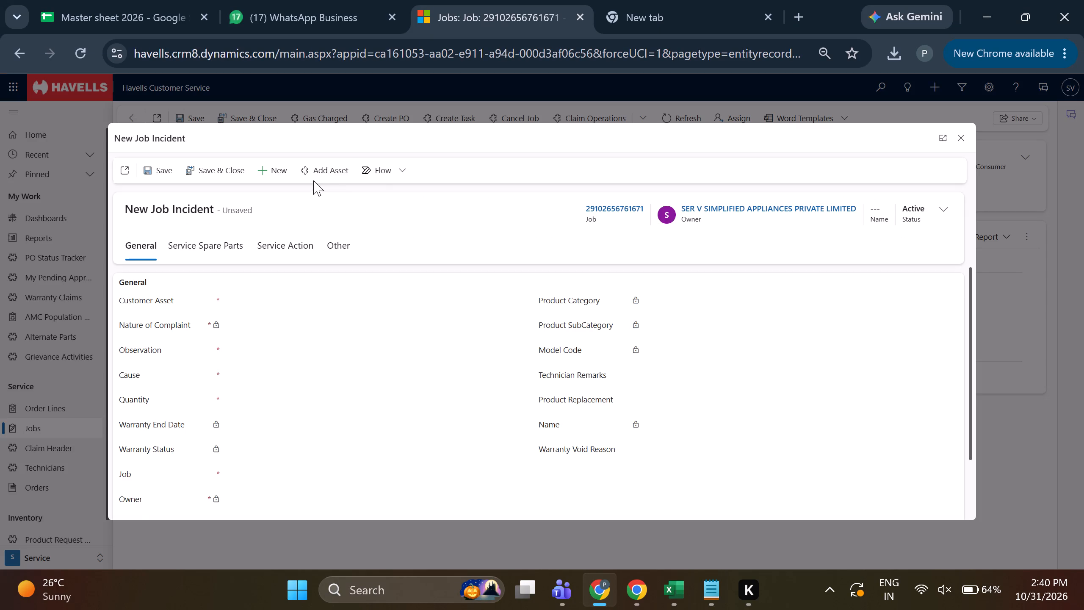
left_click(323, 171)
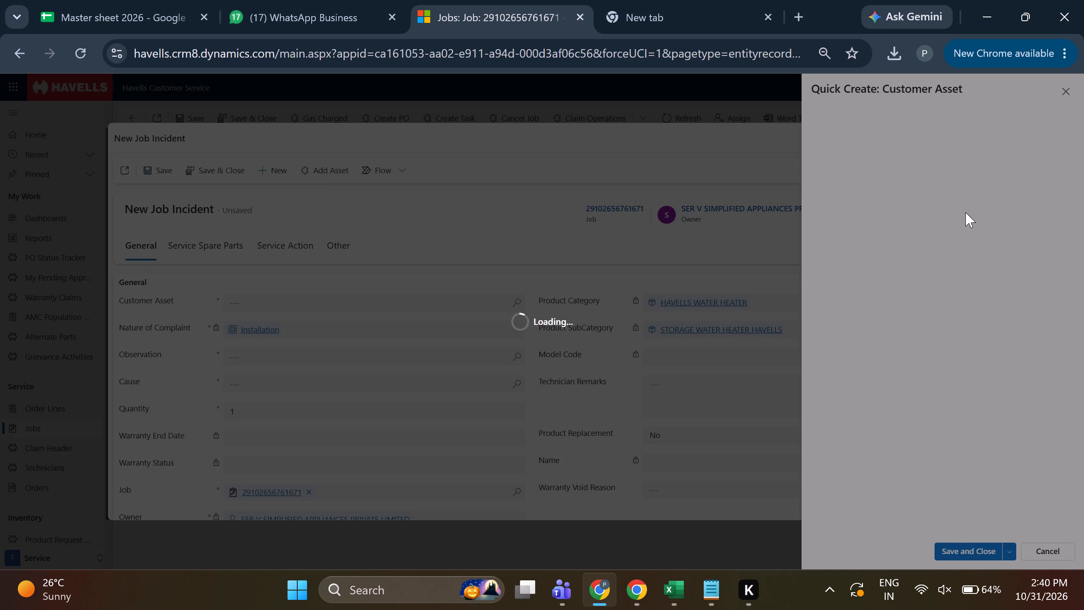
left_click(996, 160)
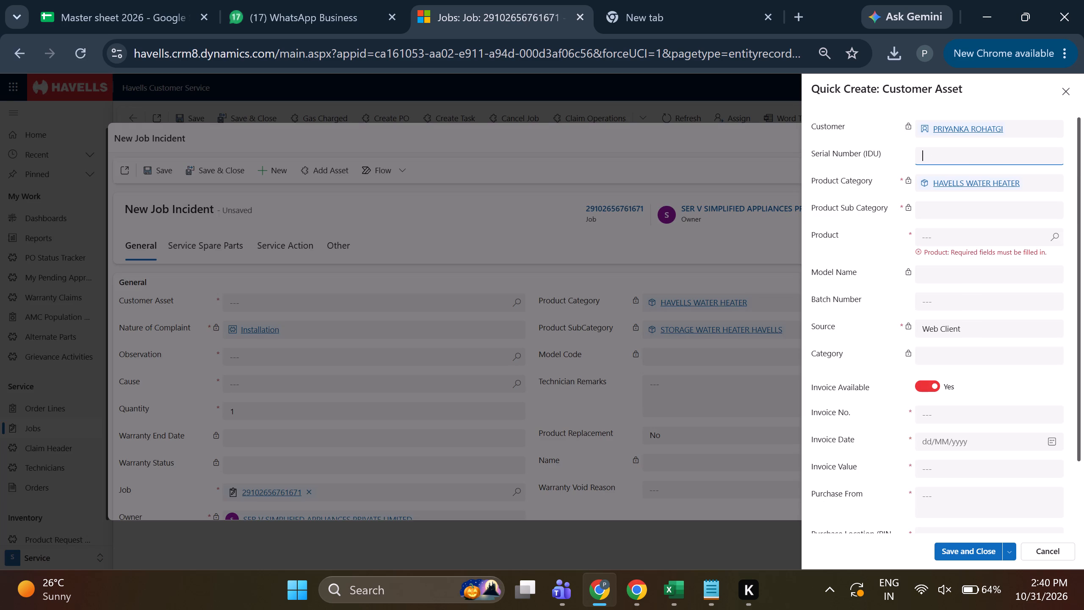
key("ctrl+v")
left_click(742, 237)
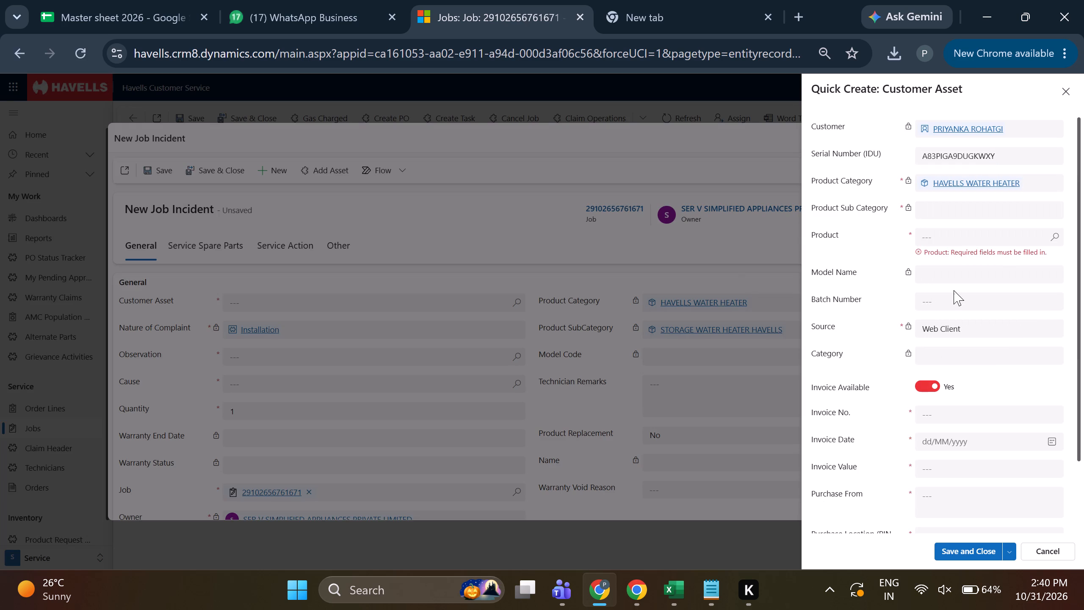
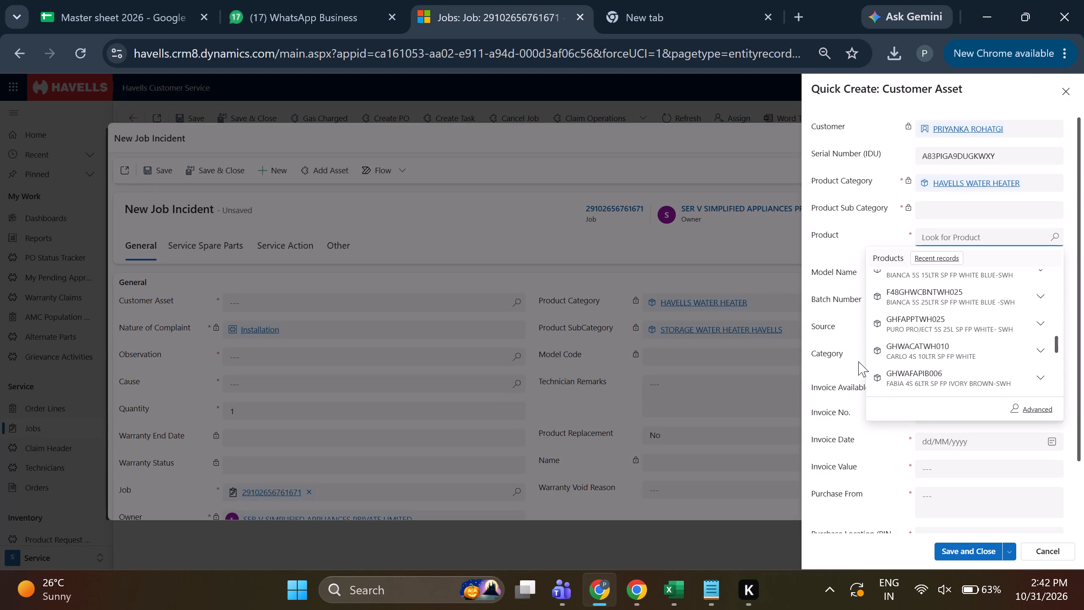
Choose F48GHWAPDTWB015 (PURO DX 5S 15LTR SM FP WHITE BLUE) as the new customer asset's Product.
scroll(954, 347, "down", 1)
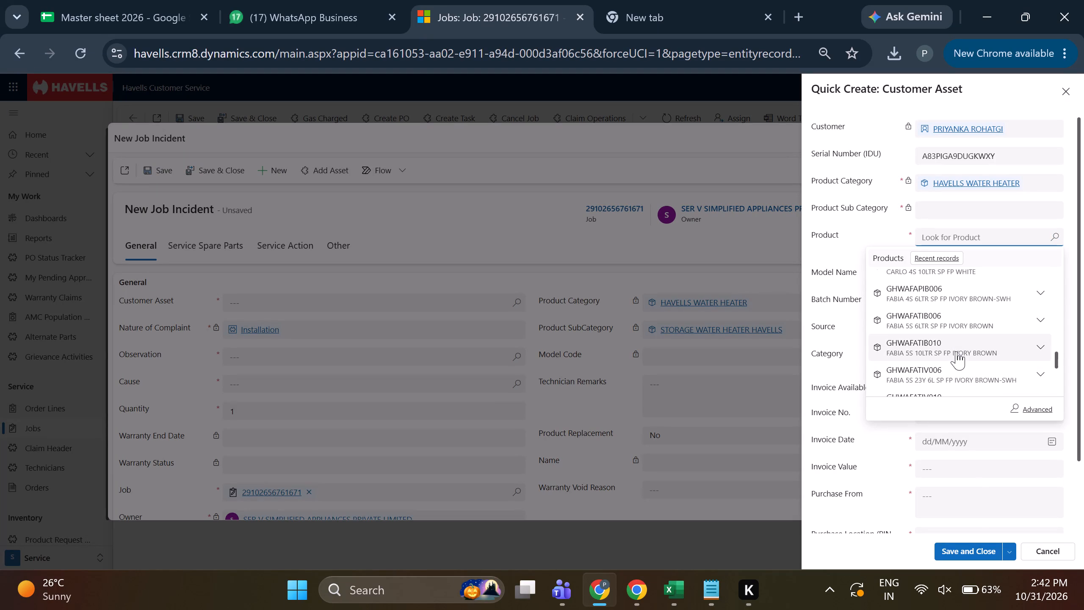
scroll(954, 349, "up", 1)
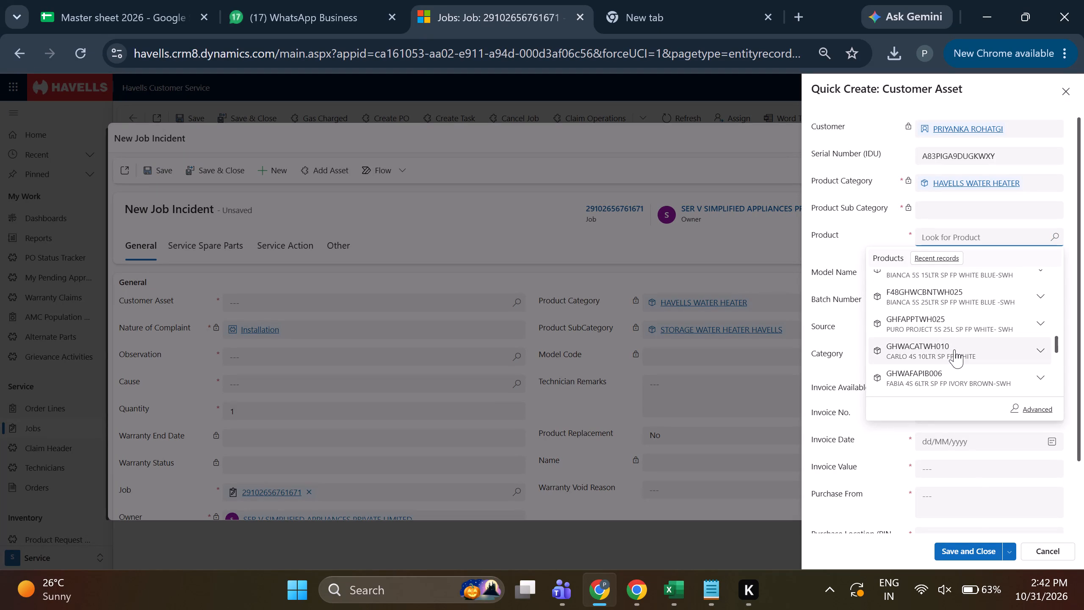
scroll(941, 317, "up", 1)
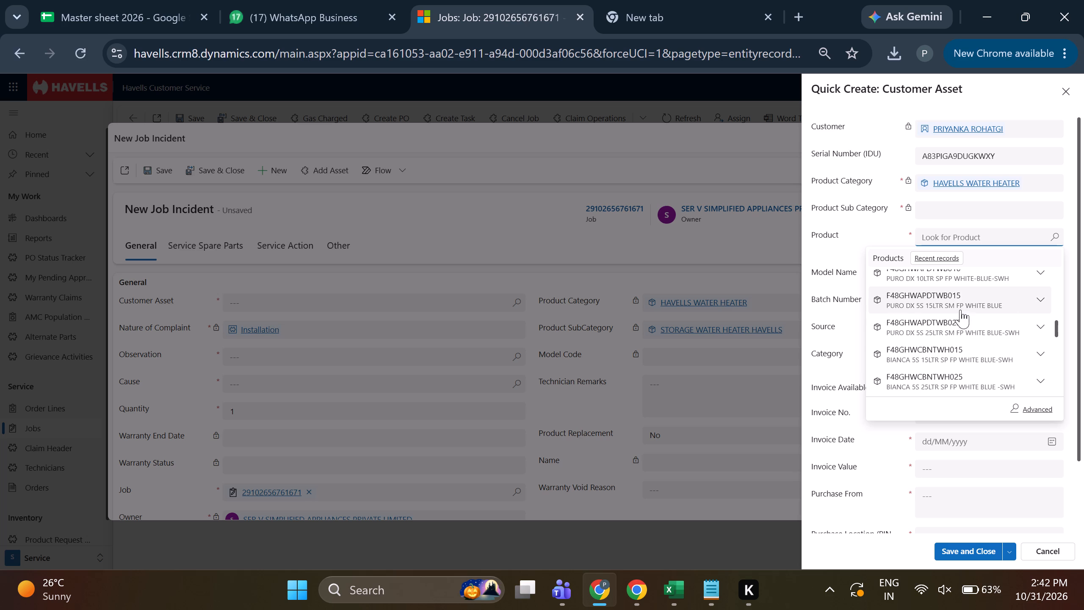
left_click(965, 308)
Begin filling in the Invoice No. of the new customer asset.
left_click(981, 398)
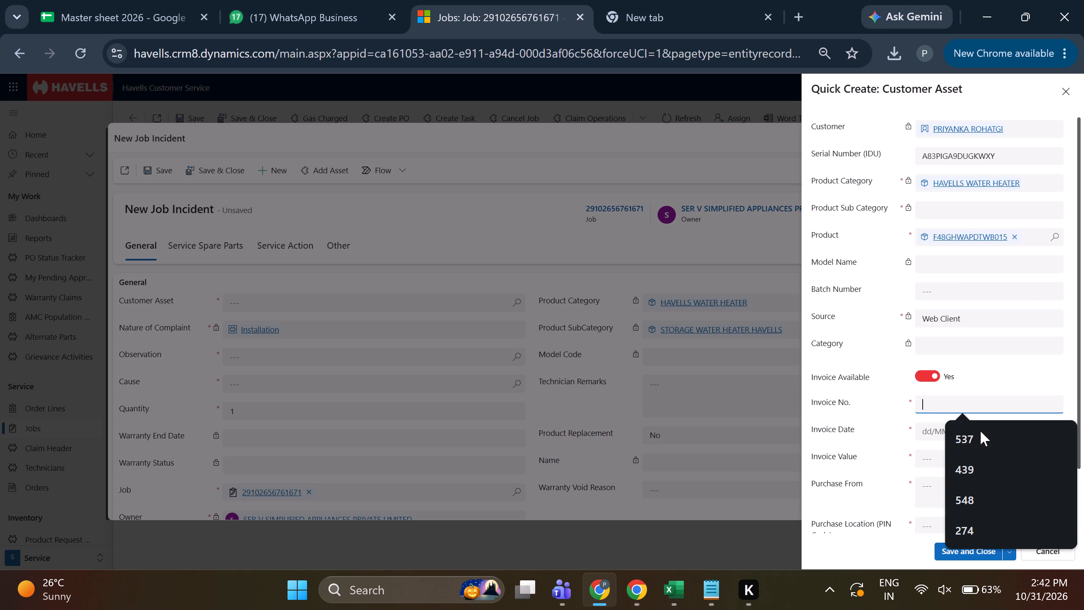
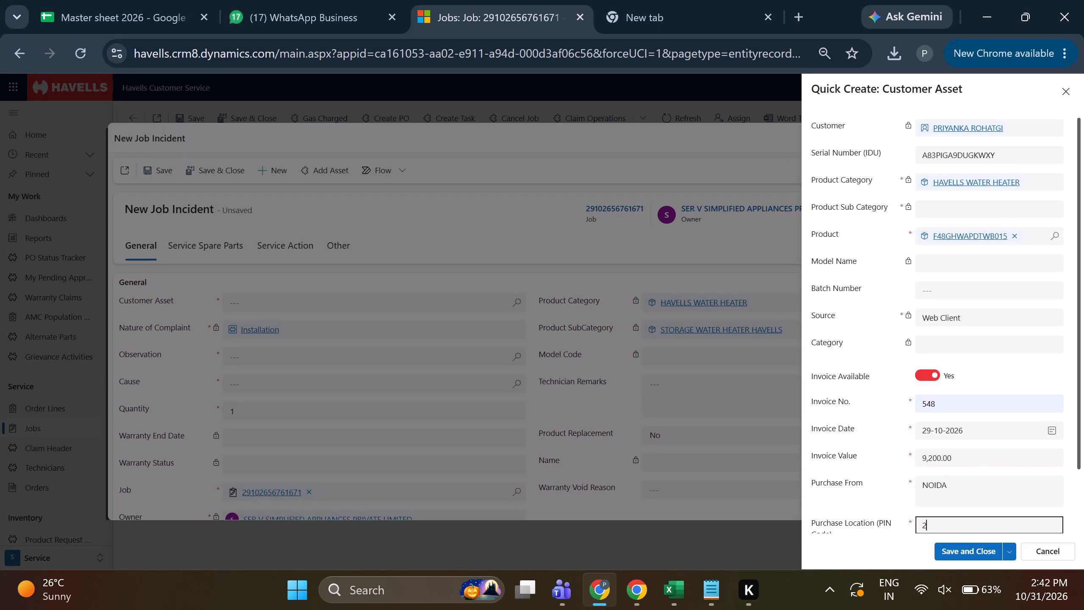
Complete the new asset's Purchase Location PIN code as 201301 and save the customer asset.
type("01301")
key("ctrl+s")
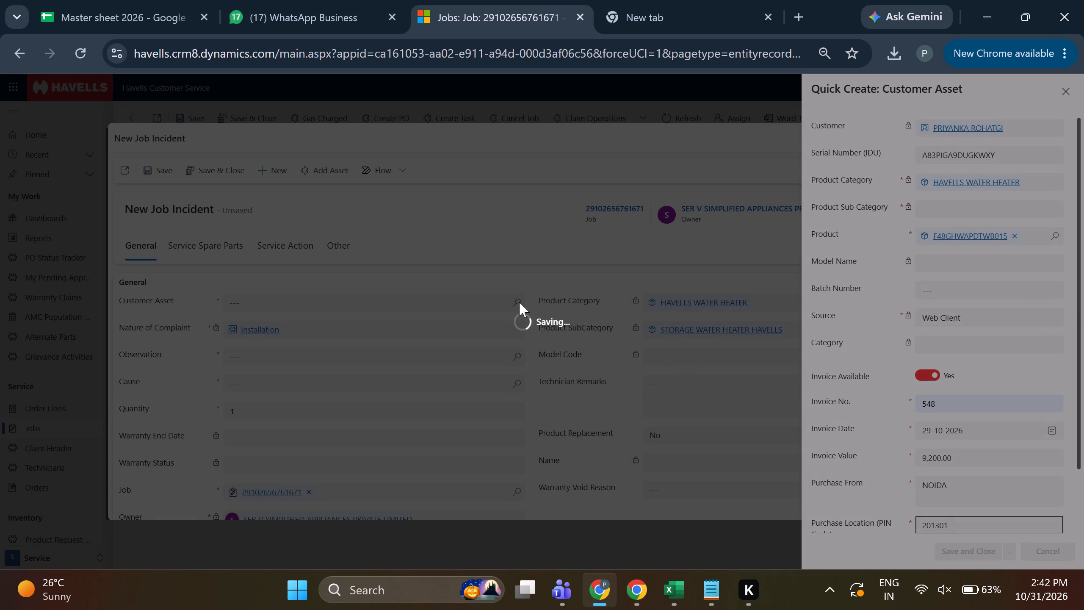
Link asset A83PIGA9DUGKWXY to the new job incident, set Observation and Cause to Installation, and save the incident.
left_click(521, 303)
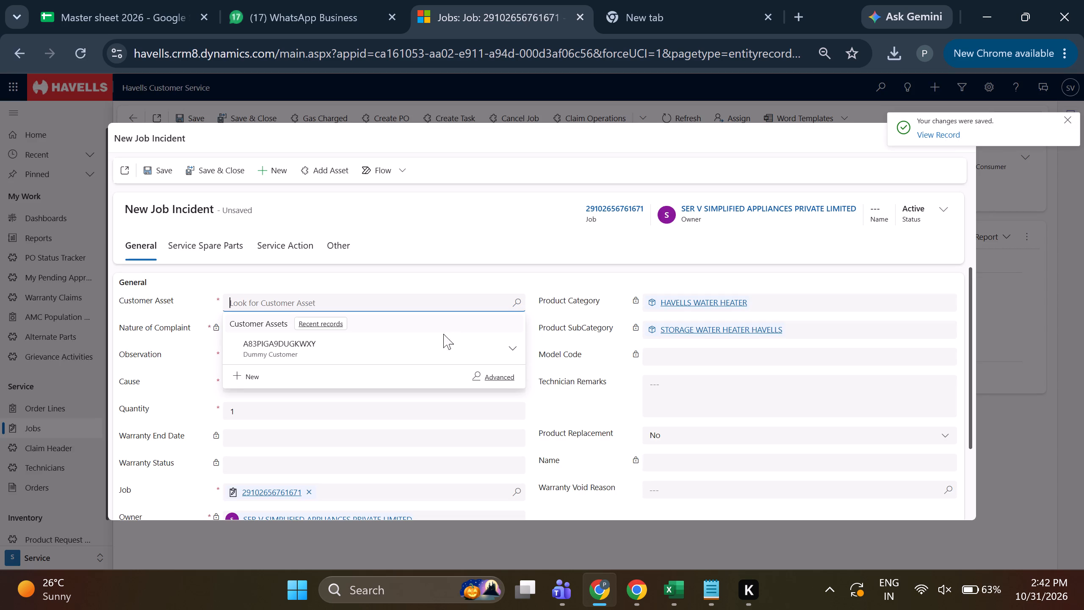
left_click(418, 340)
left_click(519, 358)
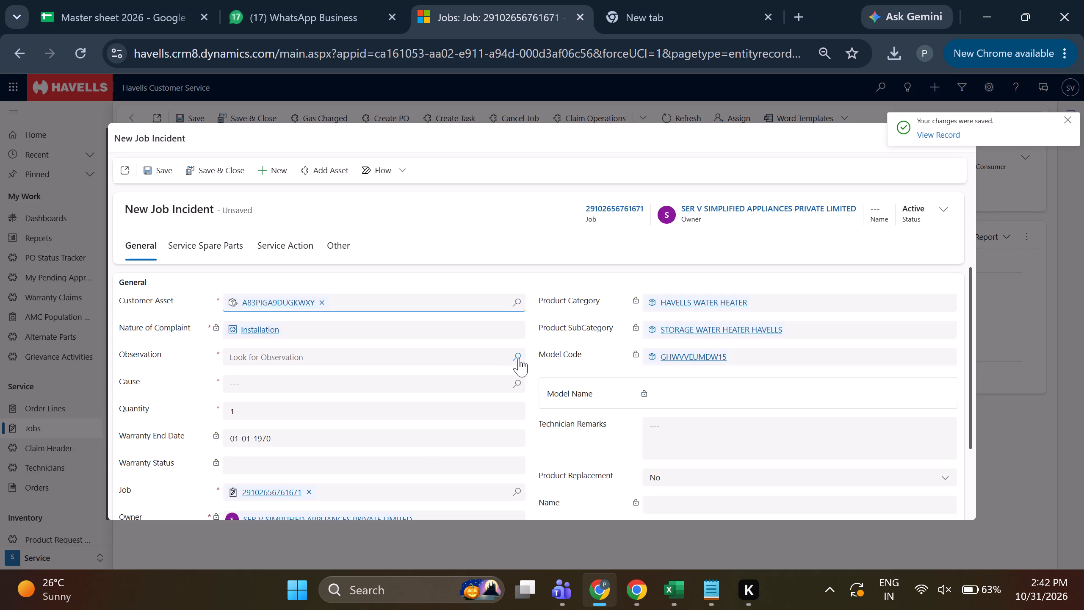
left_click(263, 263)
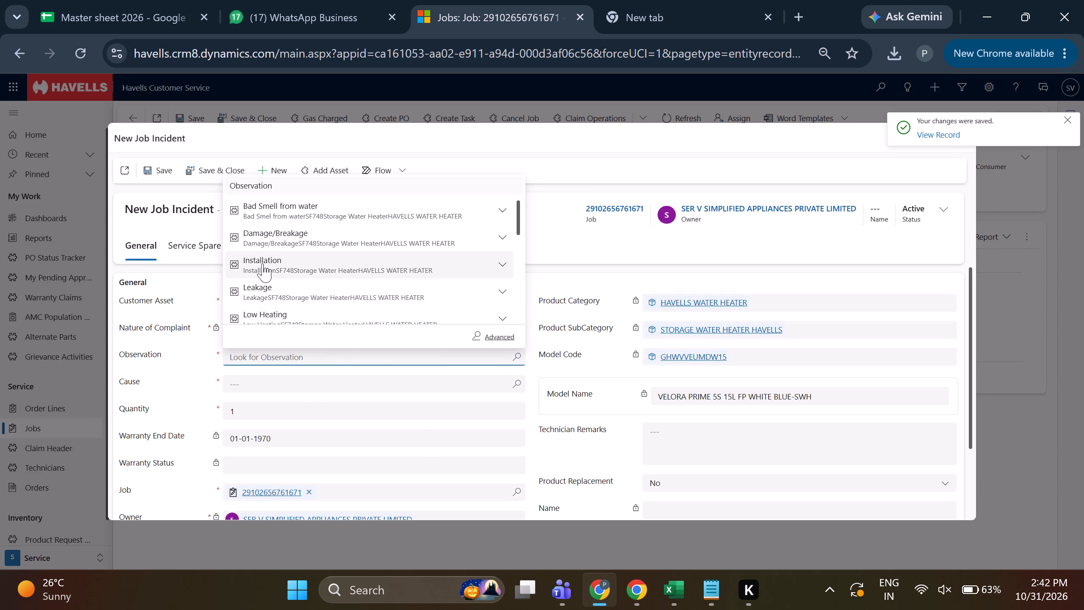
left_click(513, 384)
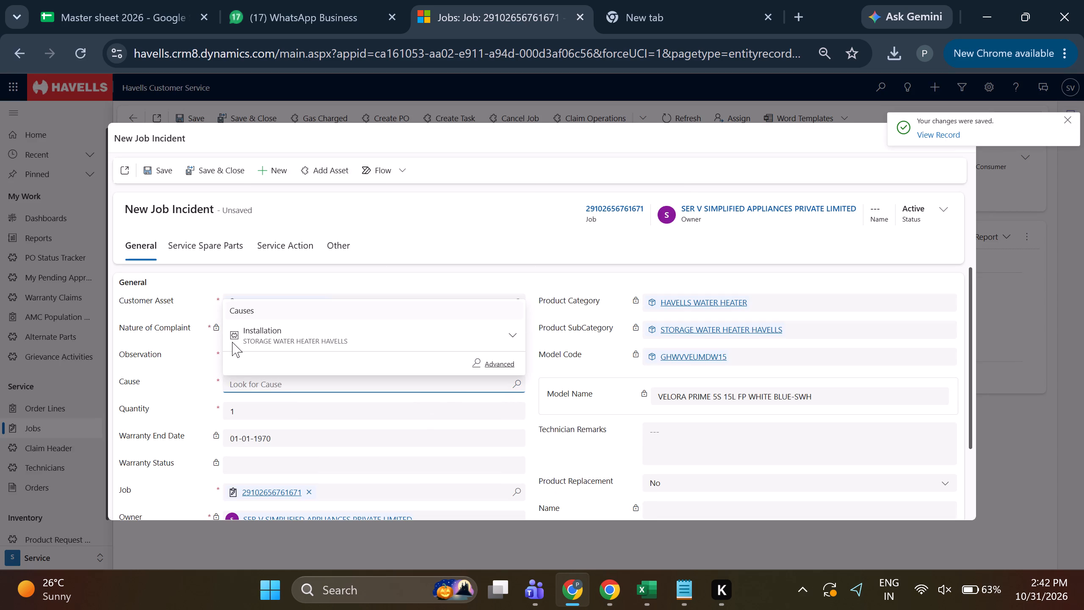
left_click(232, 341)
left_click(269, 338)
left_click(143, 174)
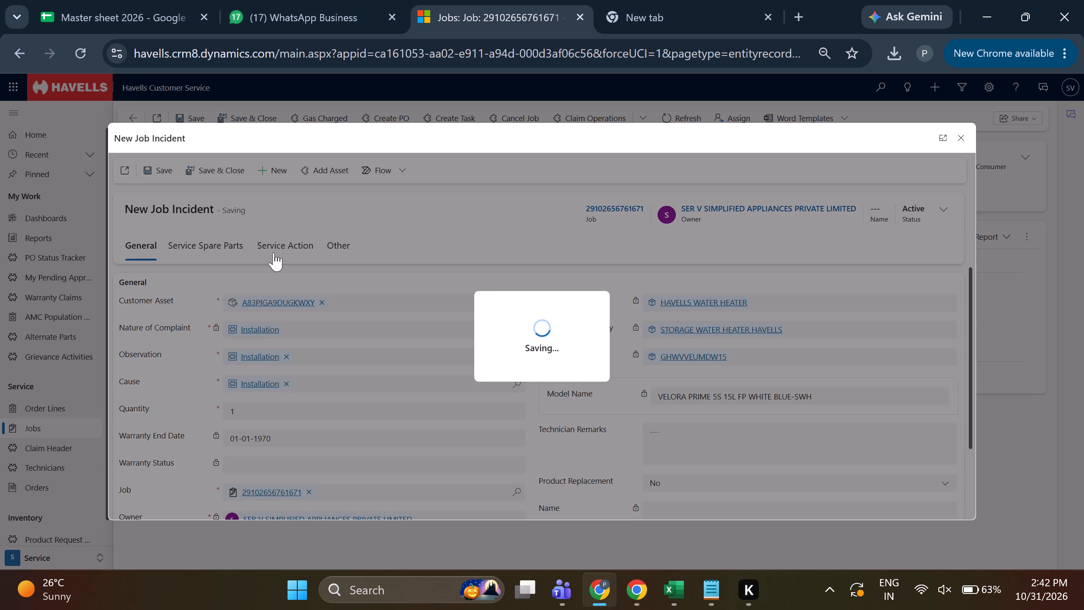
Set the incident's Installation Done service action to Used, then save and close both the service record and the incident.
left_click(274, 252)
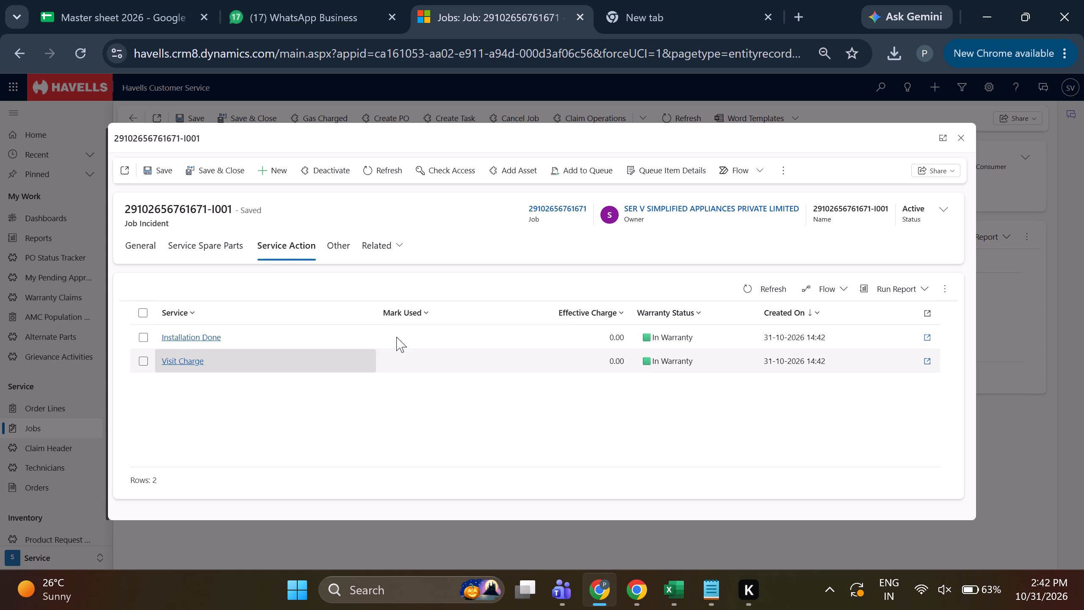
double_click(411, 336)
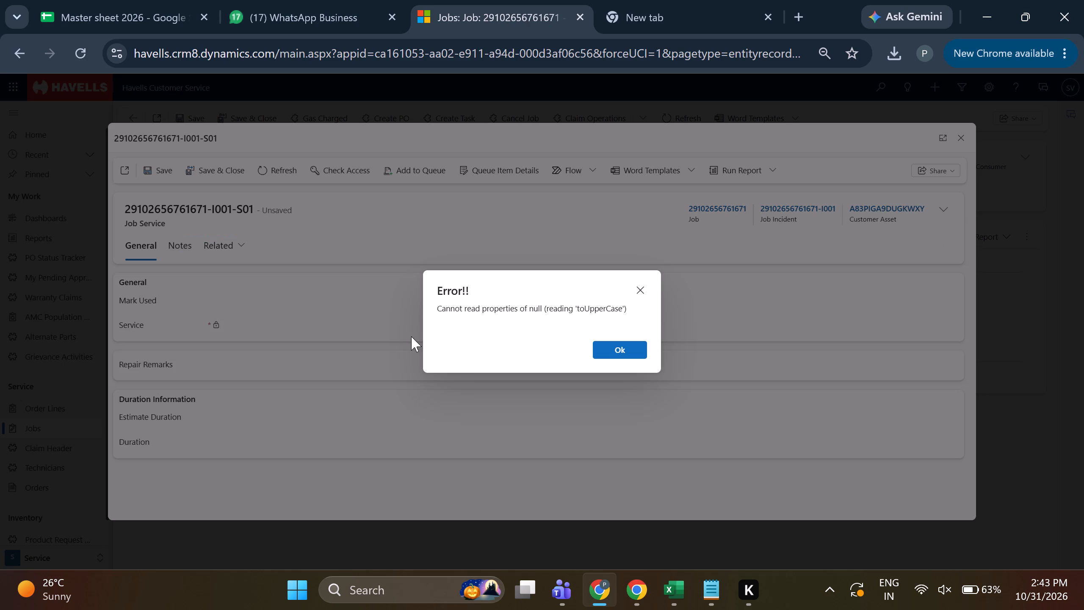
left_click(636, 293)
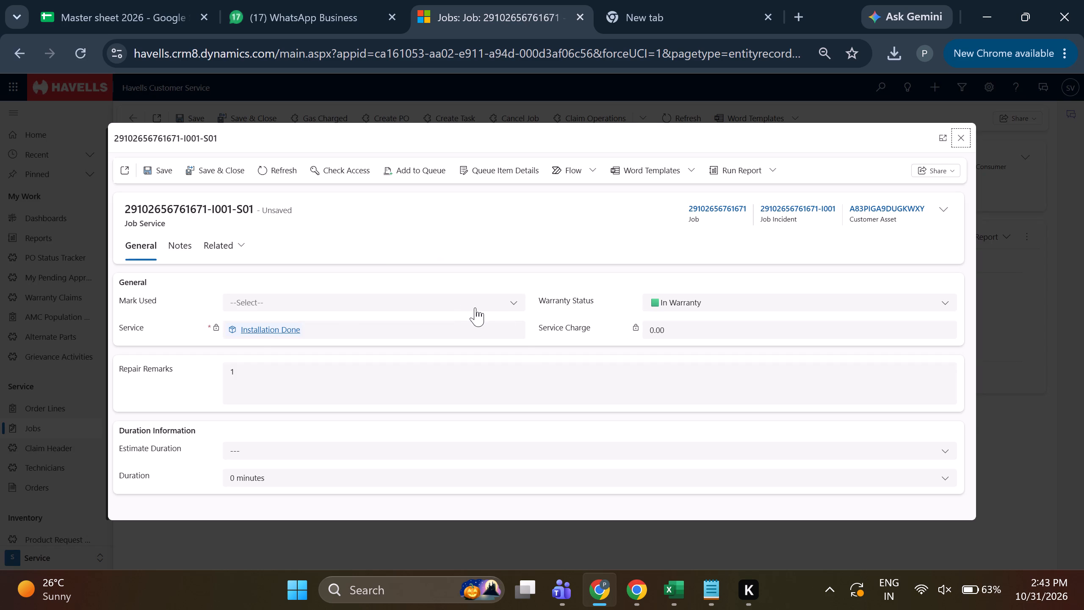
left_click(475, 308)
left_click(471, 365)
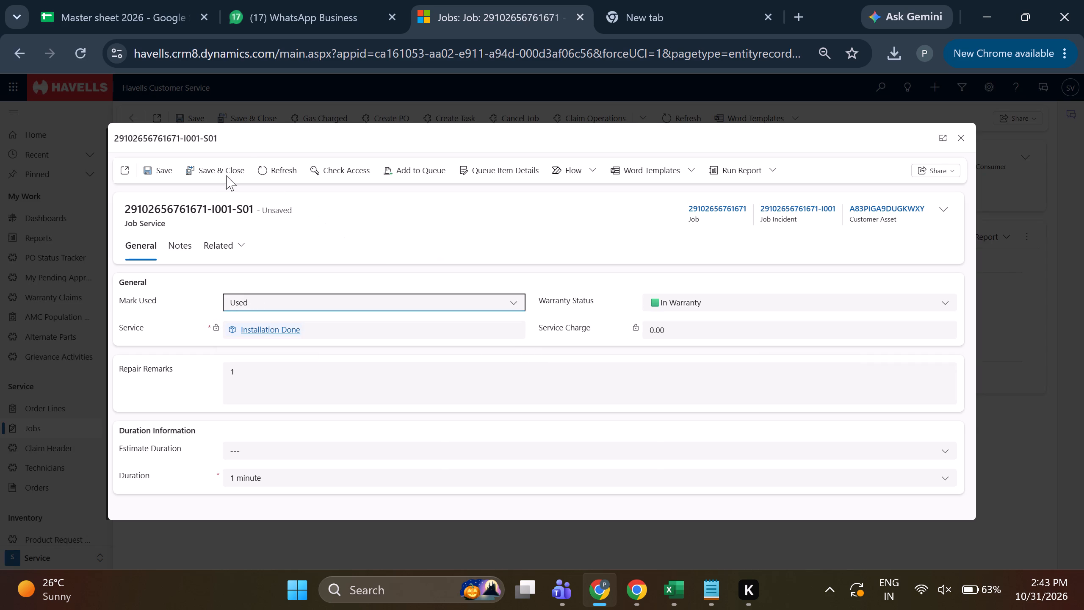
left_click(215, 172)
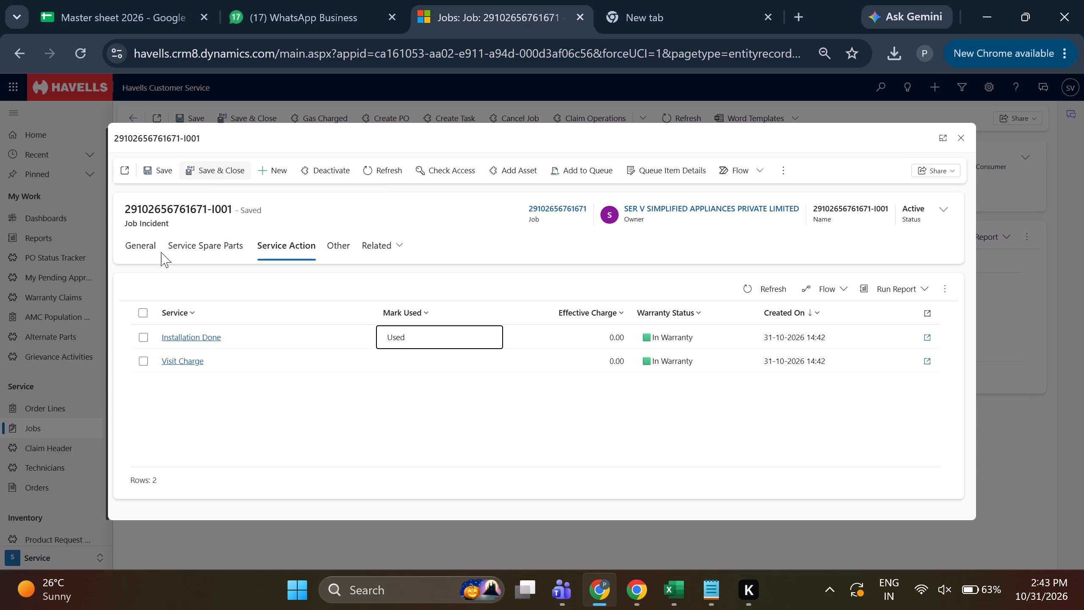
left_click(208, 174)
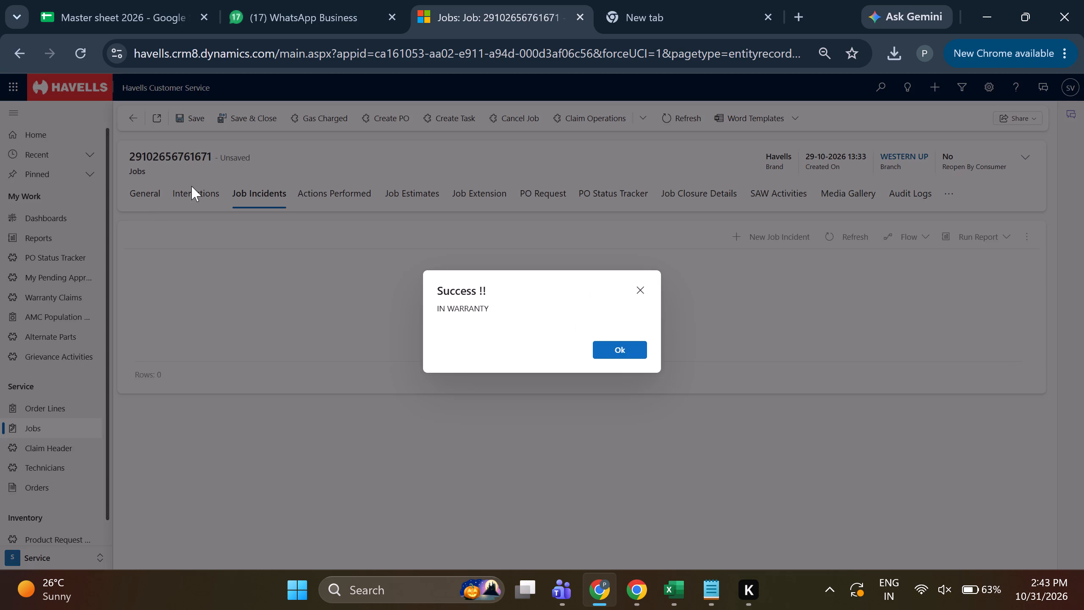
left_click(614, 341)
left_click(614, 353)
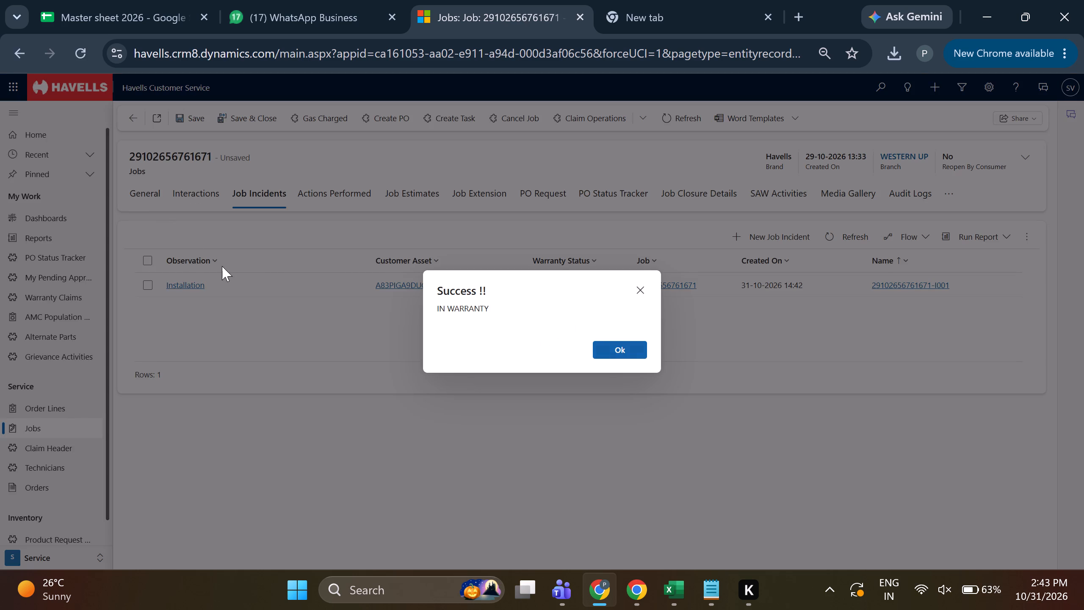
Change the job's Assigned To from the service franchise account to the technician and save the job.
left_click(151, 203)
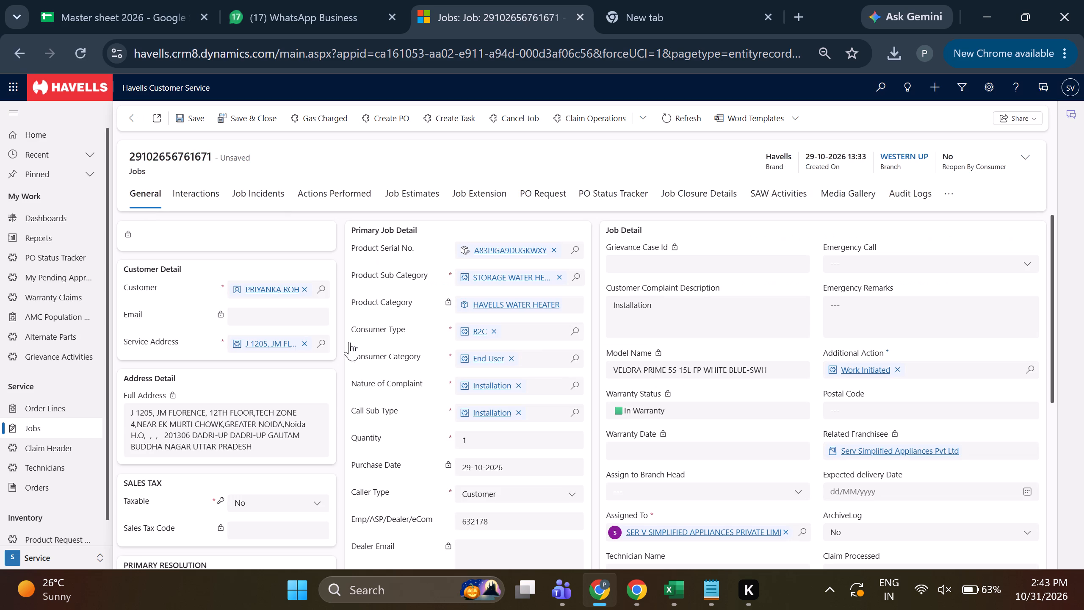
left_click_drag(801, 533, 804, 540)
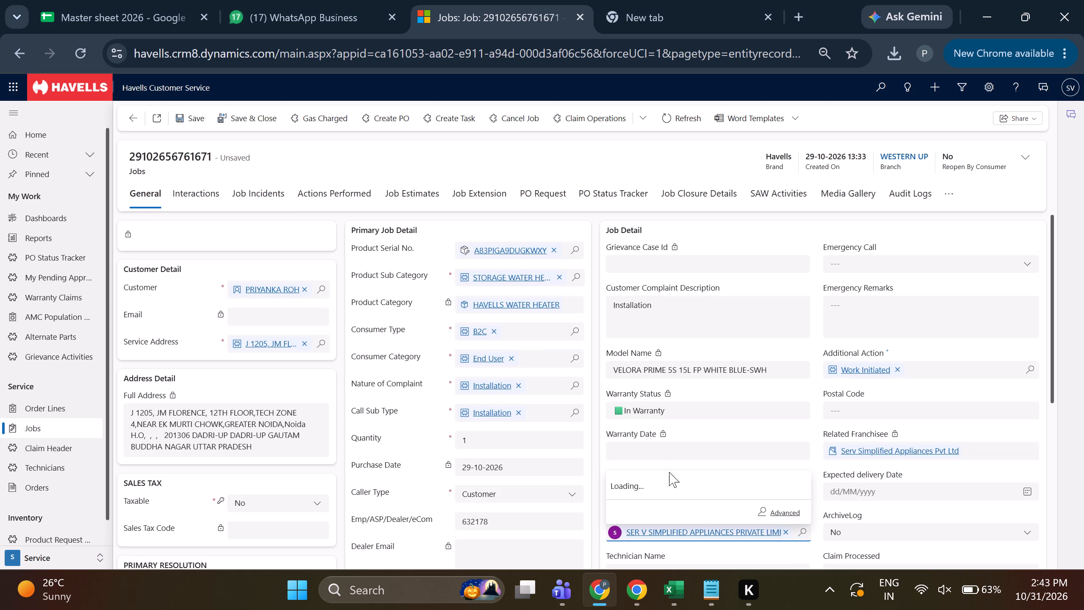
scroll(675, 449, "down", 4)
left_click(664, 465)
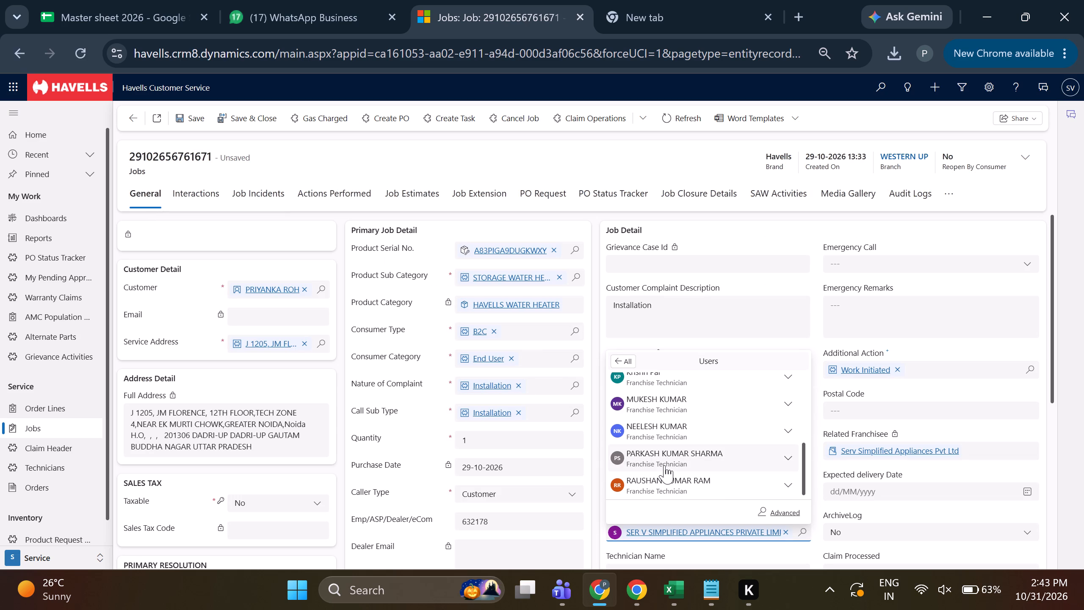
left_click(177, 119)
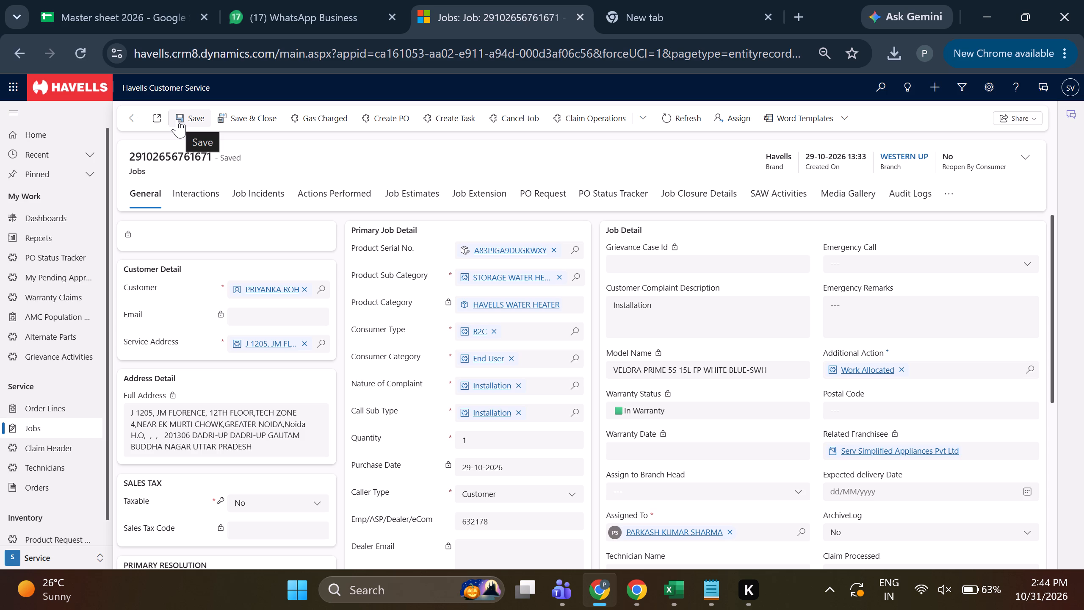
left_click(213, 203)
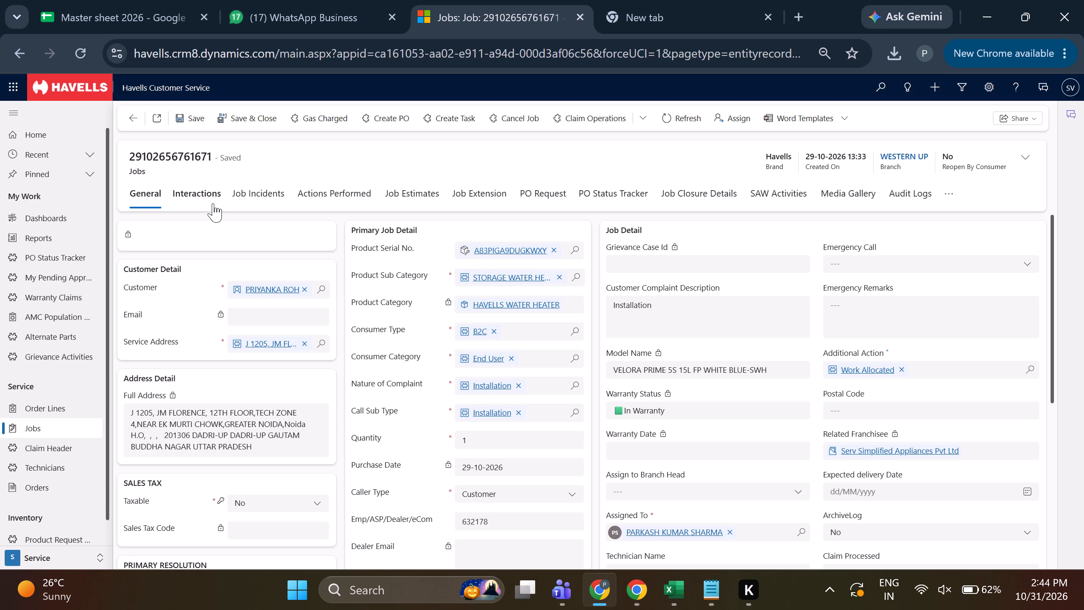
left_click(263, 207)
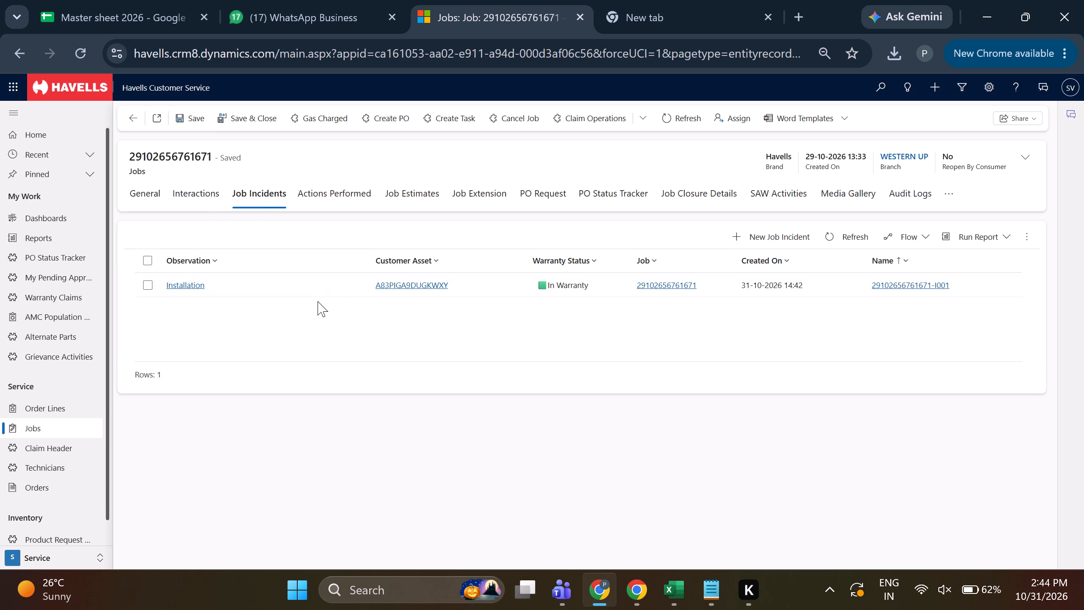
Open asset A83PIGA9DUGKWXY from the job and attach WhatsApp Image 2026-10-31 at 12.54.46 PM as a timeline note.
left_click(144, 207)
left_click(505, 253)
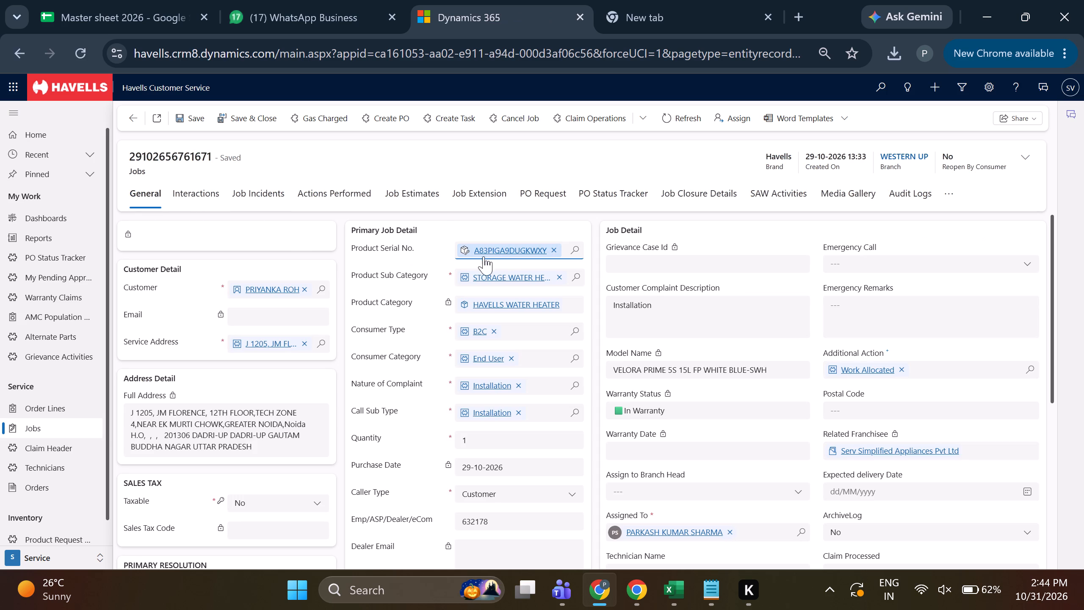
left_click(202, 195)
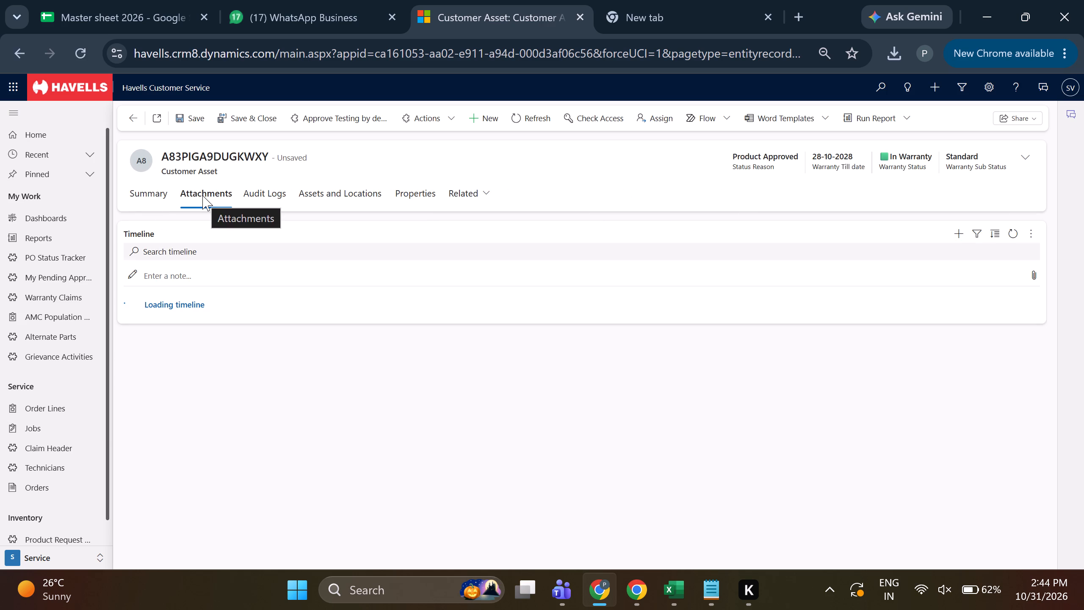
left_click(1031, 280)
left_click(1033, 277)
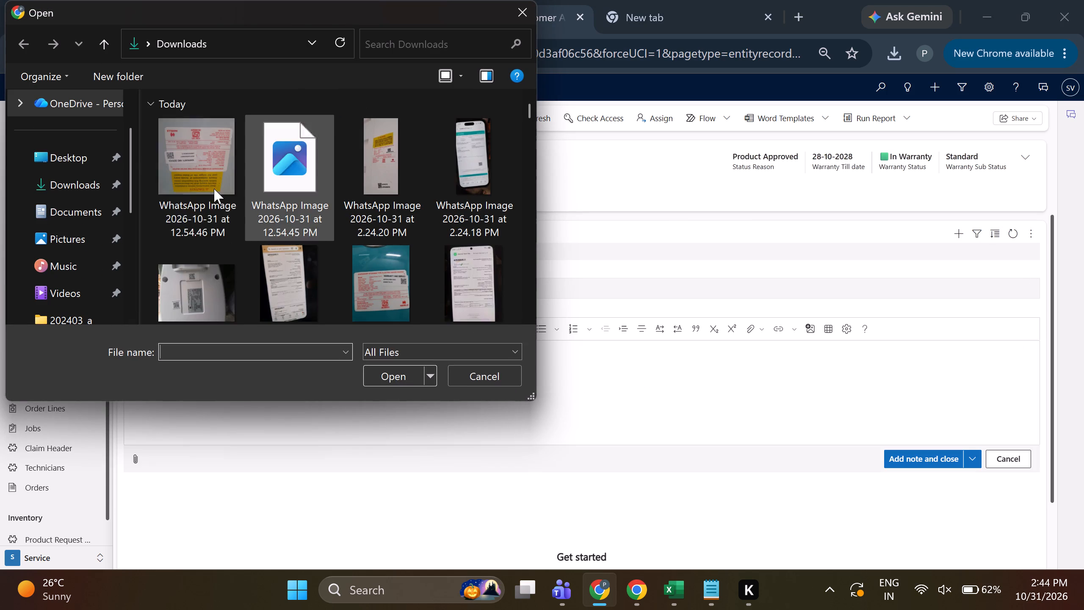
double_click(188, 182)
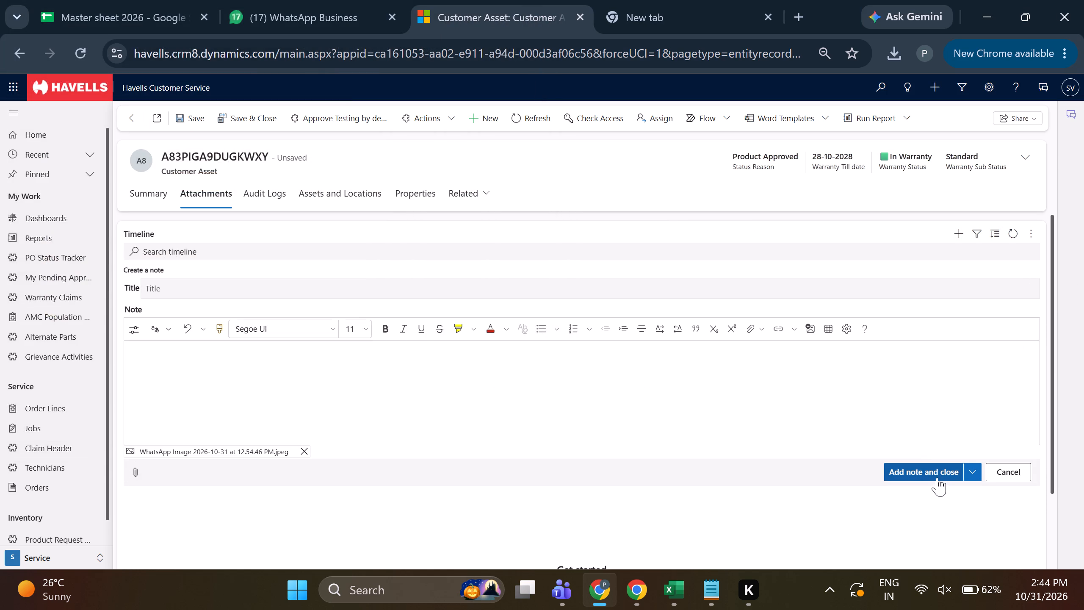
left_click(937, 477)
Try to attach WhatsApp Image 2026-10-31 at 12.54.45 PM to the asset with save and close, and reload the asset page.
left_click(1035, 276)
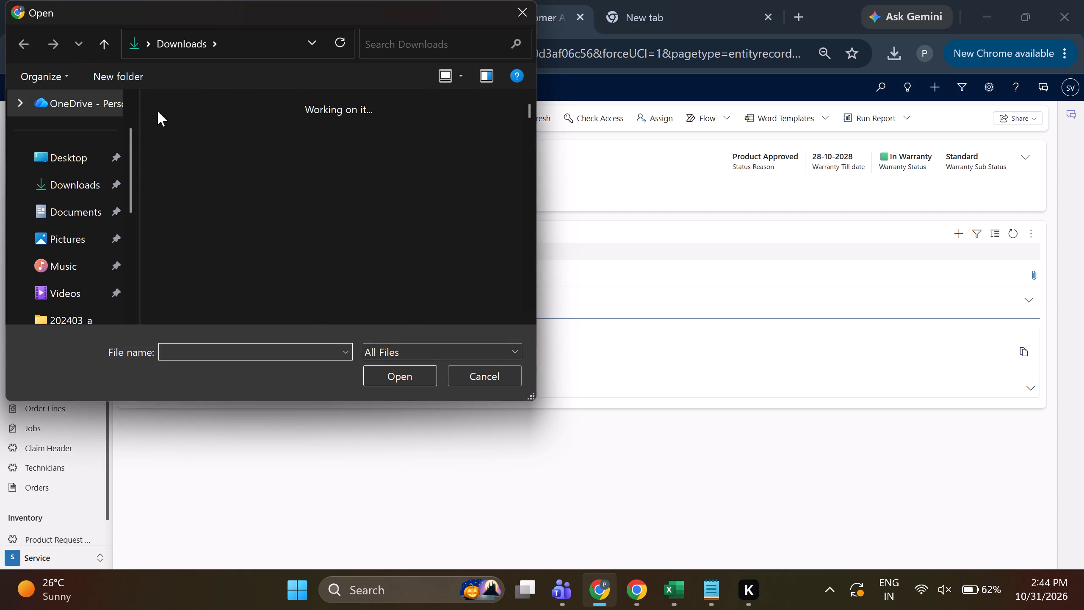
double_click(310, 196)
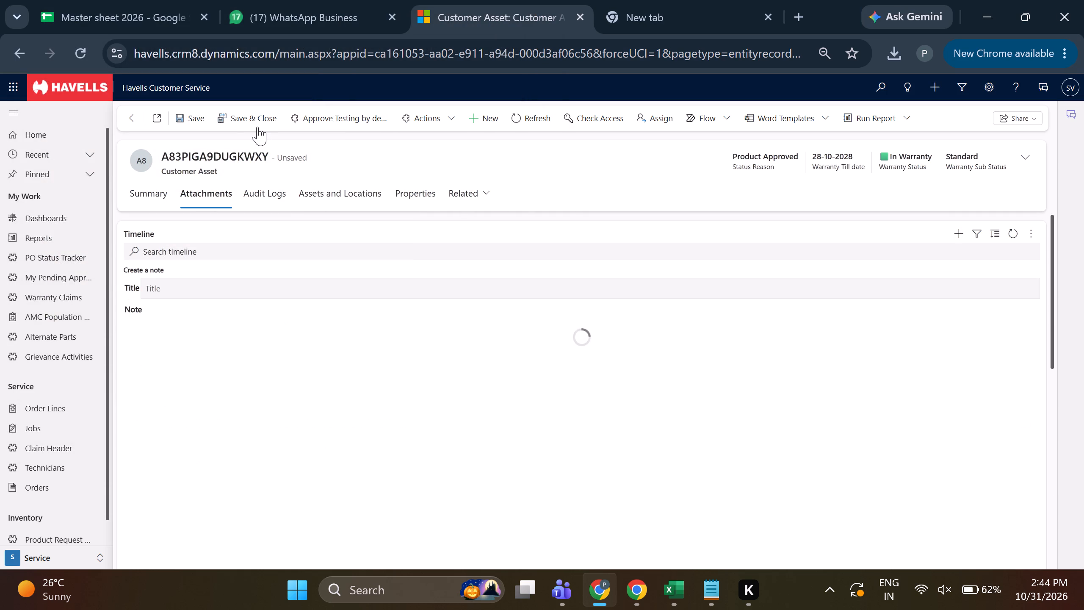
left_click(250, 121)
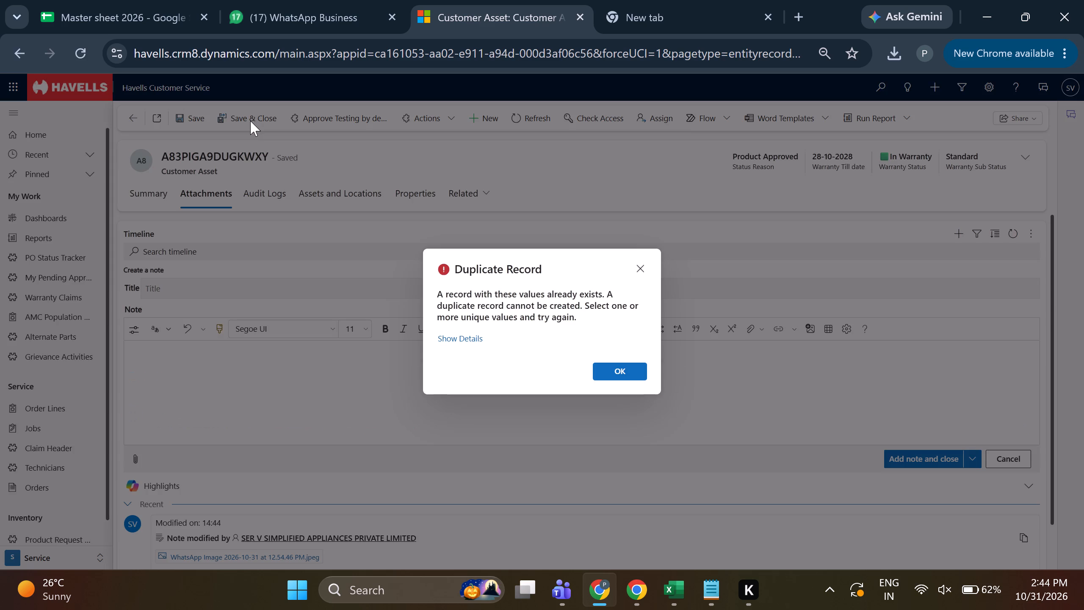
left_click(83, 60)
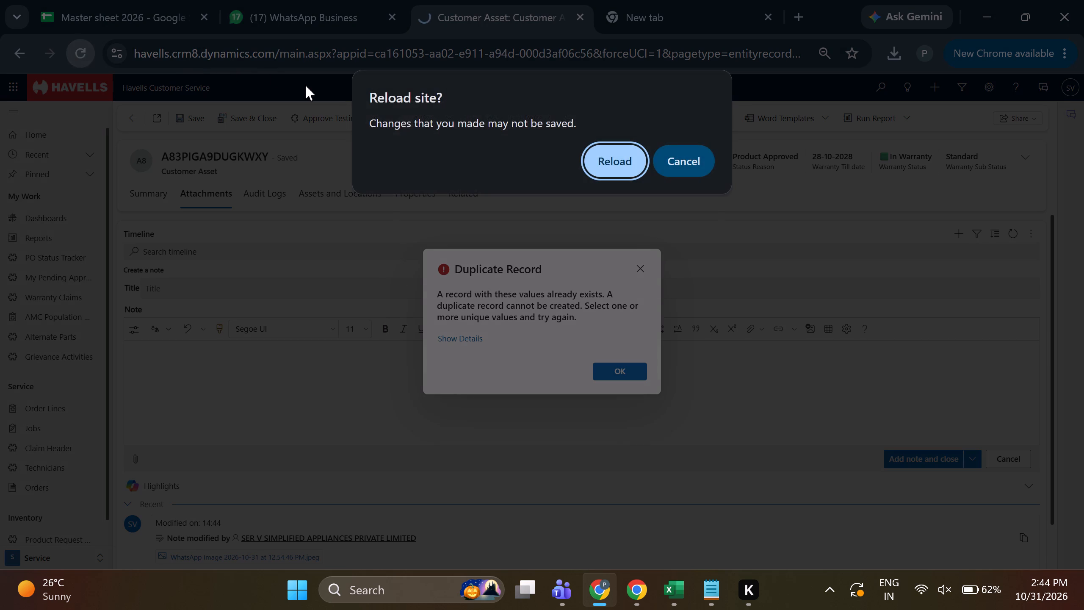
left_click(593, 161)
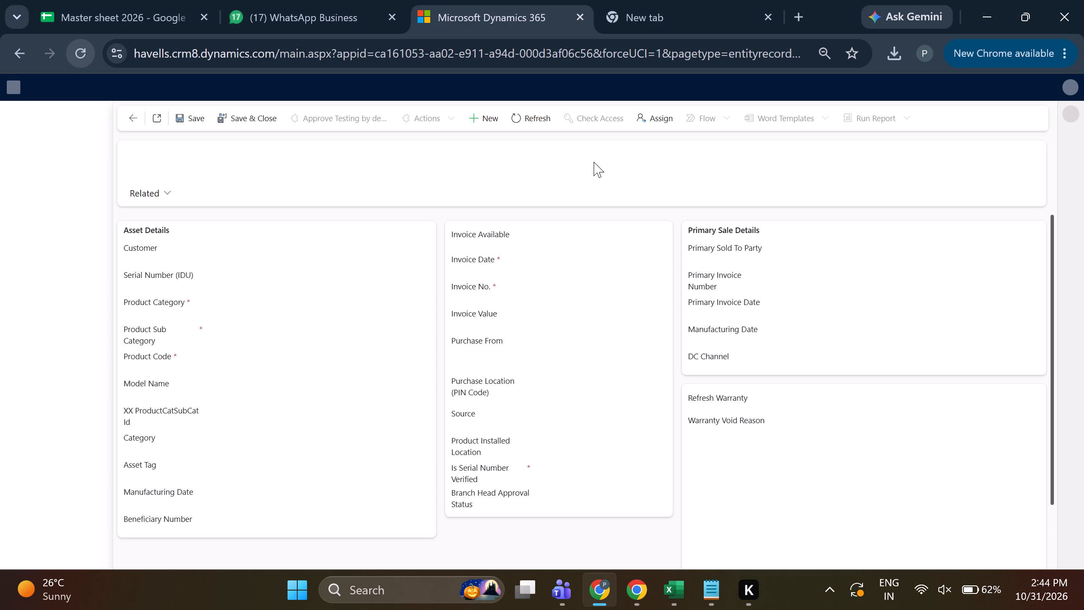
Attach WhatsApp Image 2026-10-31 at 12.54.45 PM to the asset's timeline, then save and close the asset.
left_click(202, 207)
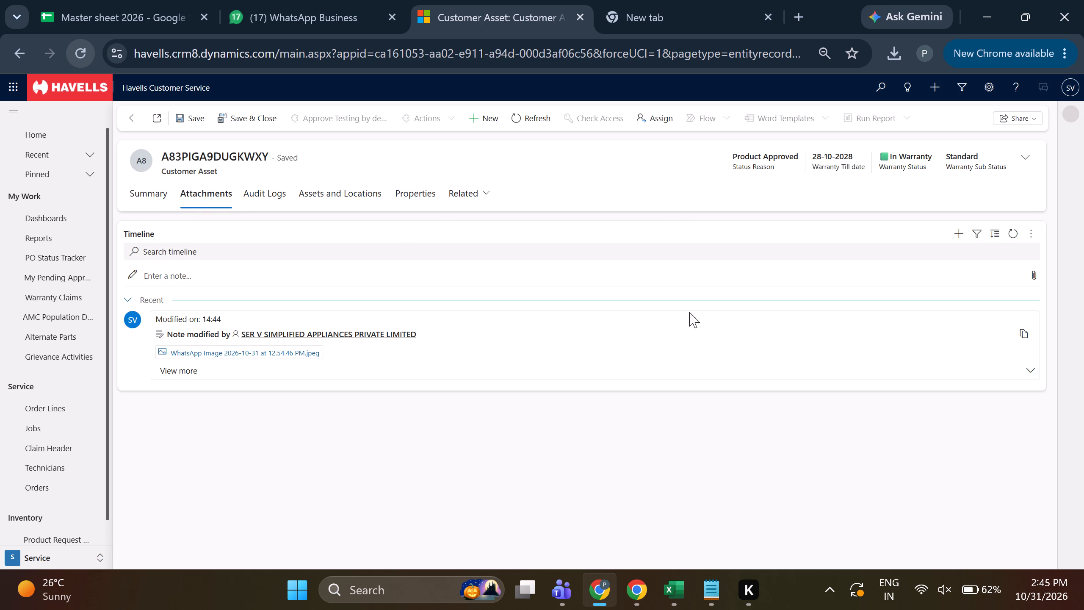
left_click(1033, 276)
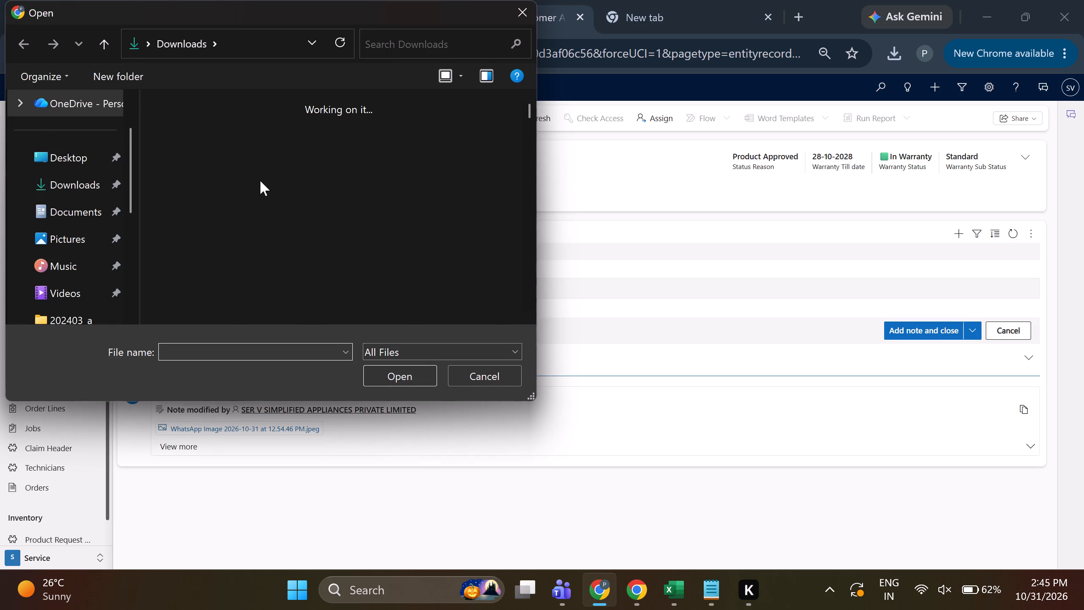
double_click(260, 180)
left_click(238, 122)
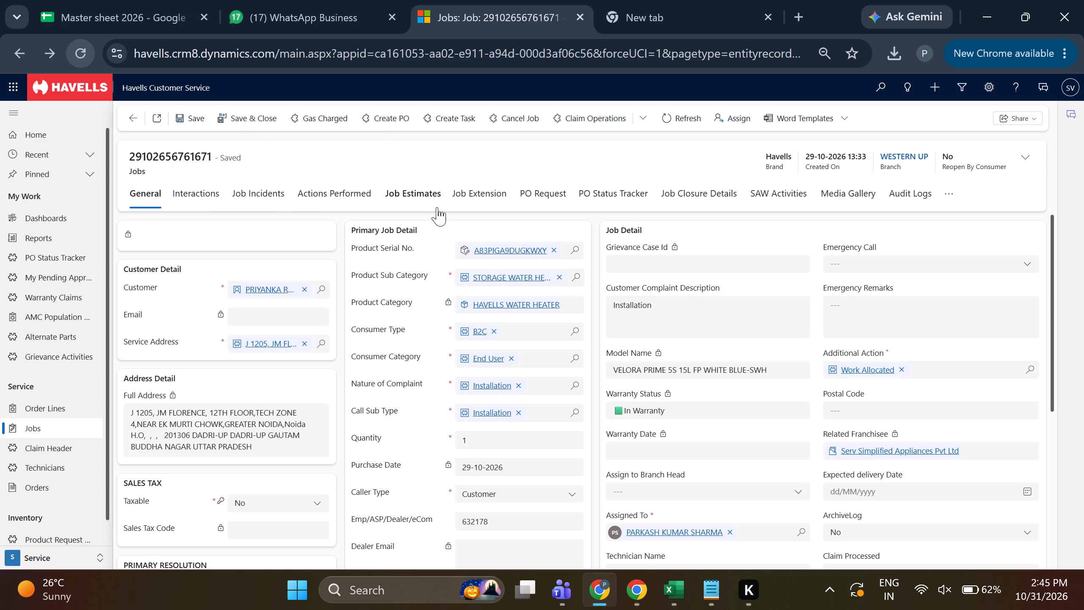
left_click(702, 197)
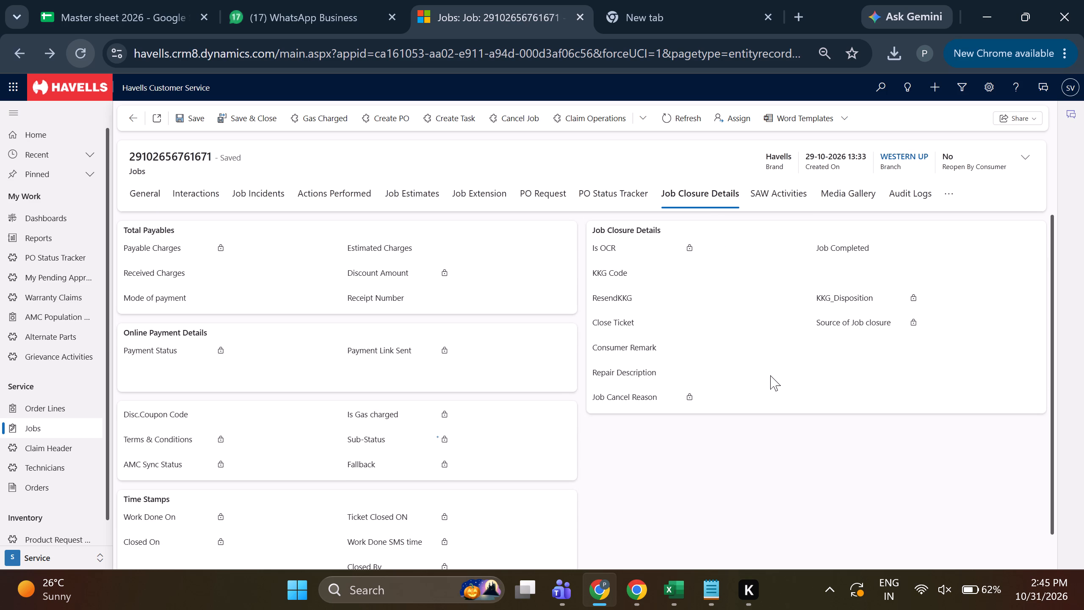
triple_click(767, 361)
left_click(767, 360)
key("BackSpace")
left_click(767, 360)
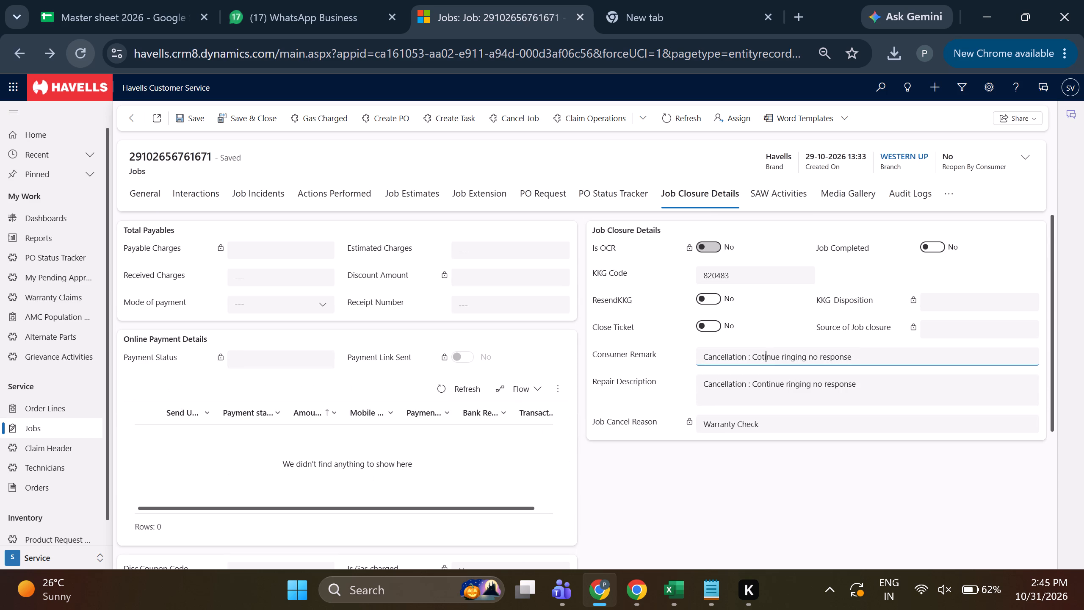
triple_click(767, 360)
key("BackSpace")
left_click(767, 360)
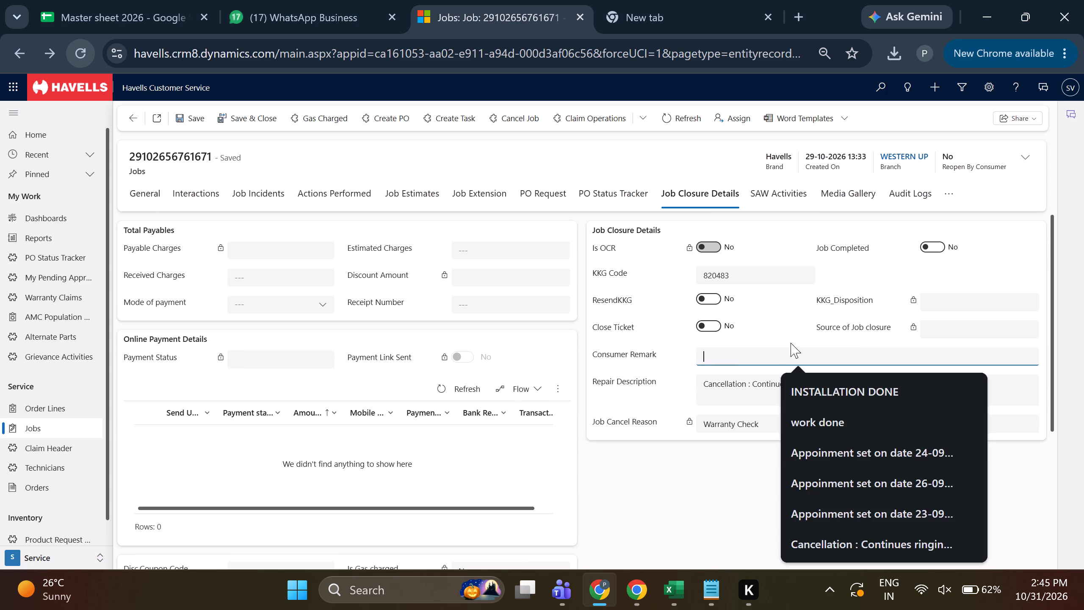
left_click(819, 380)
triple_click(796, 360)
key("ctrl+c")
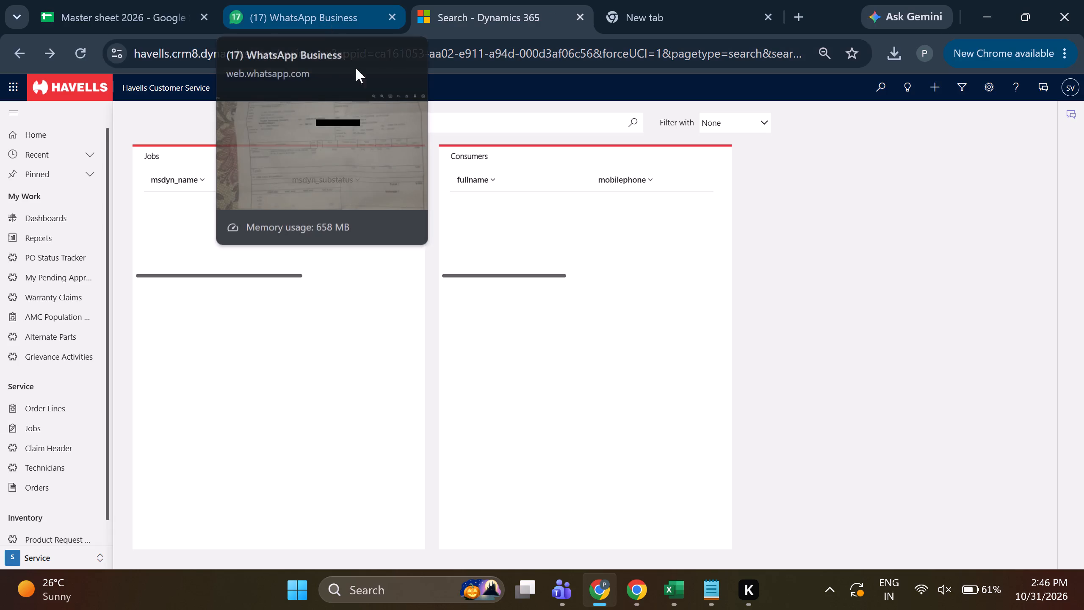
double_click(630, 120)
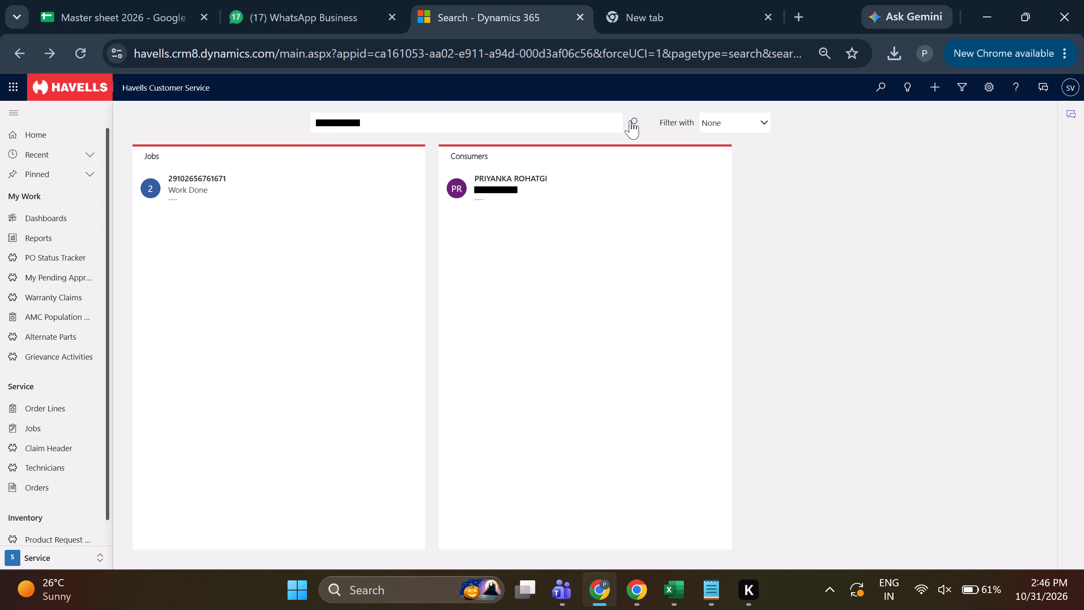
left_click(630, 120)
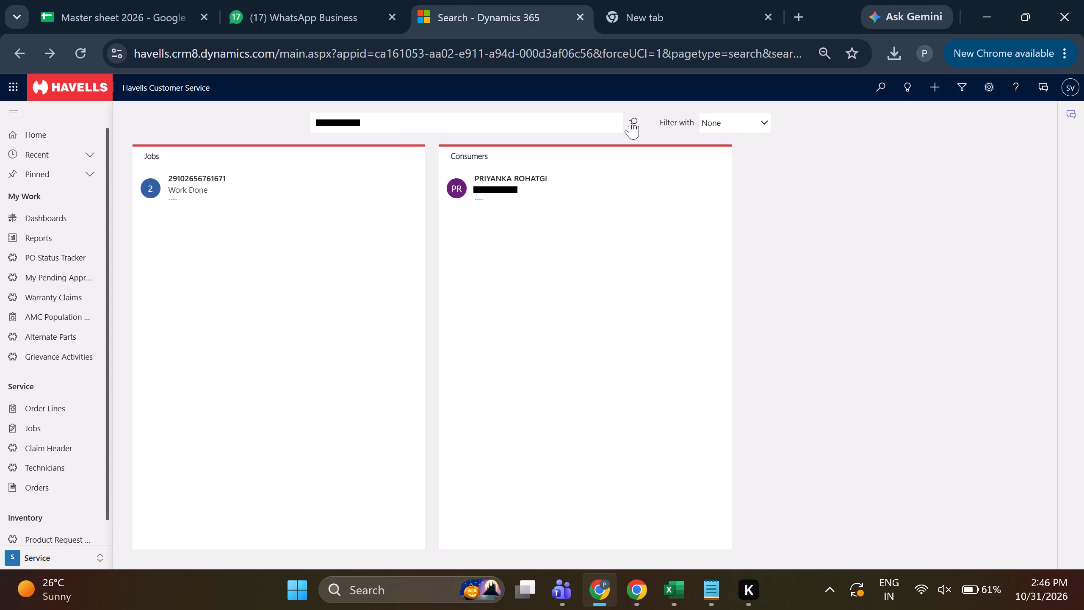
left_click(630, 120)
double_click(626, 120)
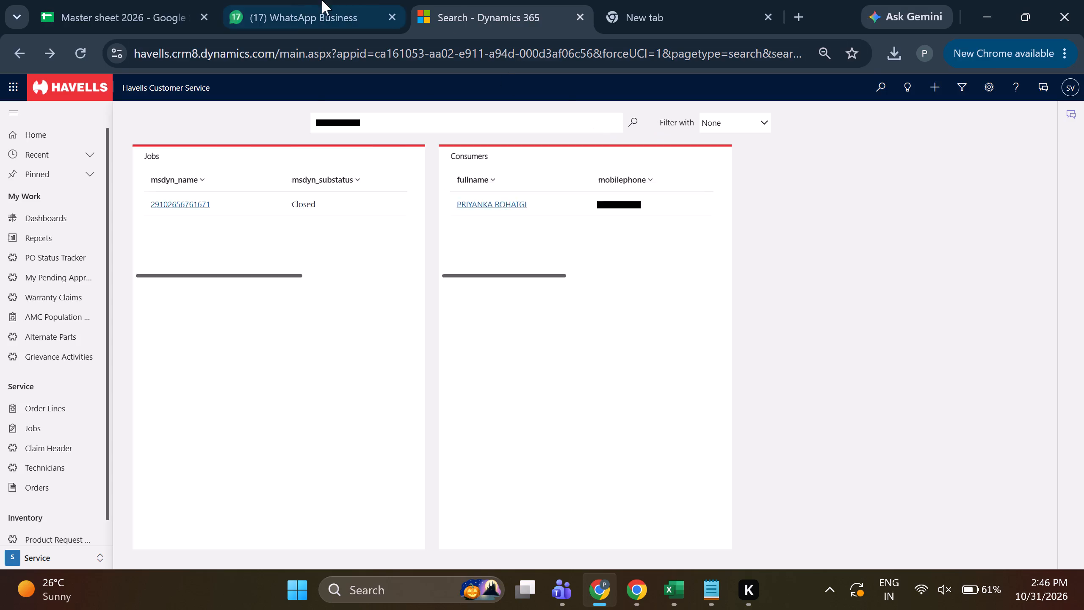